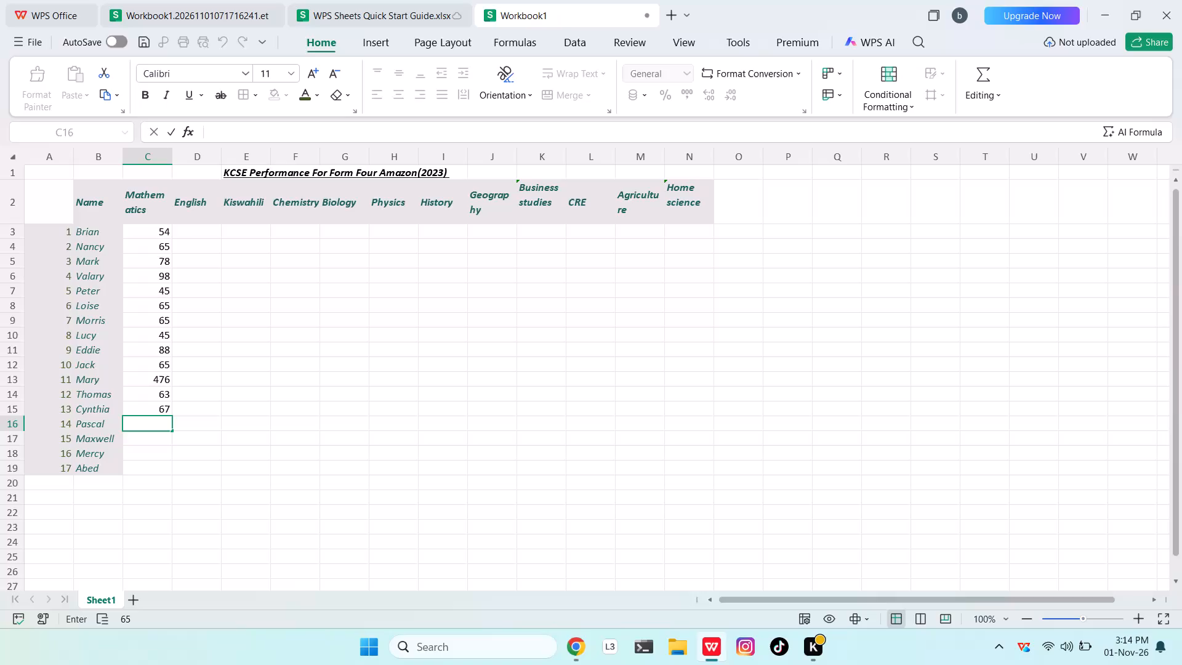
Clear the Mathematics marks for Cynthia and Thomas.
key("shift+Return")
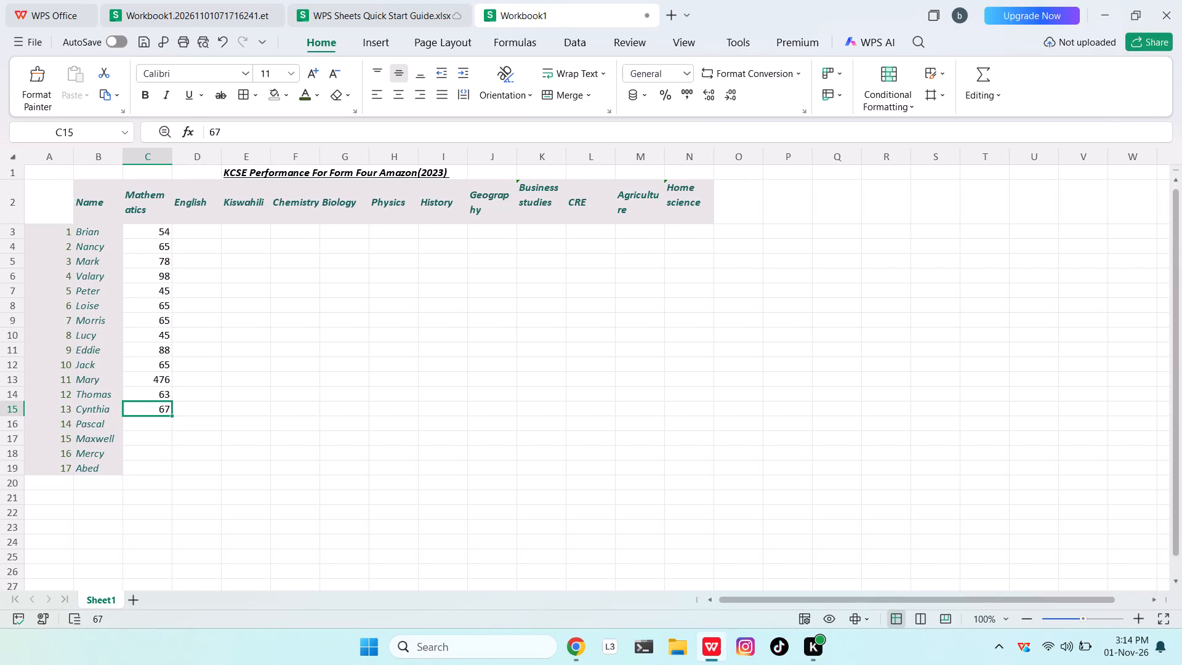
key("BackSpace")
key("shift+Return")
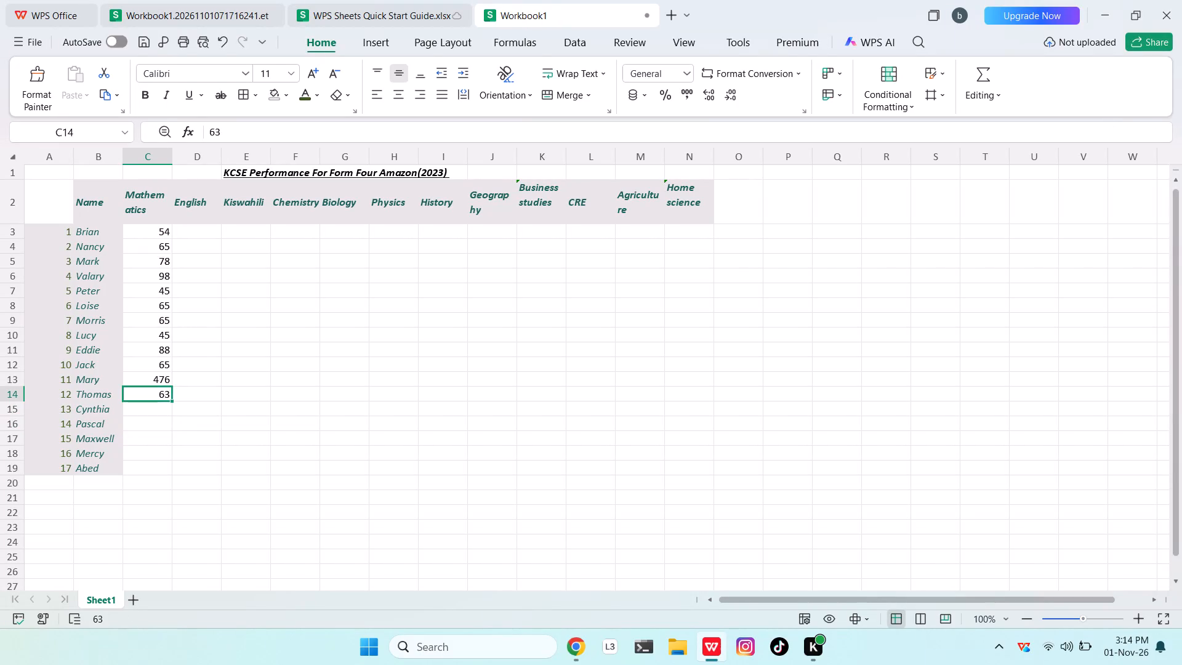
key("BackSpace")
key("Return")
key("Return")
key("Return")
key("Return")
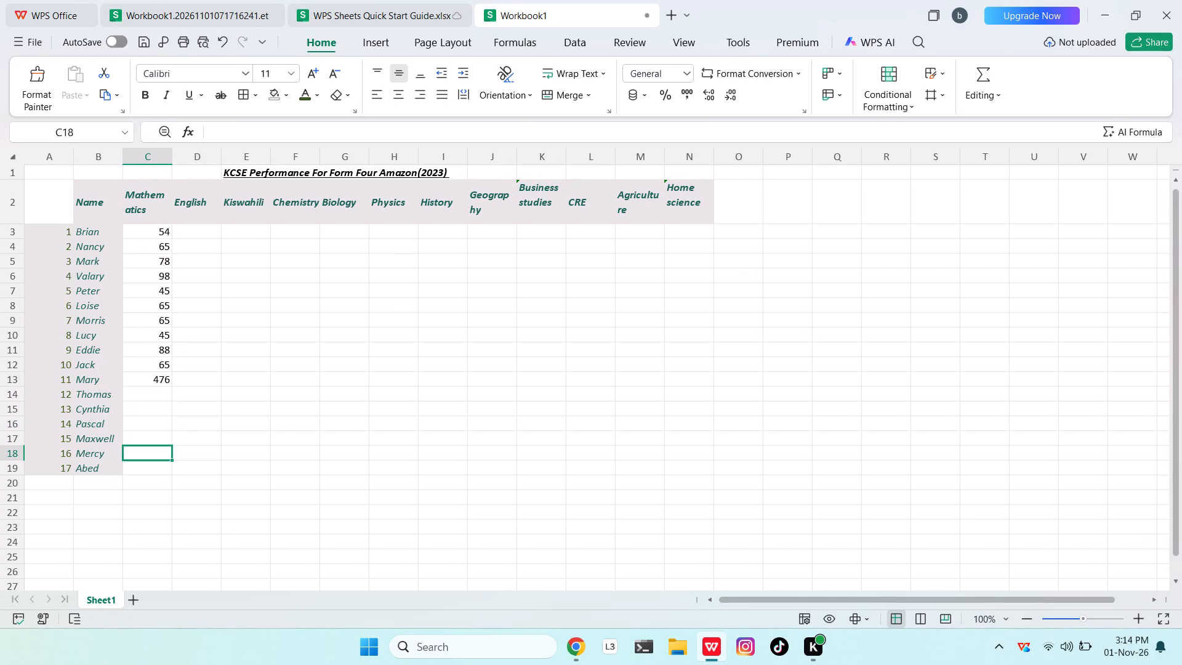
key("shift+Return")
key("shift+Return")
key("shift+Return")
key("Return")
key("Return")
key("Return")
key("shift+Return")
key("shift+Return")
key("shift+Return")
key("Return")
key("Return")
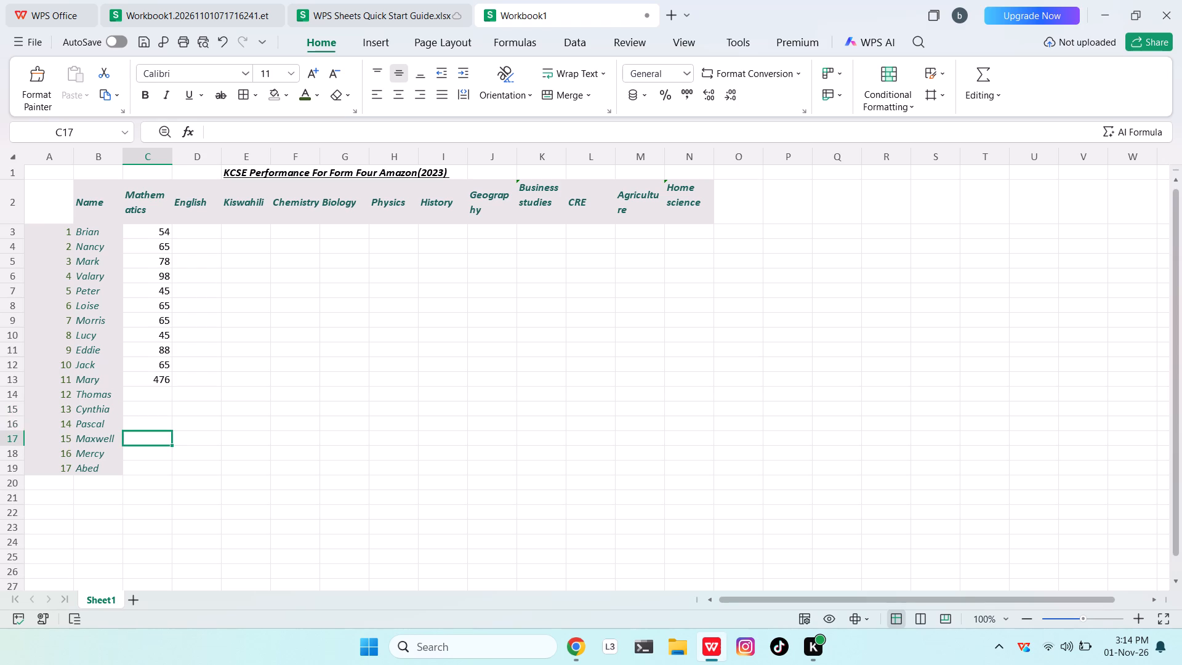
Clear the Mathematics marks for Mary, Jack and Eddie.
key("shift+Return")
key("shift+Return")
key("shift+Return")
key("shift+Return")
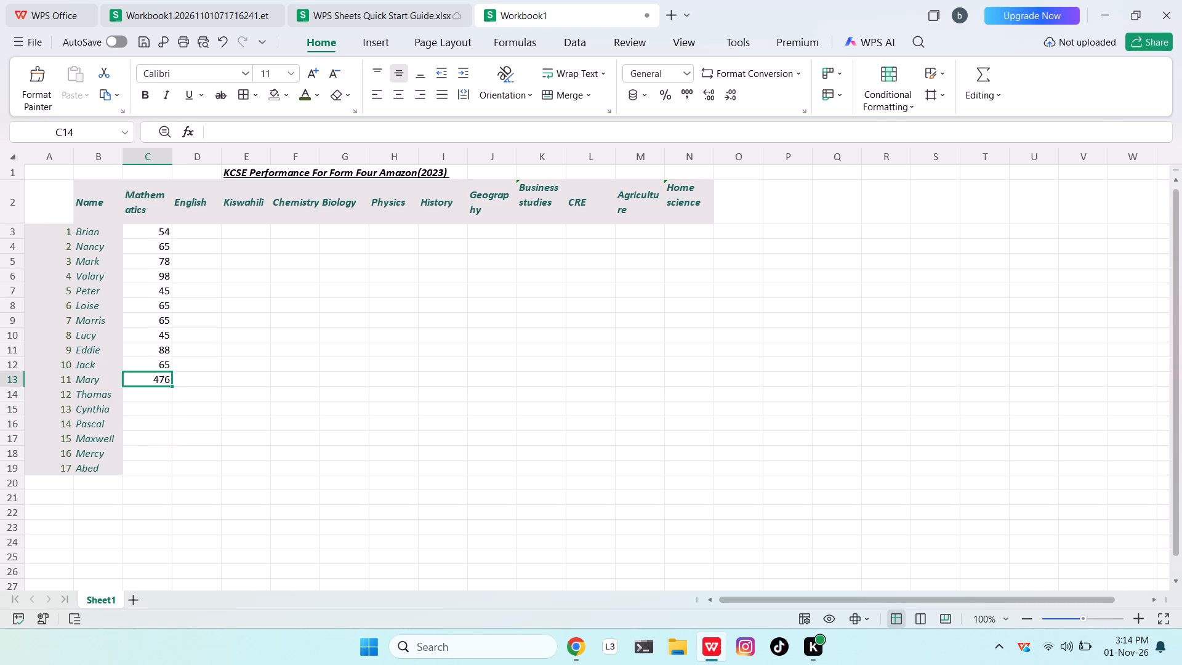
key("BackSpace")
key("Return")
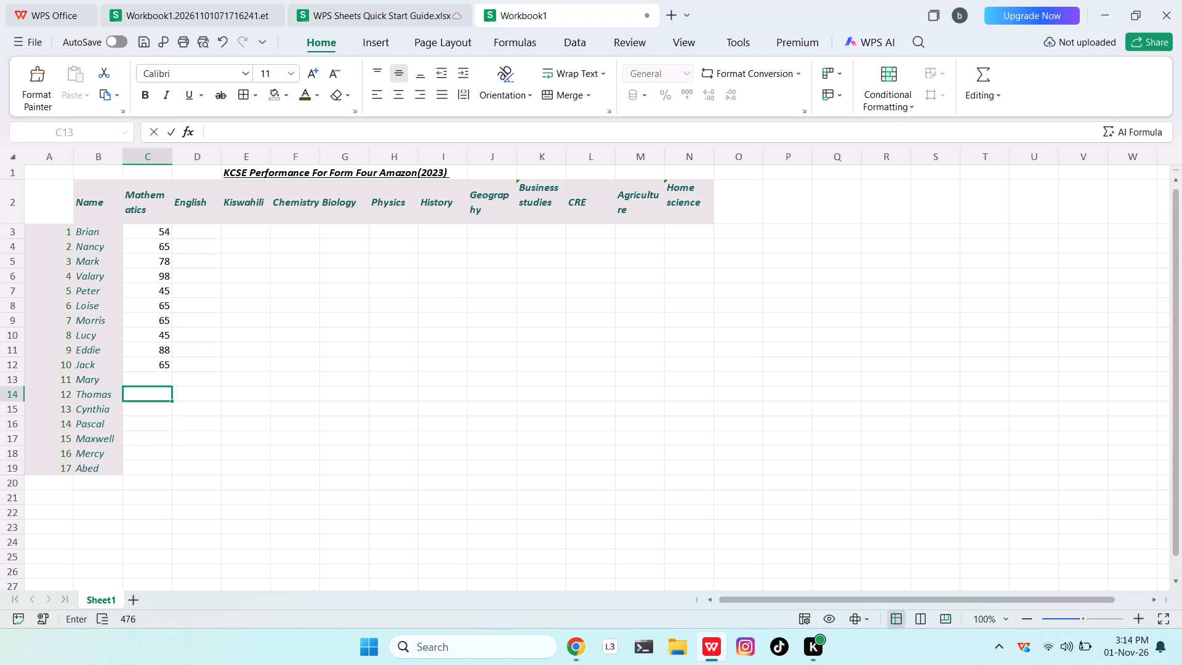
key("shift+Return")
key("shift+Return")
key("BackSpace")
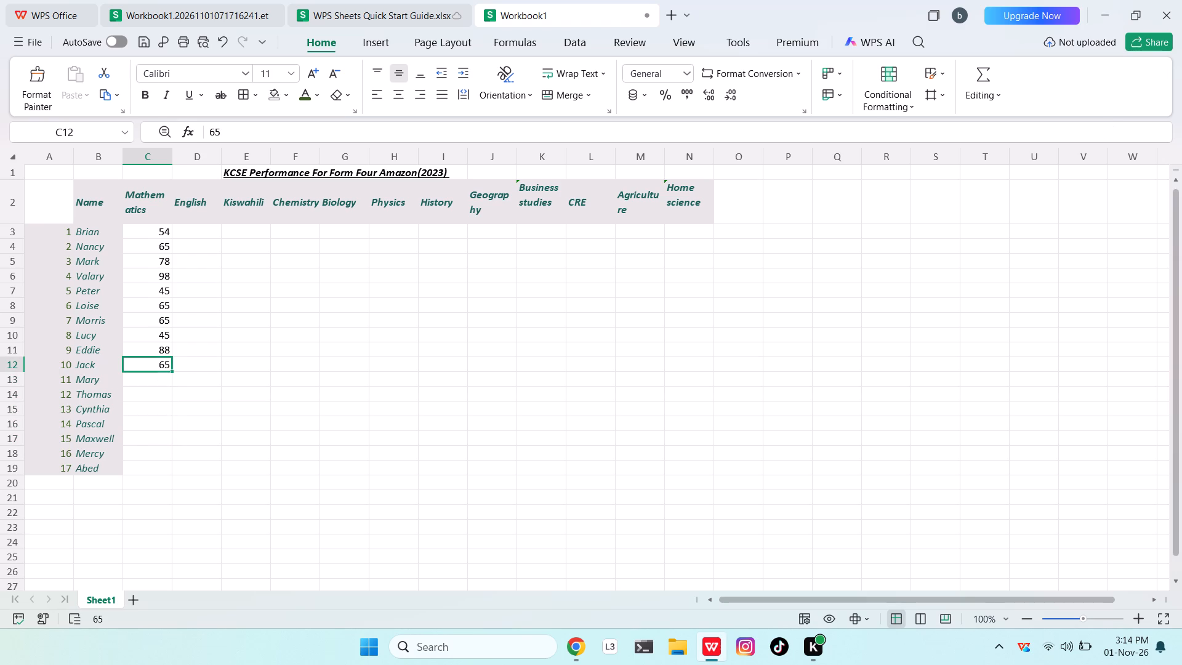
key("shift+Return")
key("BackSpace")
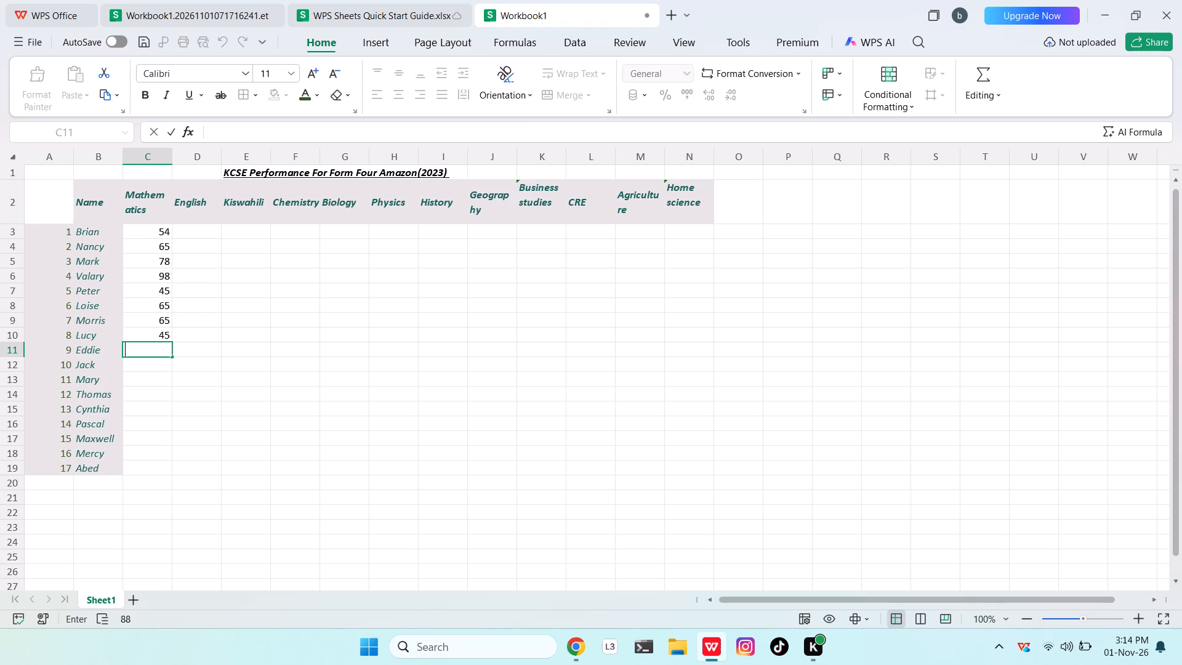
Clear the Mathematics marks for Lucy, Morris, Loise and Peter.
key("shift+Return")
key("BackSpace")
key("shift+Return")
key("BackSpace")
key("shift+Return")
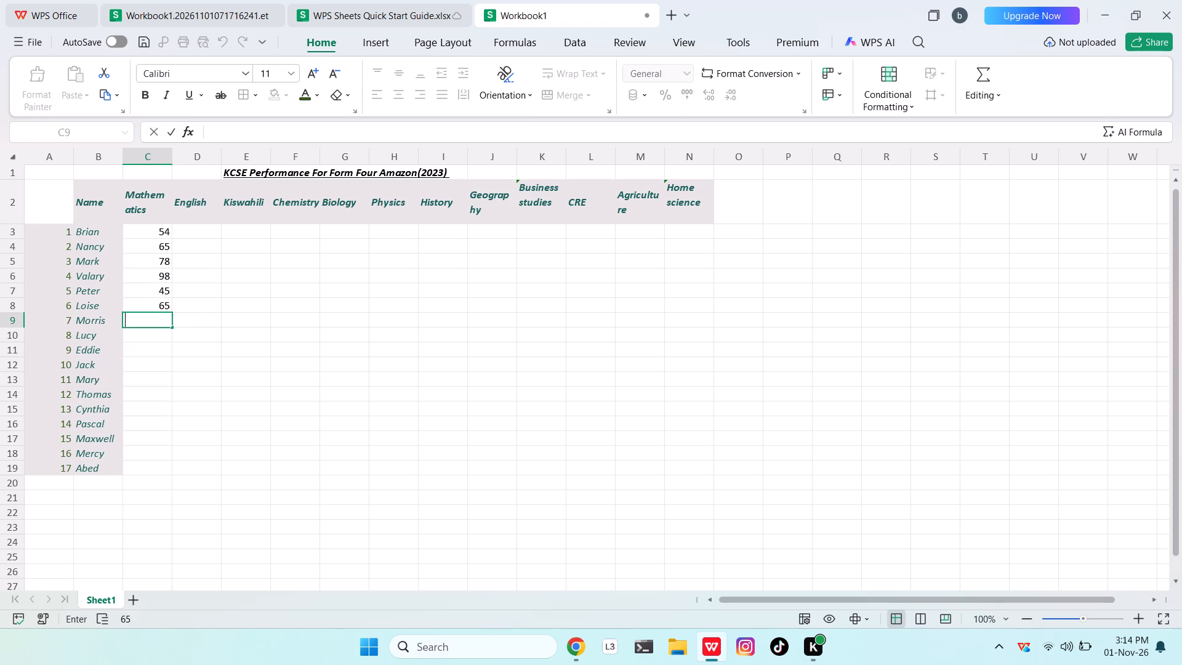
key("BackSpace")
key("shift+Return")
key("BackSpace")
key("Return")
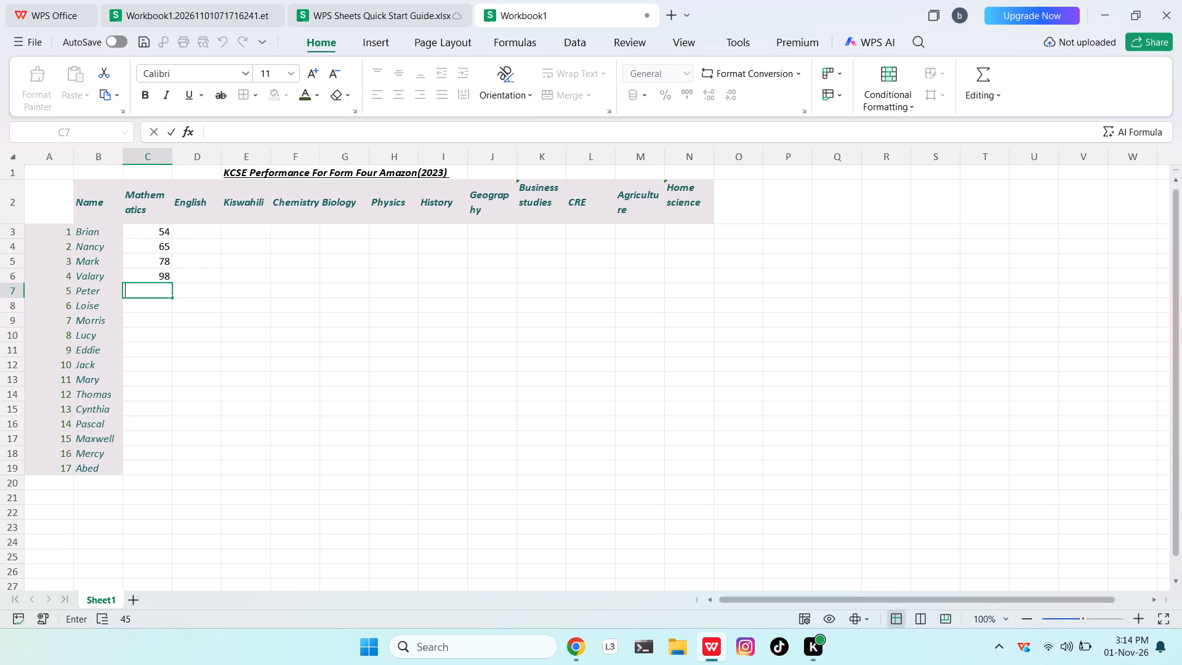
key("BackSpace")
Clear the Mathematics marks for Valary, Mark and Nancy.
key("shift+Return")
key("shift+Return")
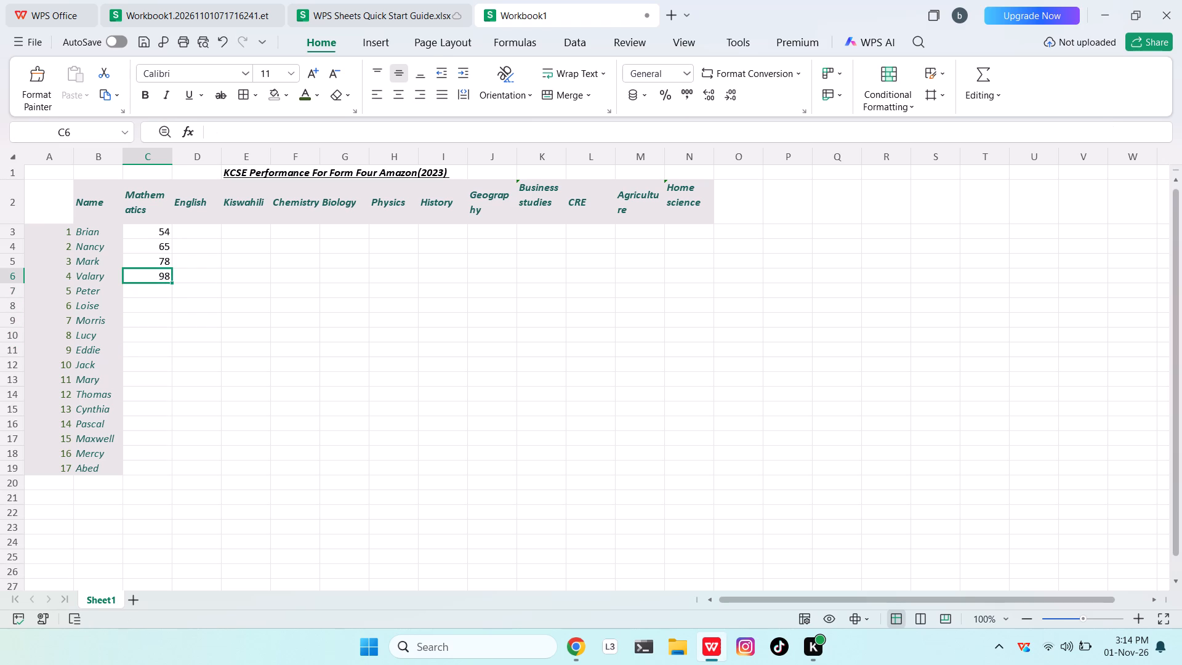
key("BackSpace")
key("shift+Return")
key("BackSpace")
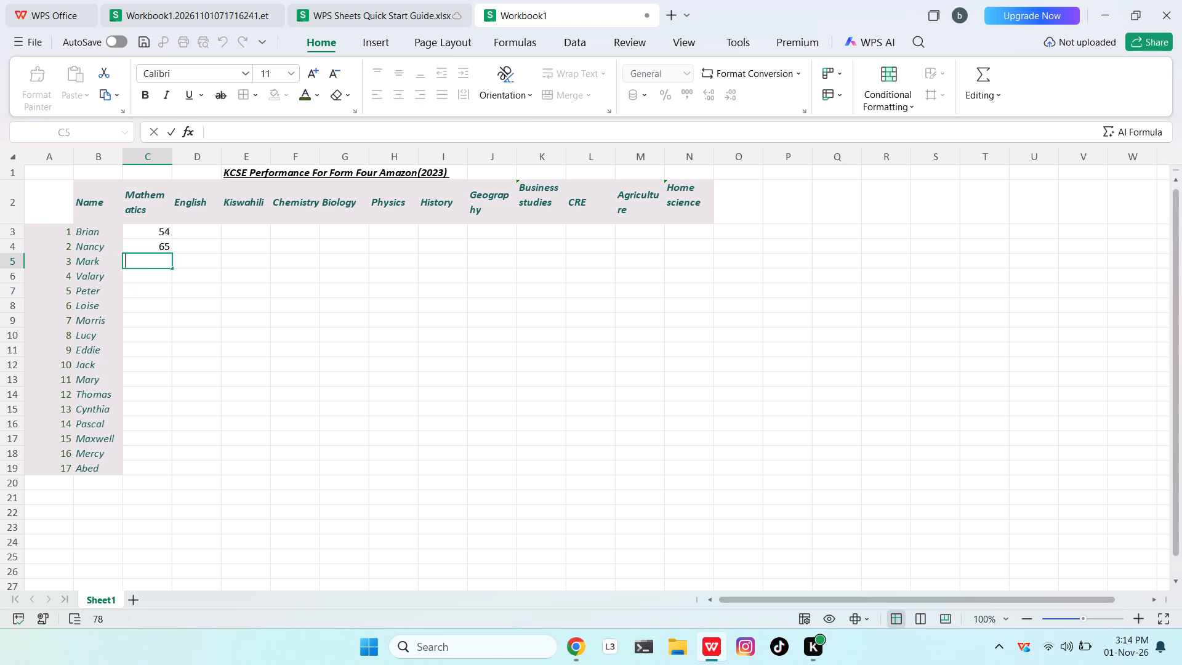
key("shift+Return")
key("BackSpace")
Replace Brian's Mathematics mark with 90.
key("shift+Return")
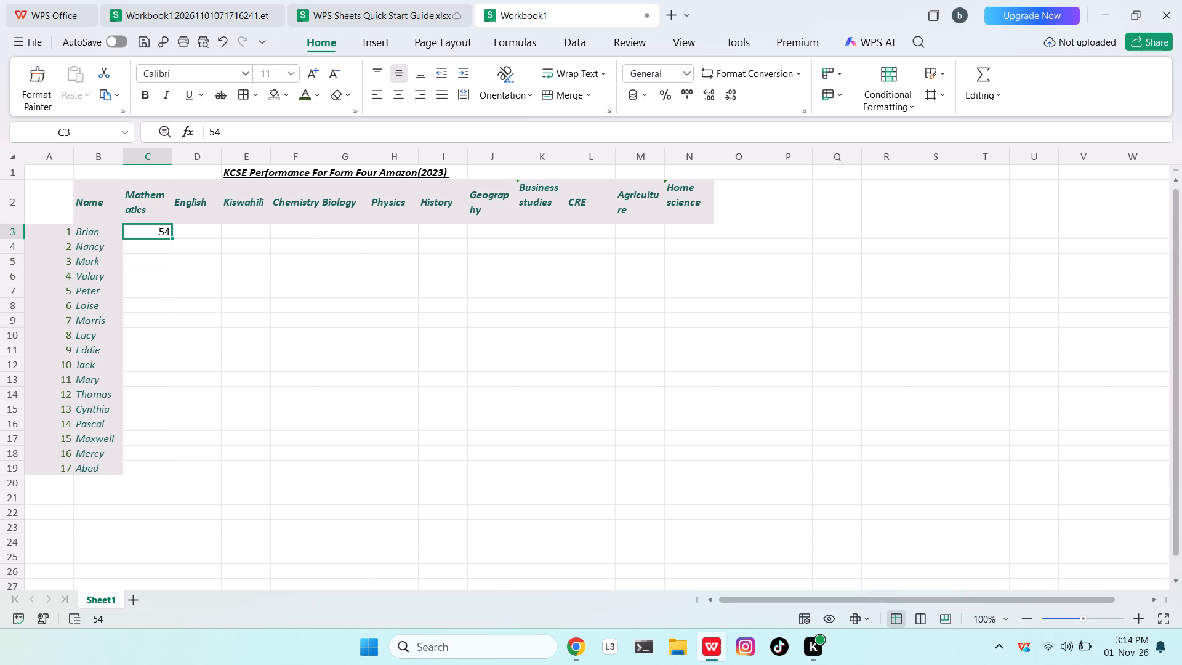
key("shift+bar")
key("shift+BackSpace")
key("9")
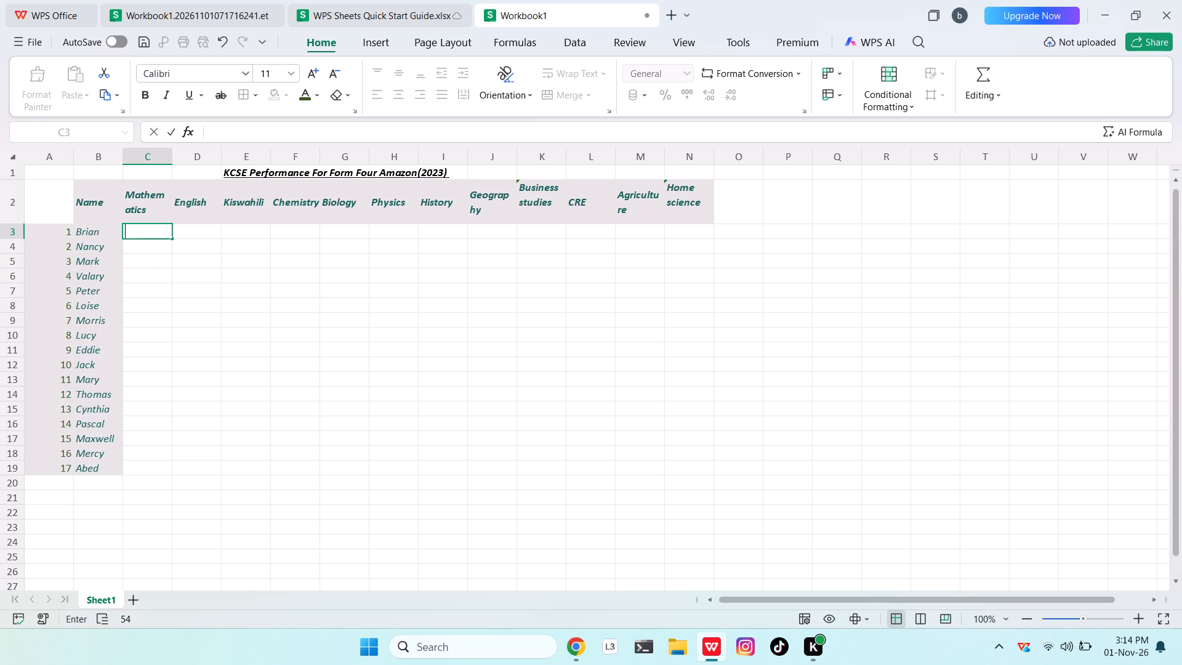
key("0")
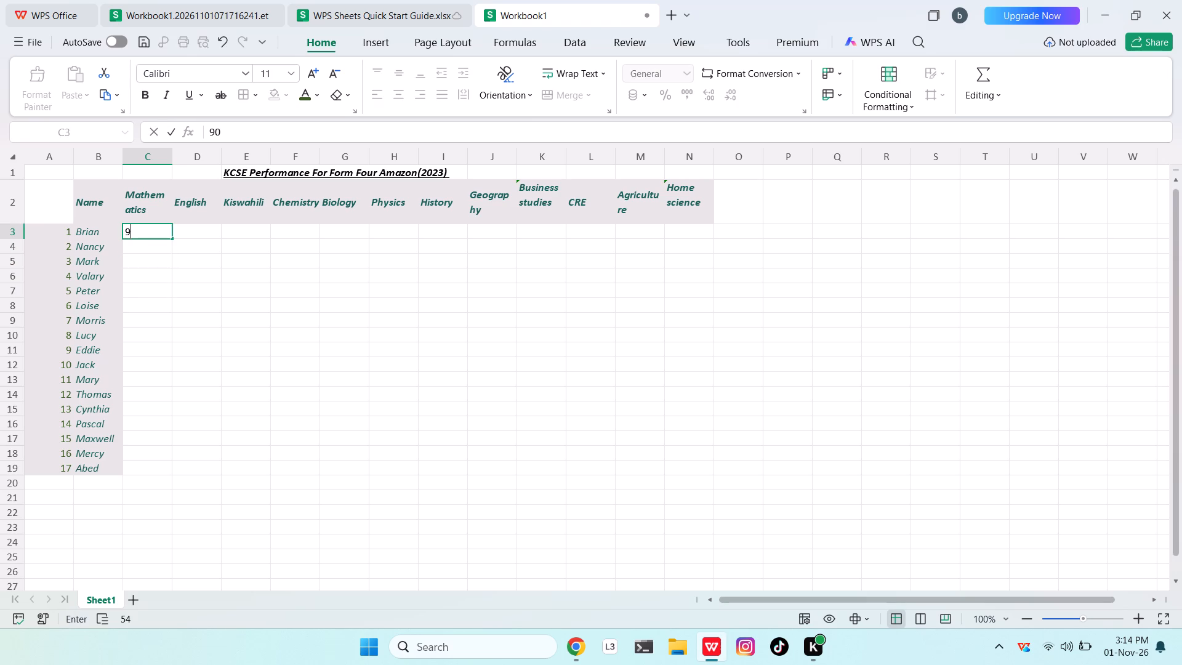
key("shift+Return")
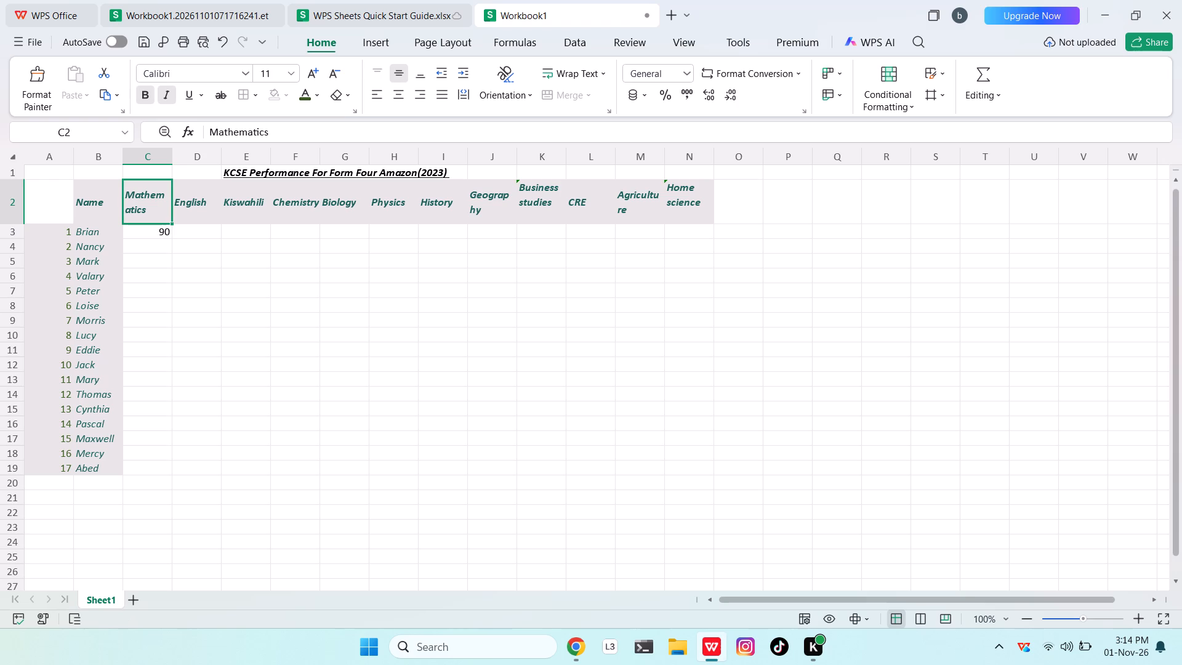
Enter the Mathematics marks 76 for Nancy, 46 for Mark, 87 for Valary and 65 for Peter.
key("Return")
key("Return")
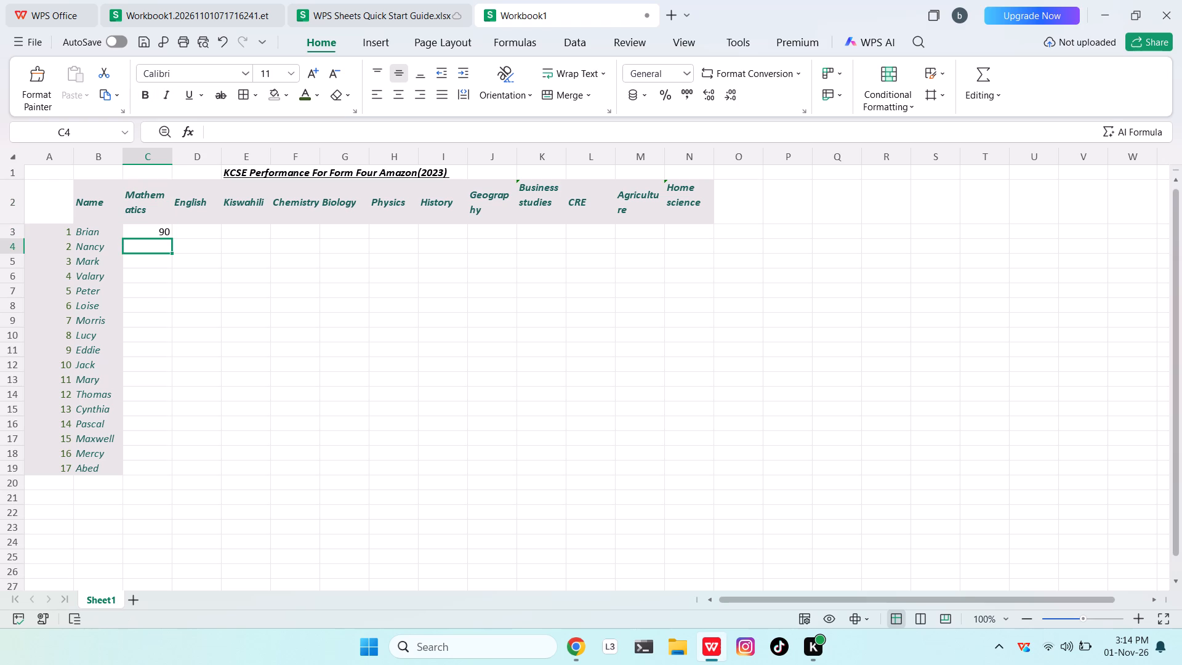
type("76")
key("Return")
type("46")
key("Return")
type("87")
key("Return")
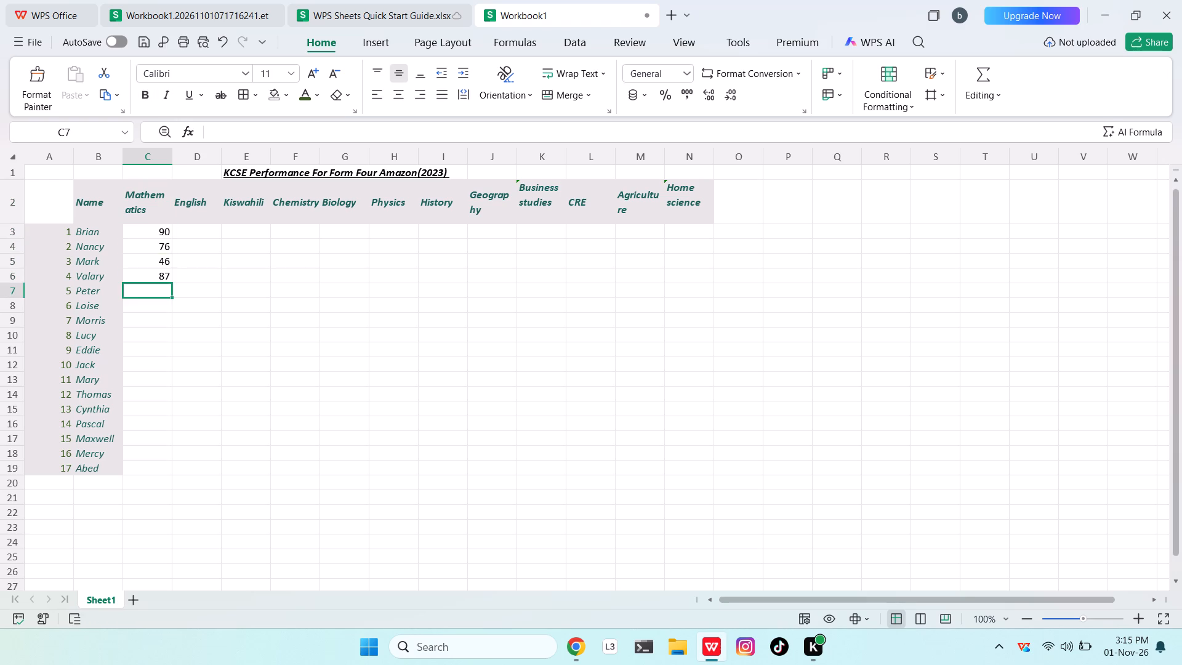
type("65")
key("Return")
Enter the Mathematics marks 46 for Loise, 76 for Morris, 75 for Lucy and 47 for Eddie.
type("46")
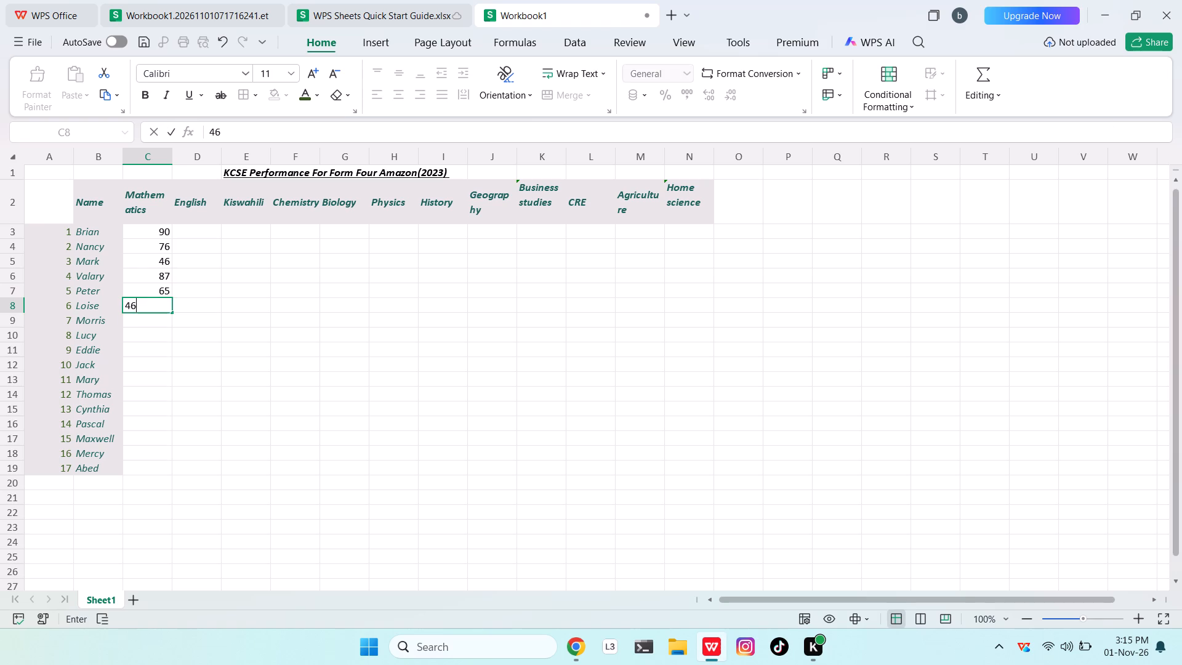
key("Return")
type("76")
key("Return")
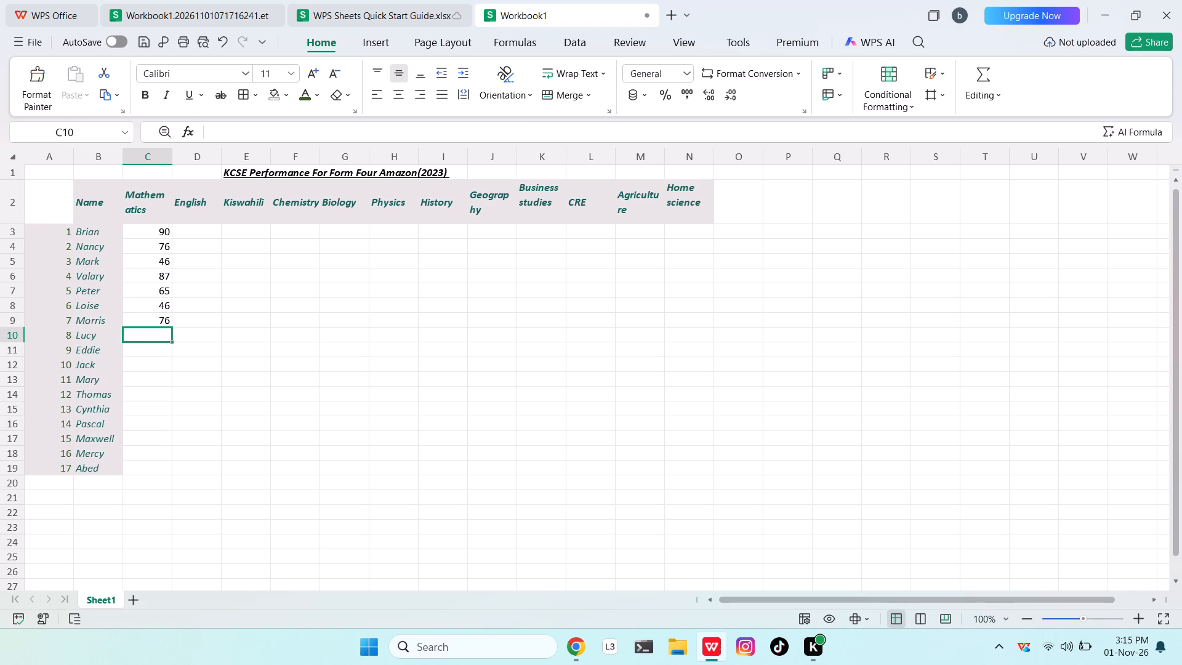
type("75")
key("Return")
type("47")
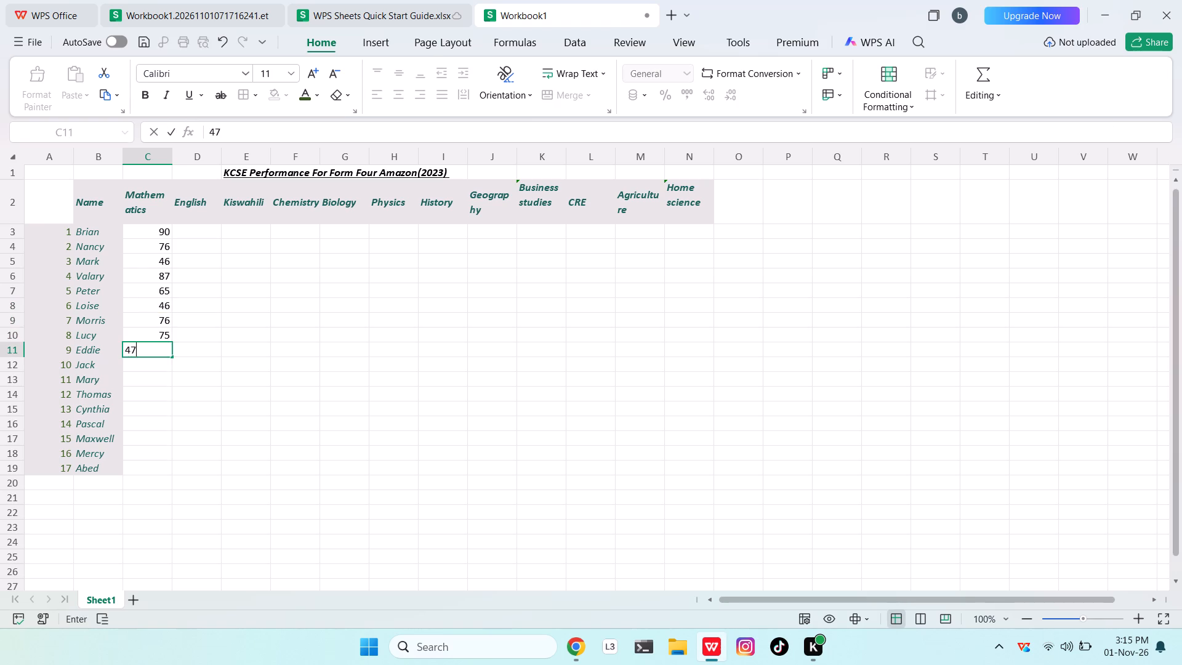
key("Return")
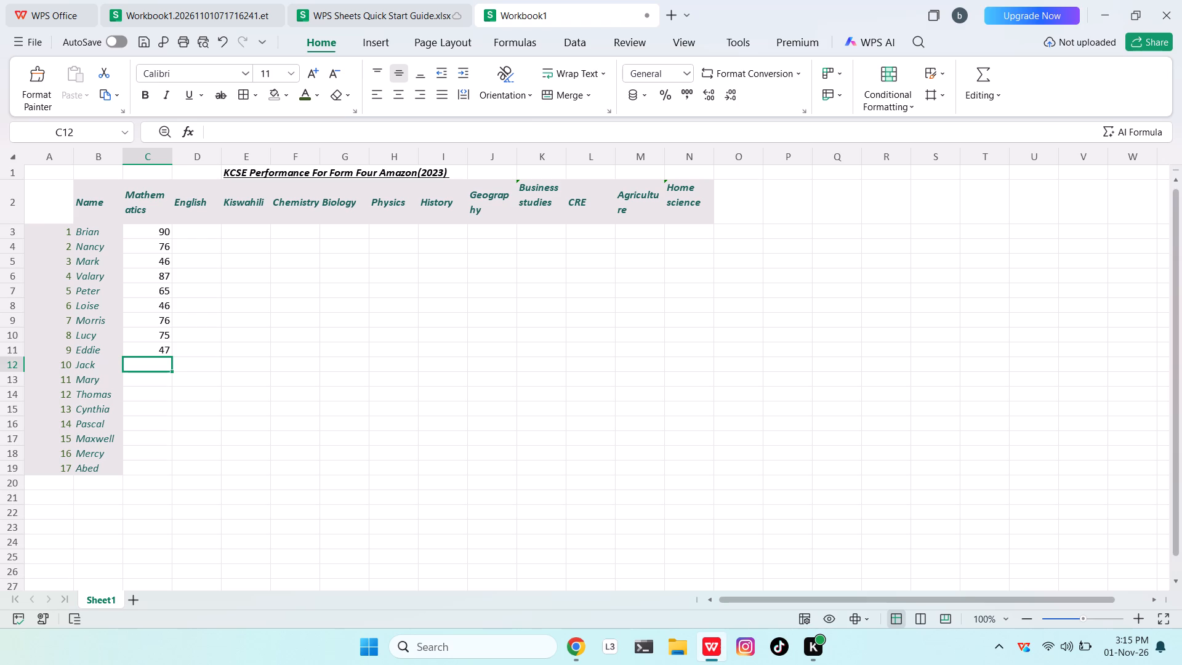
Enter the Mathematics marks 60 for Jack, 75 for Mary, 67 for Thomas and 66 for Cynthia.
type("60")
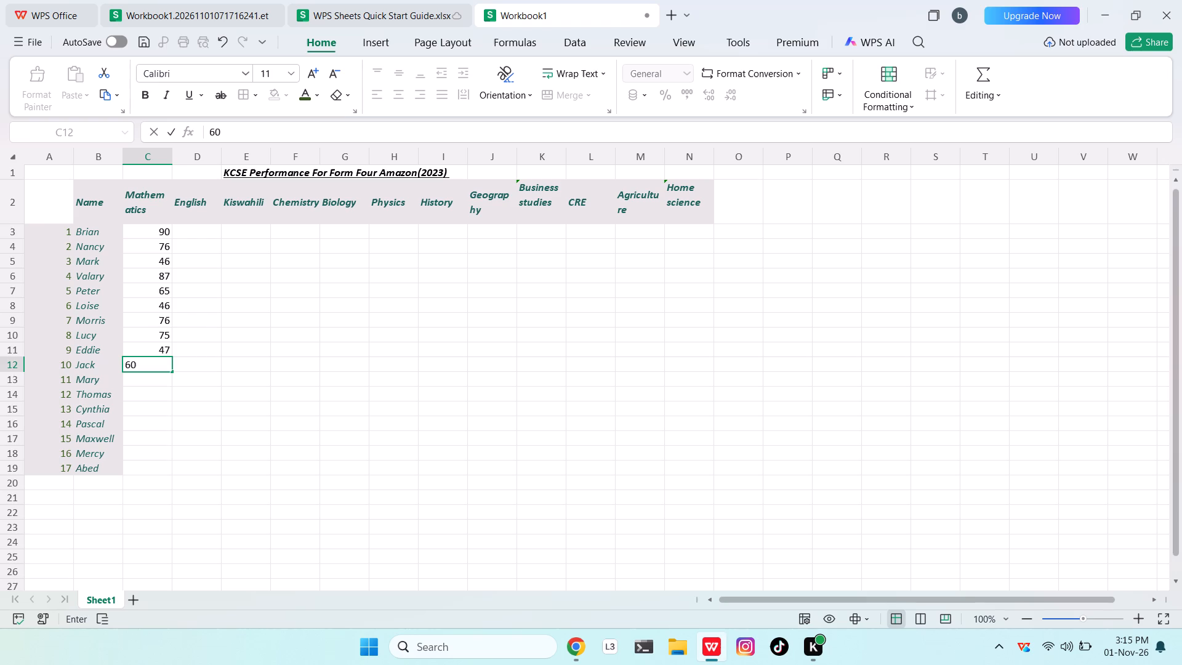
key("Down")
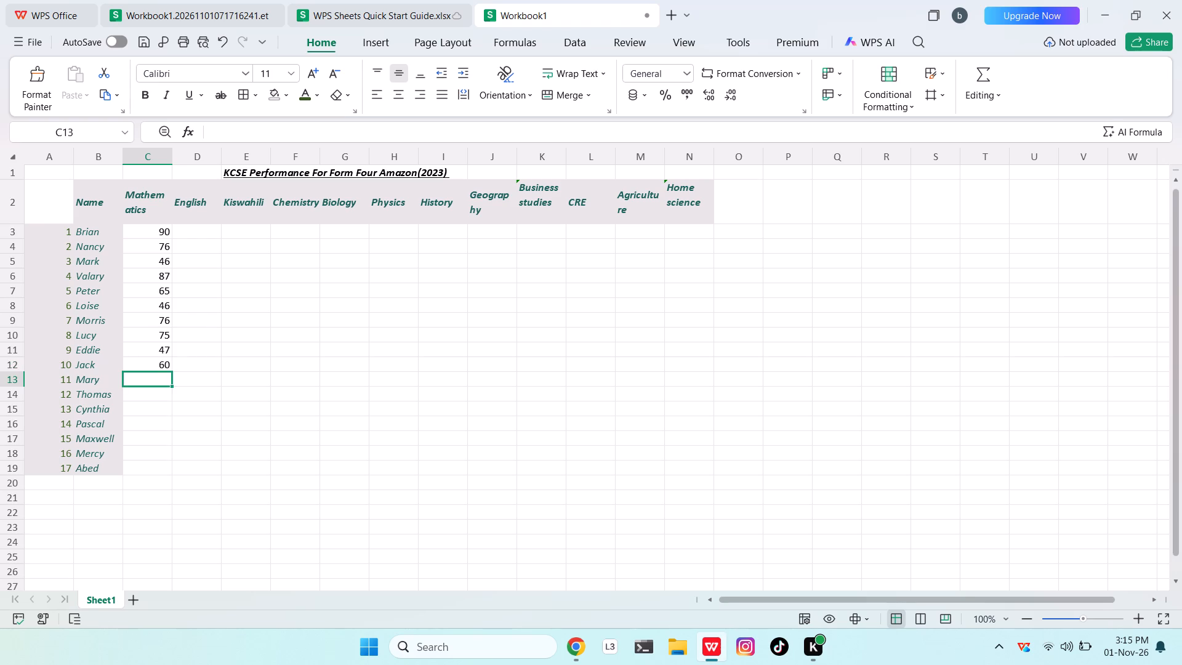
type("75")
key("Down")
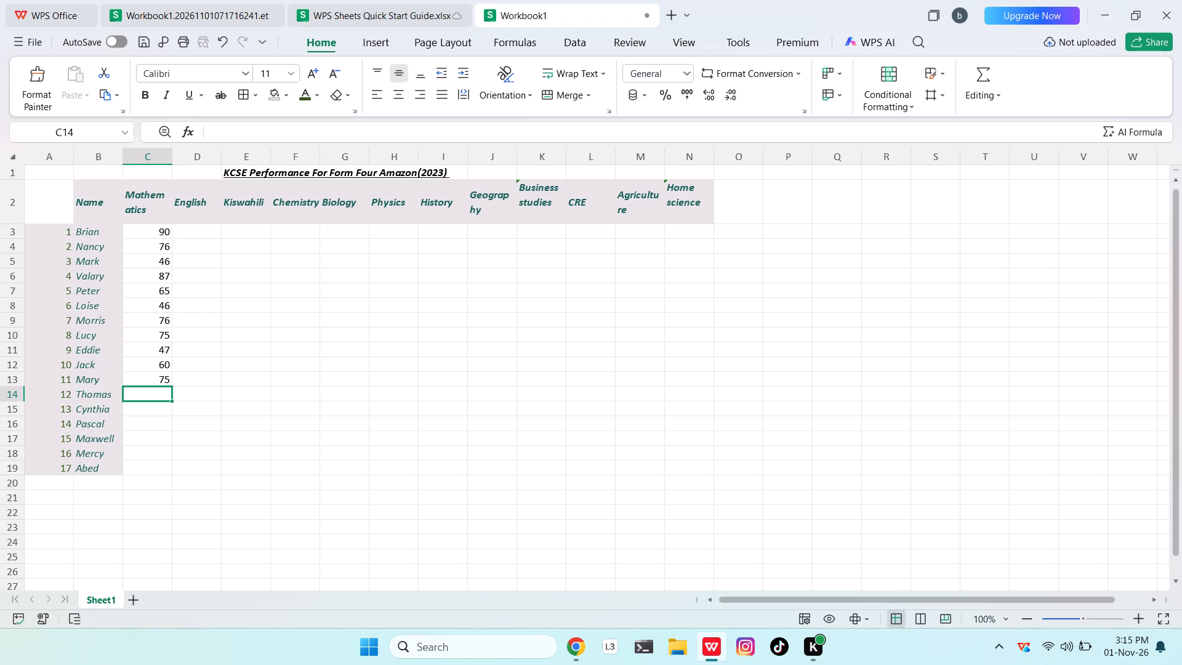
key("6")
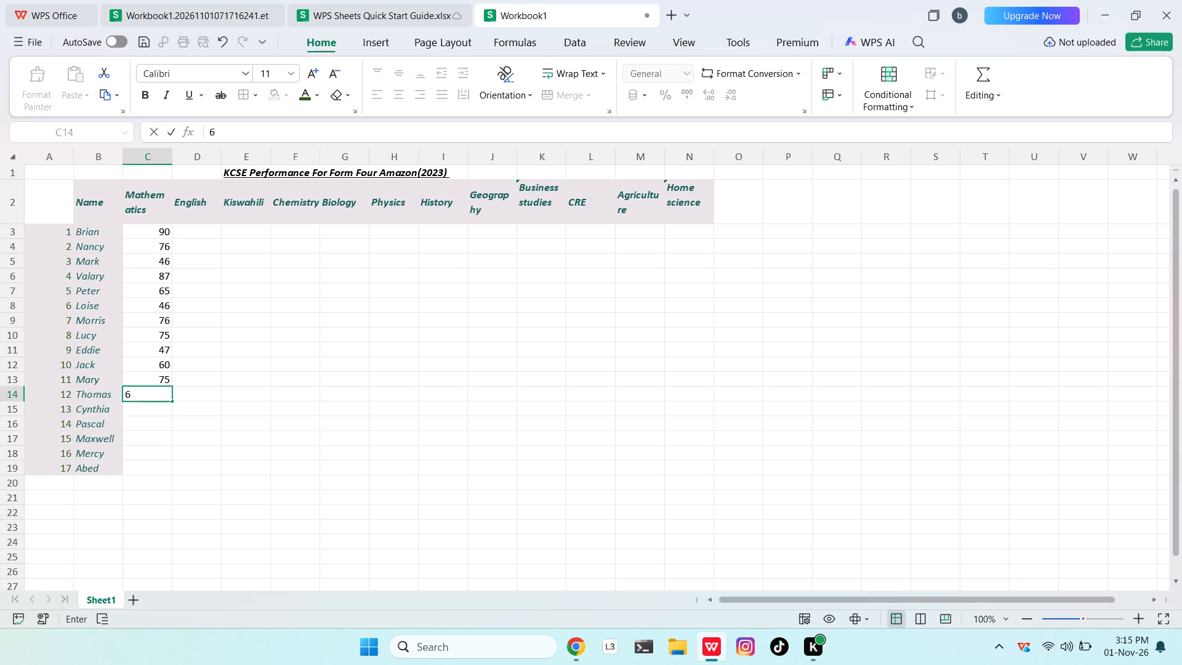
key("7")
key("Down")
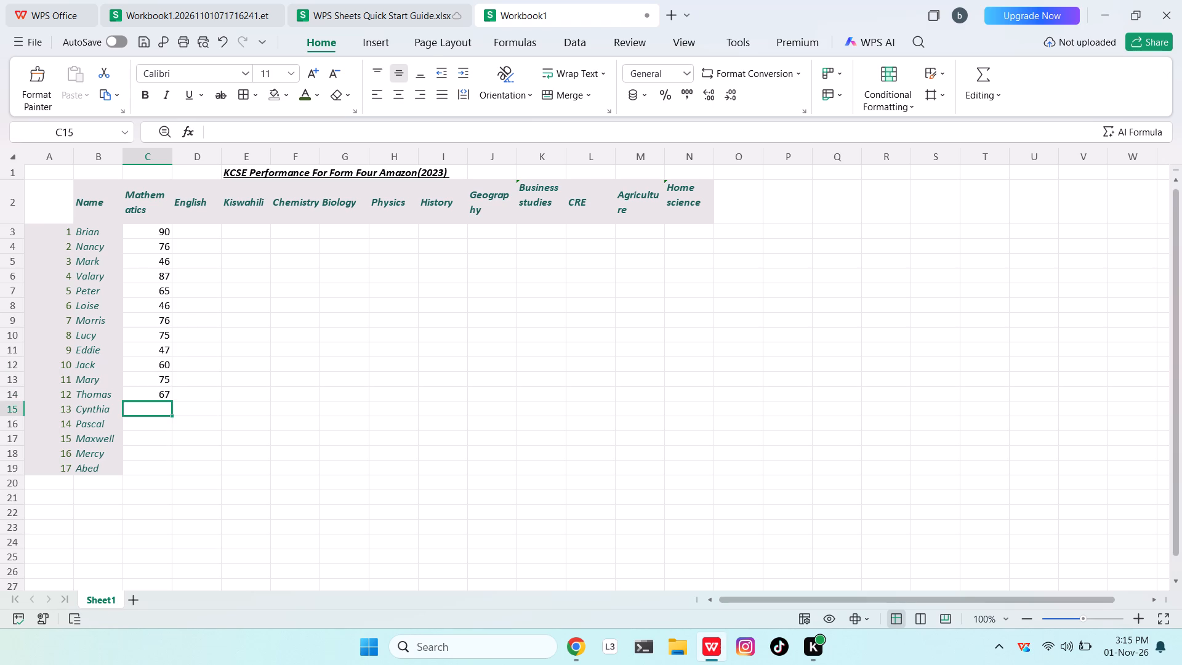
type("66")
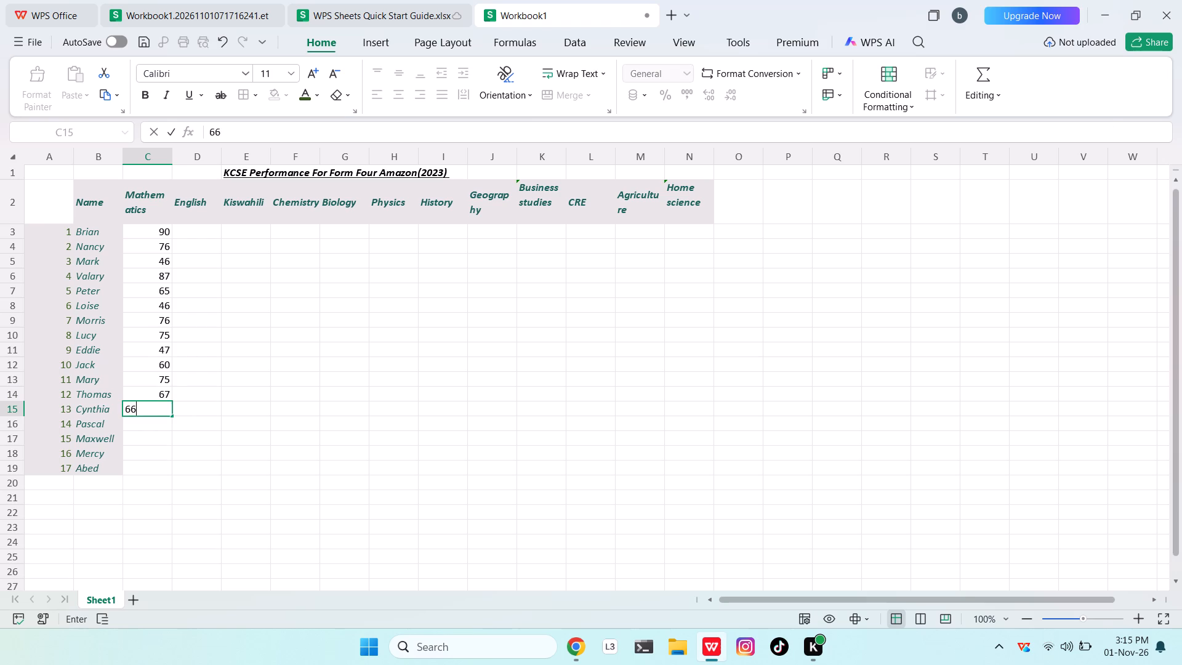
key("Down")
Enter the Mathematics marks 54 for Pascal, 55 for Maxwell, 65 for Mercy and 78 for Abed.
type("54")
key("Down")
type("55")
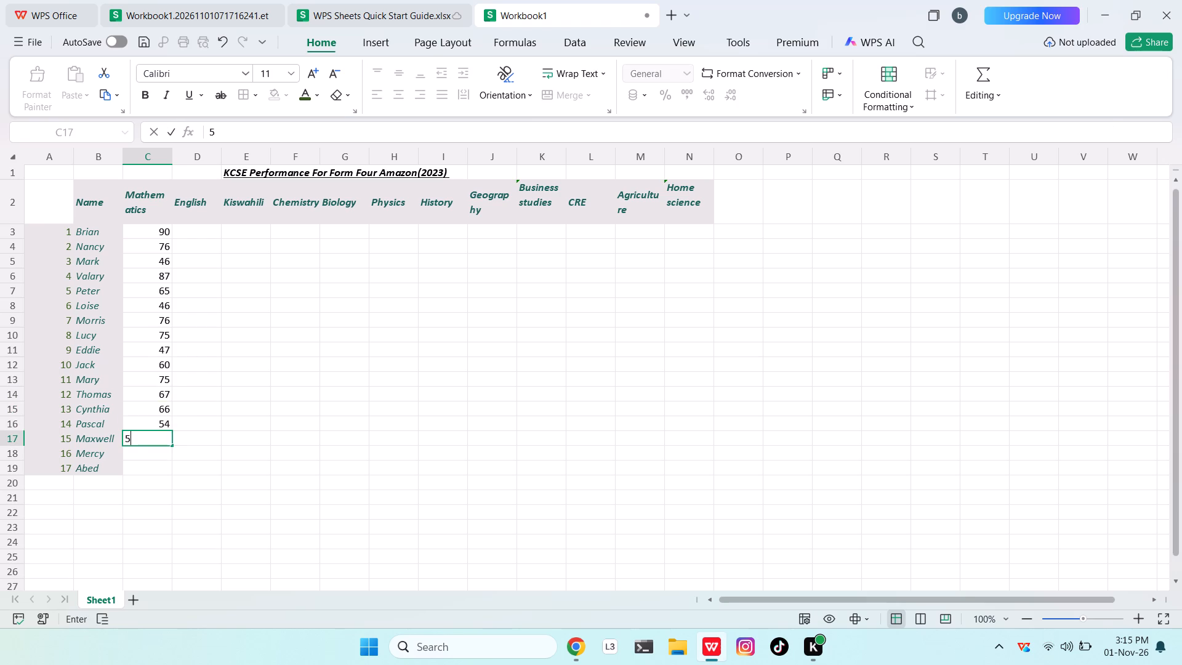
key("Down")
type("65")
key("Down")
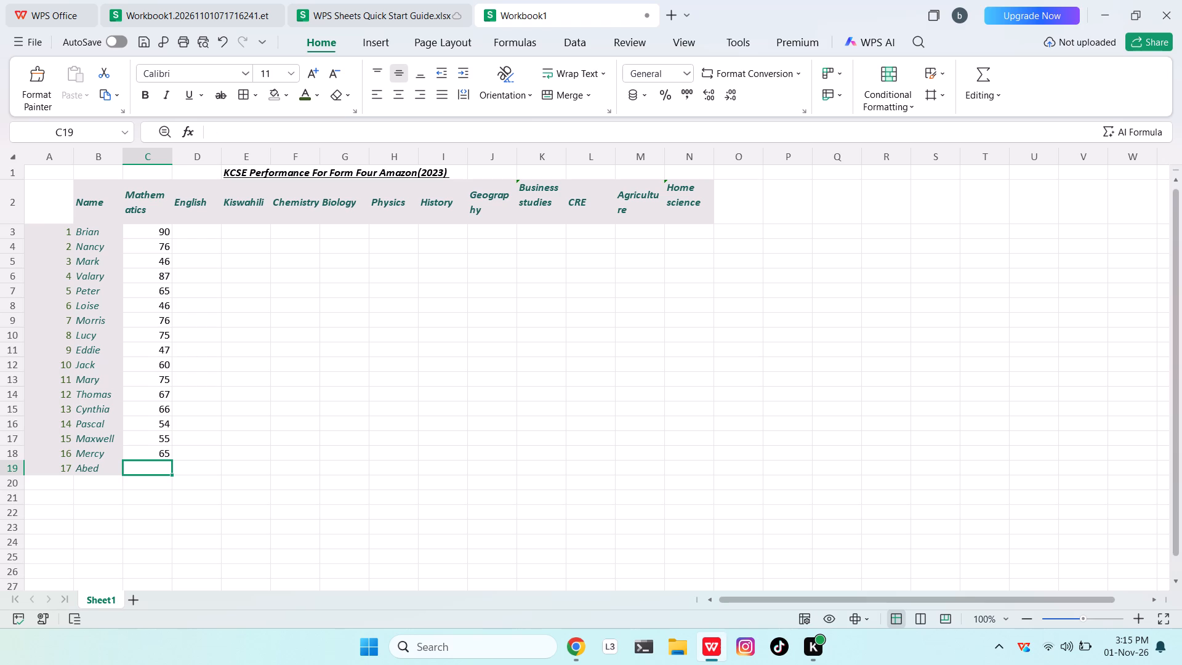
type("78")
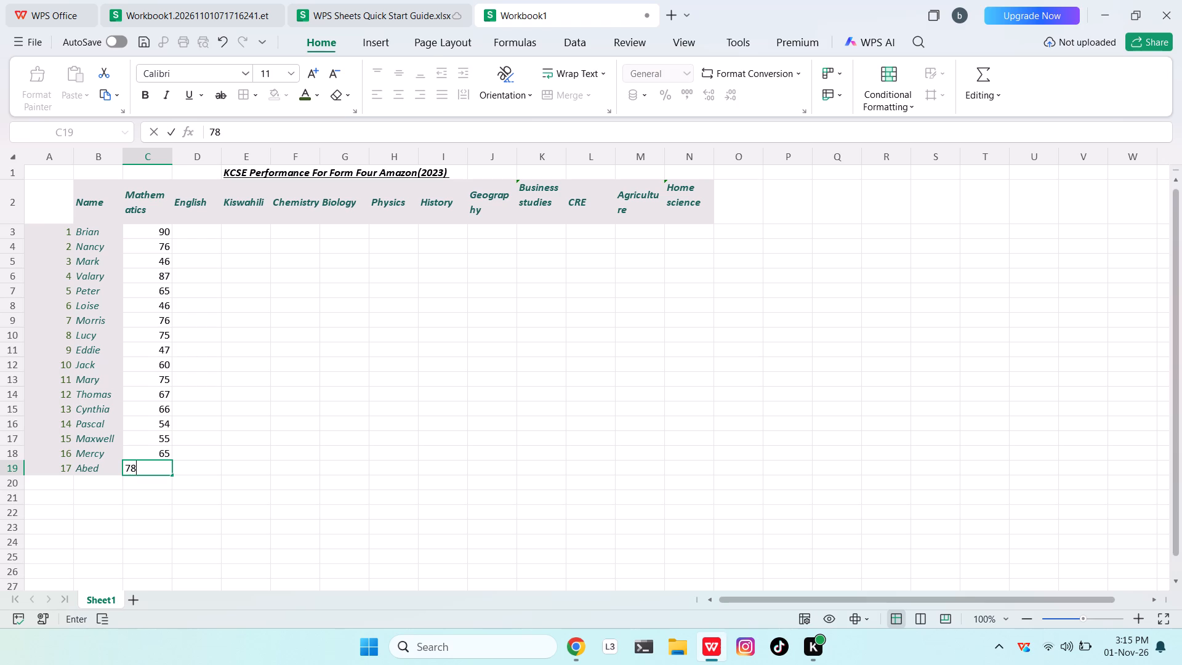
Enter the English marks 60 for Brian, 70 for Nancy, 65 for Mark and 67 for Valary.
left_click(208, 231)
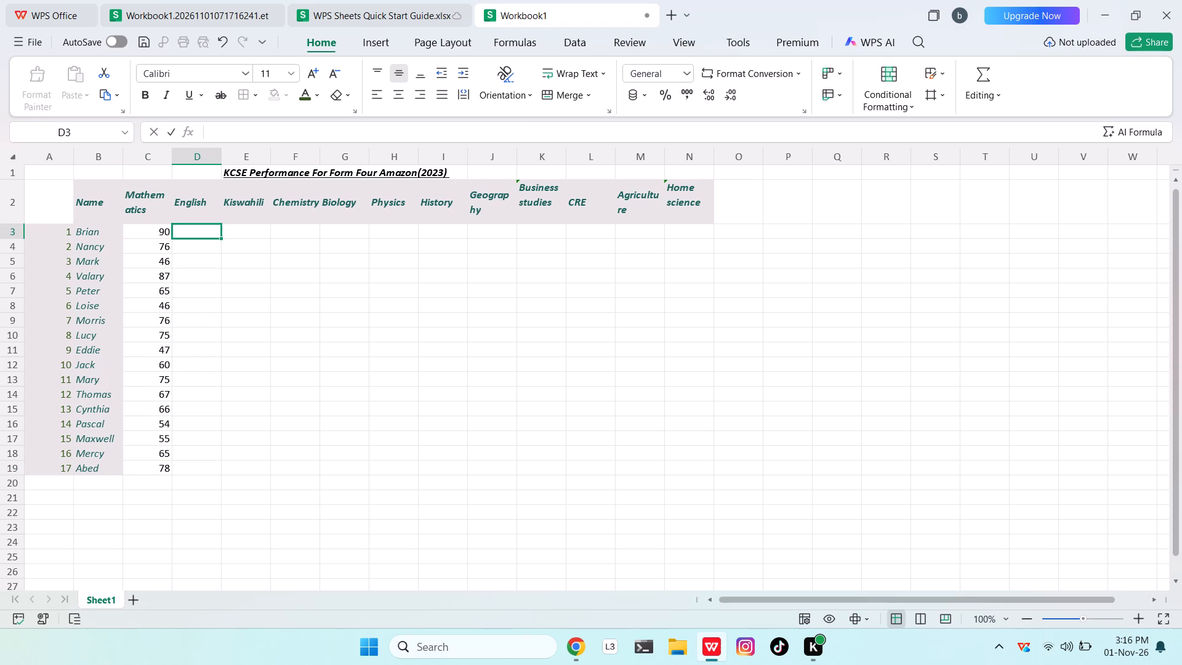
key("6")
key("0")
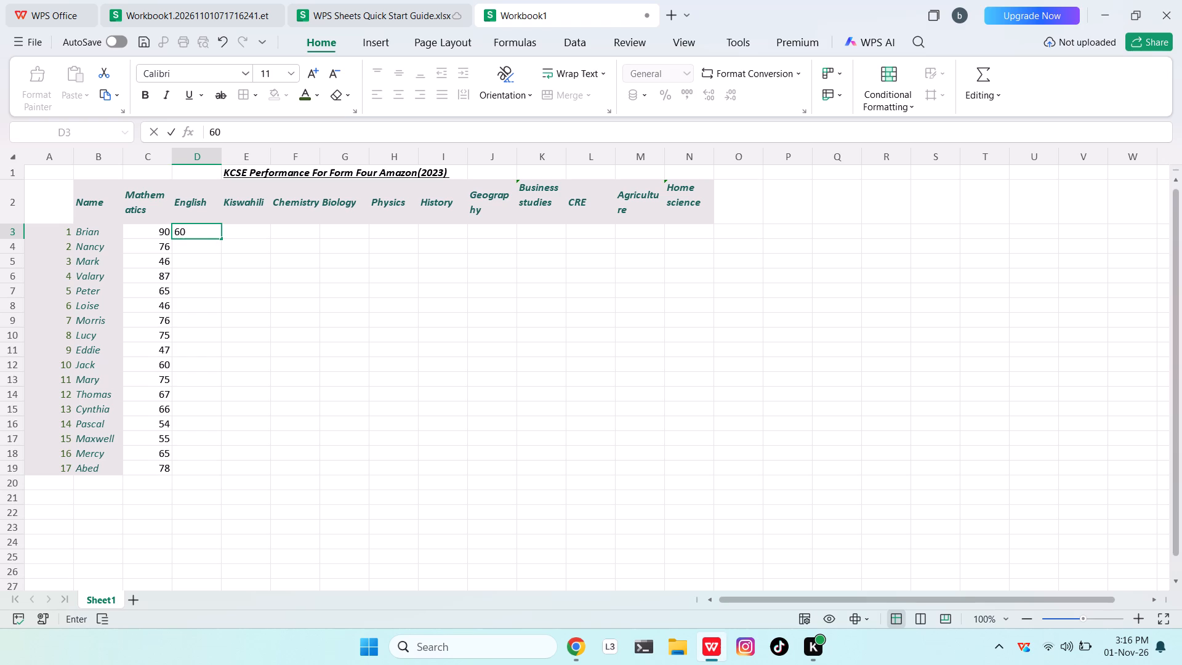
key("Down")
key("7")
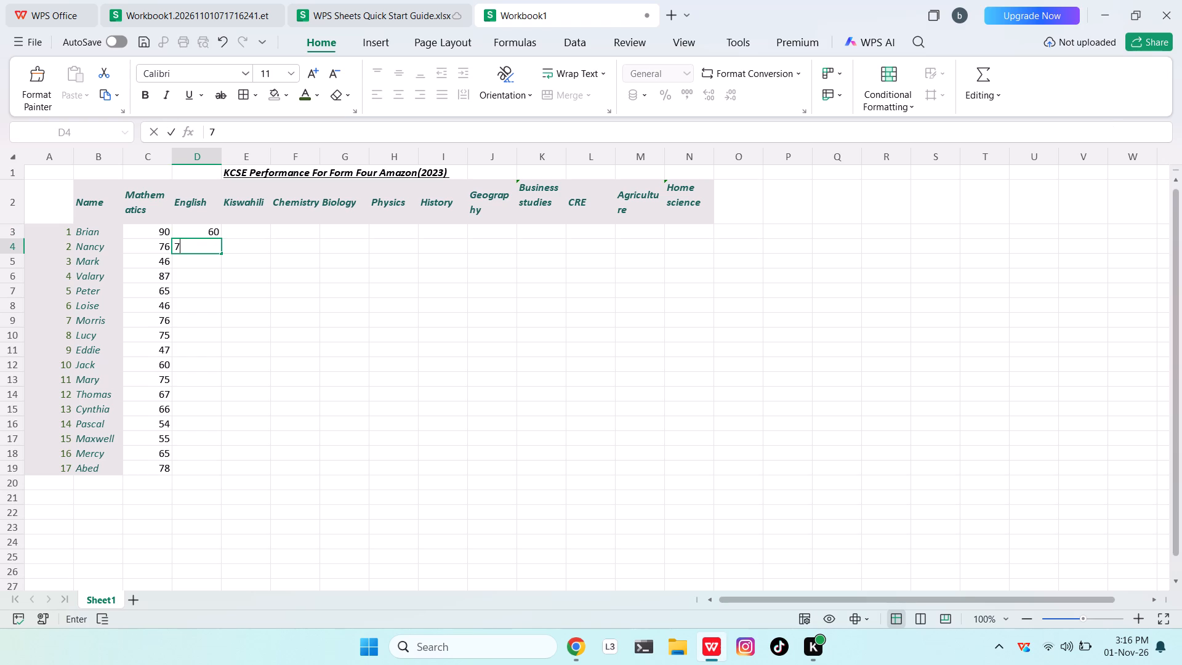
key("0")
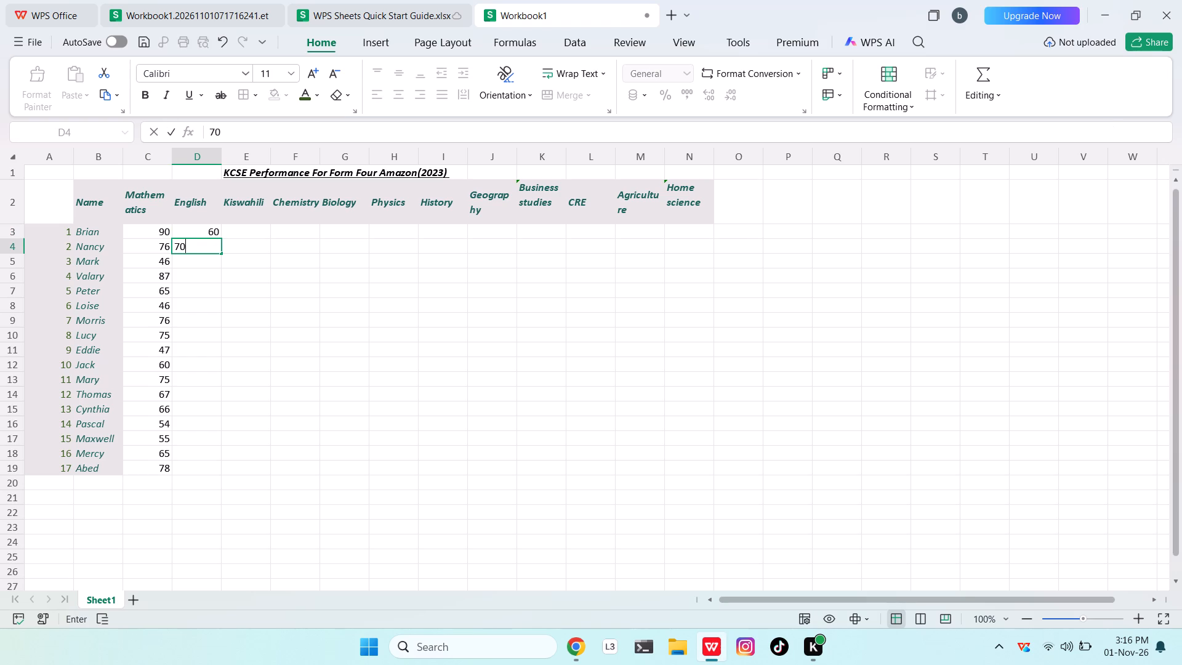
key("Down")
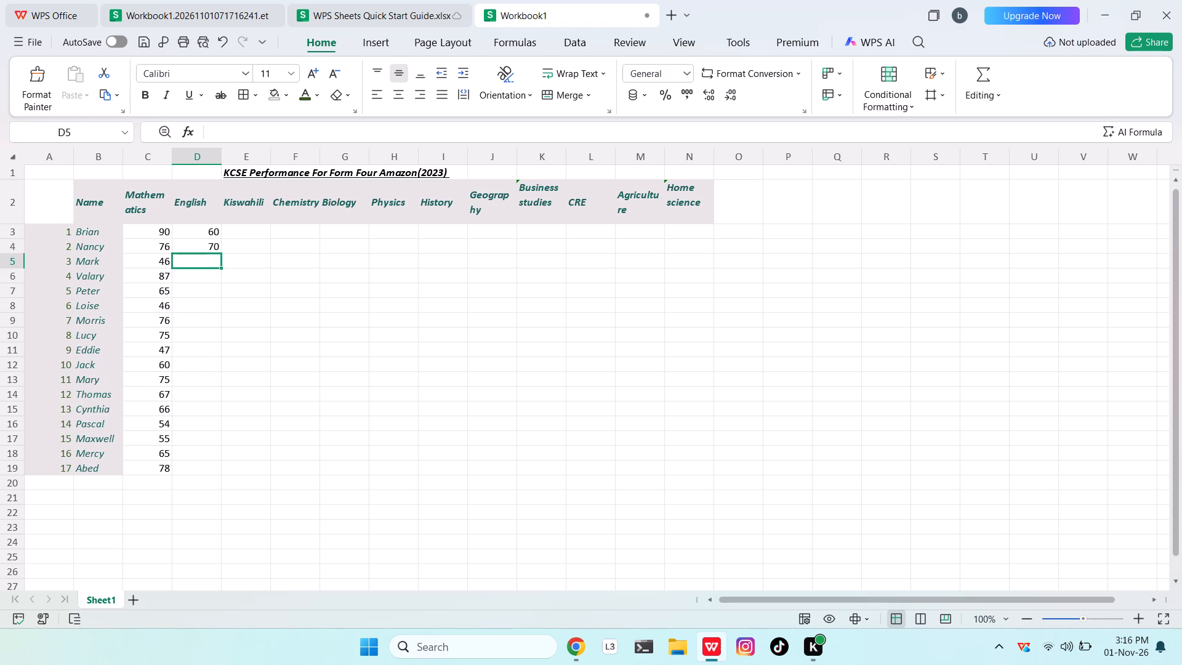
type("65")
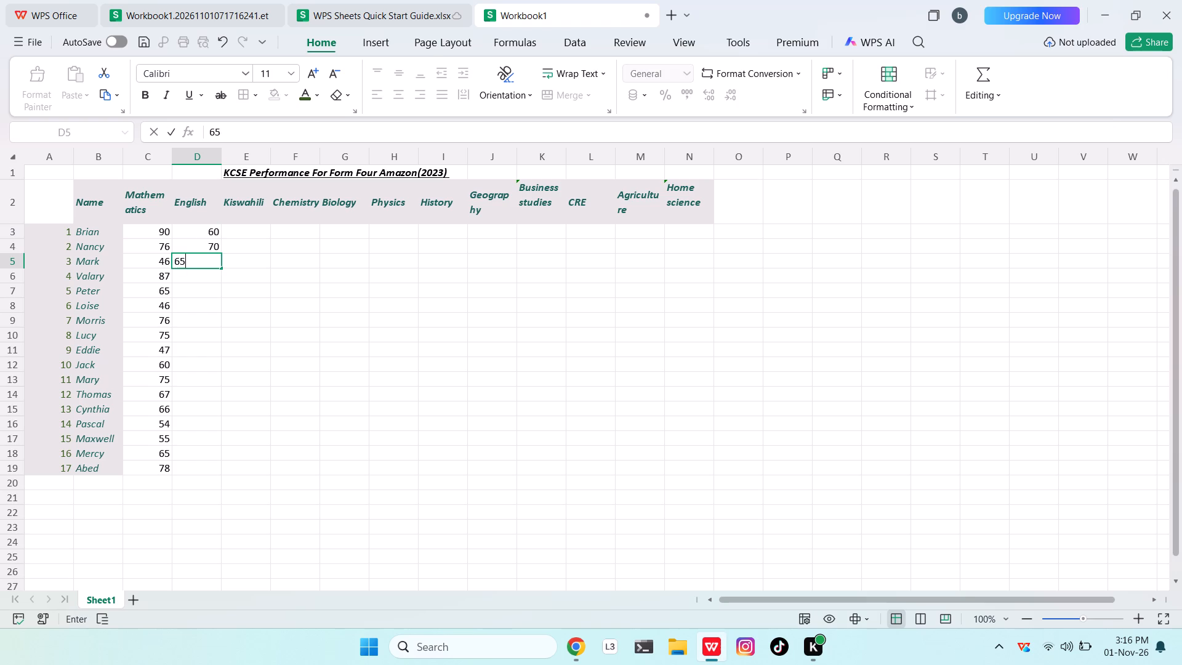
key("Down")
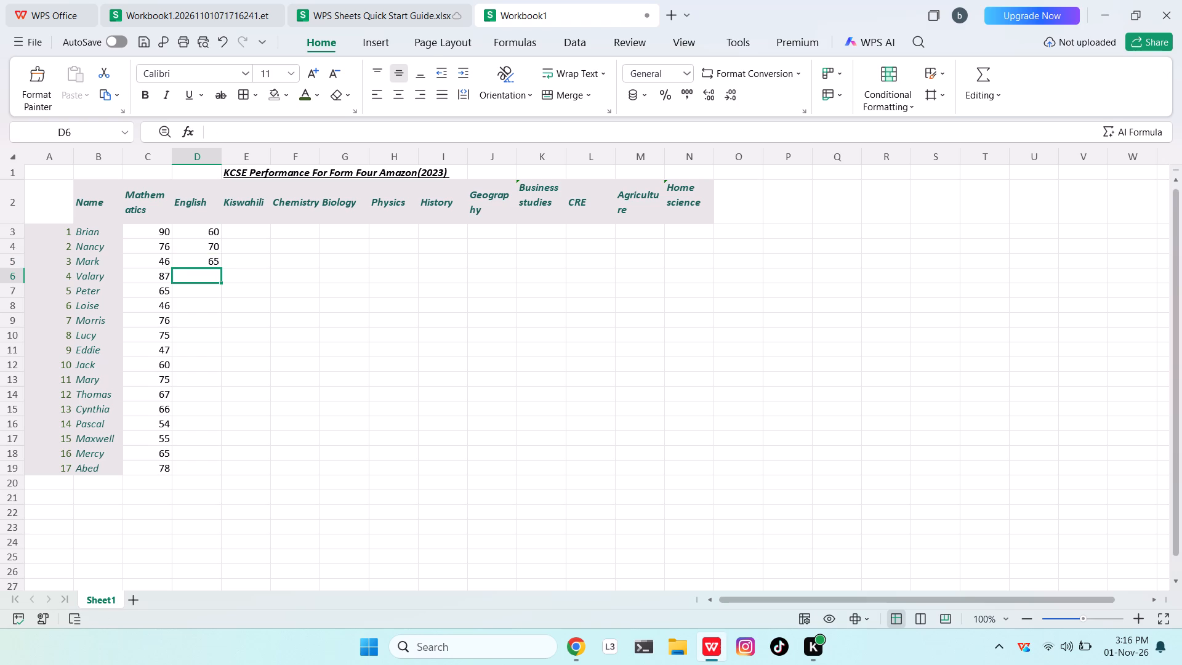
type("67")
key("Down")
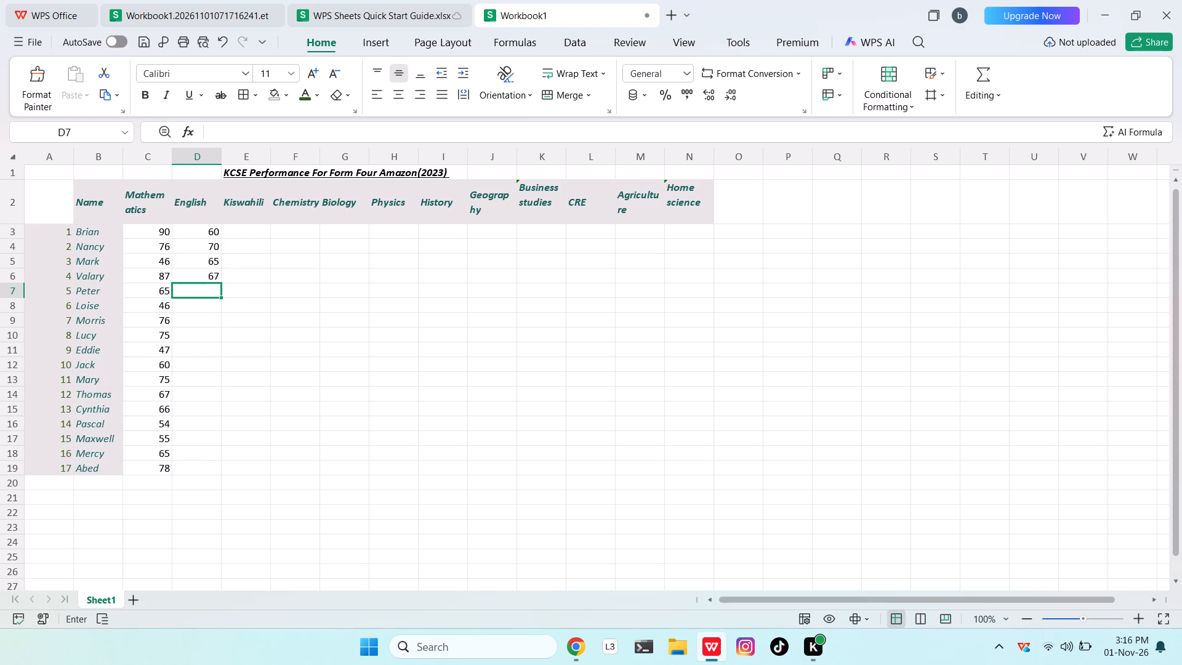
Enter the English marks 70 for Peter, 76 for Loise, 75 for Morris and 87 for Lucy.
key("7")
key("0")
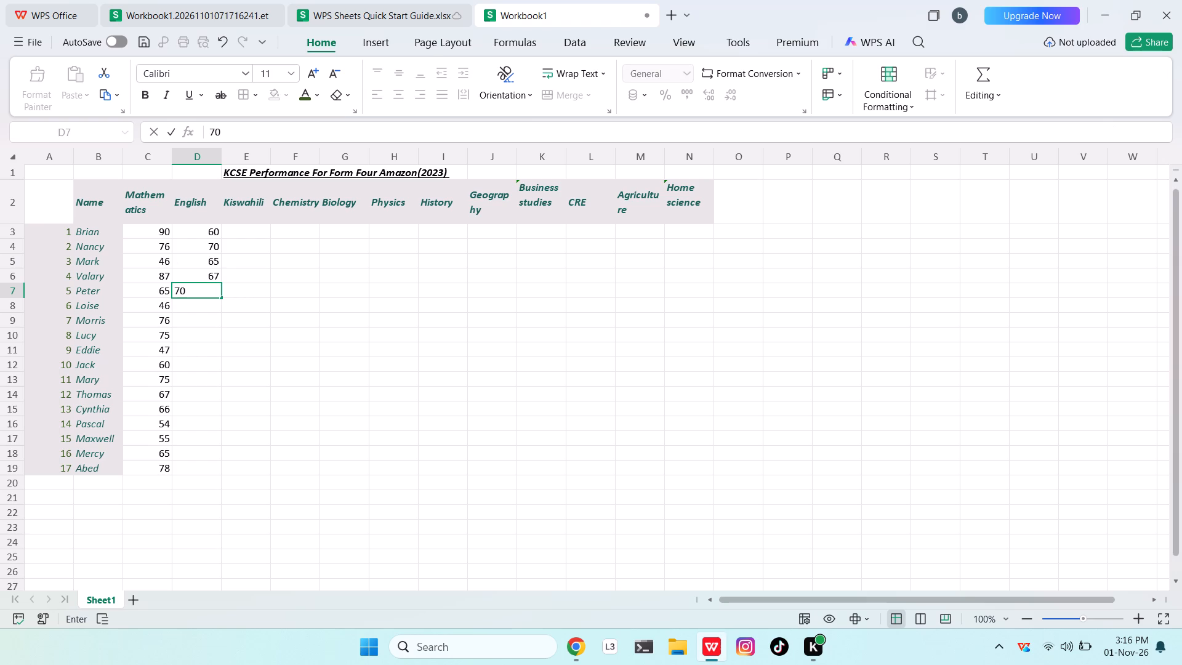
key("Down")
type("76")
key("Down")
type("75")
key("Down")
type("87")
key("Down")
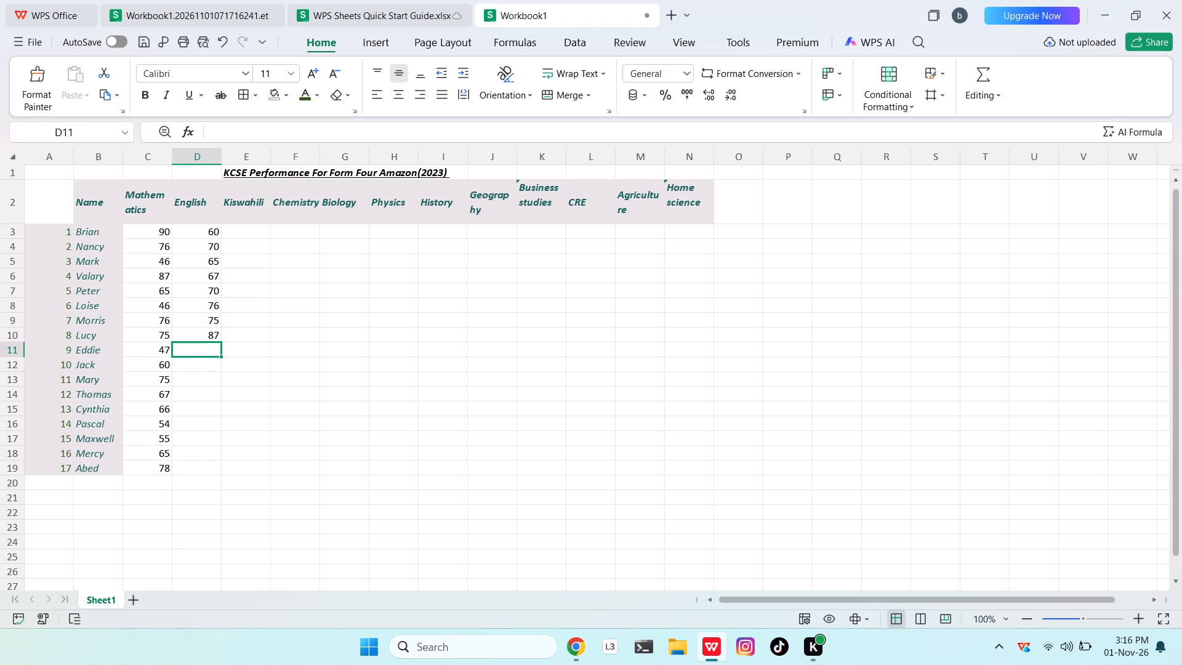
Enter the English marks 55 for Eddie, 58 for Jack, 89 for Mary and 76 for Thomas.
key("5")
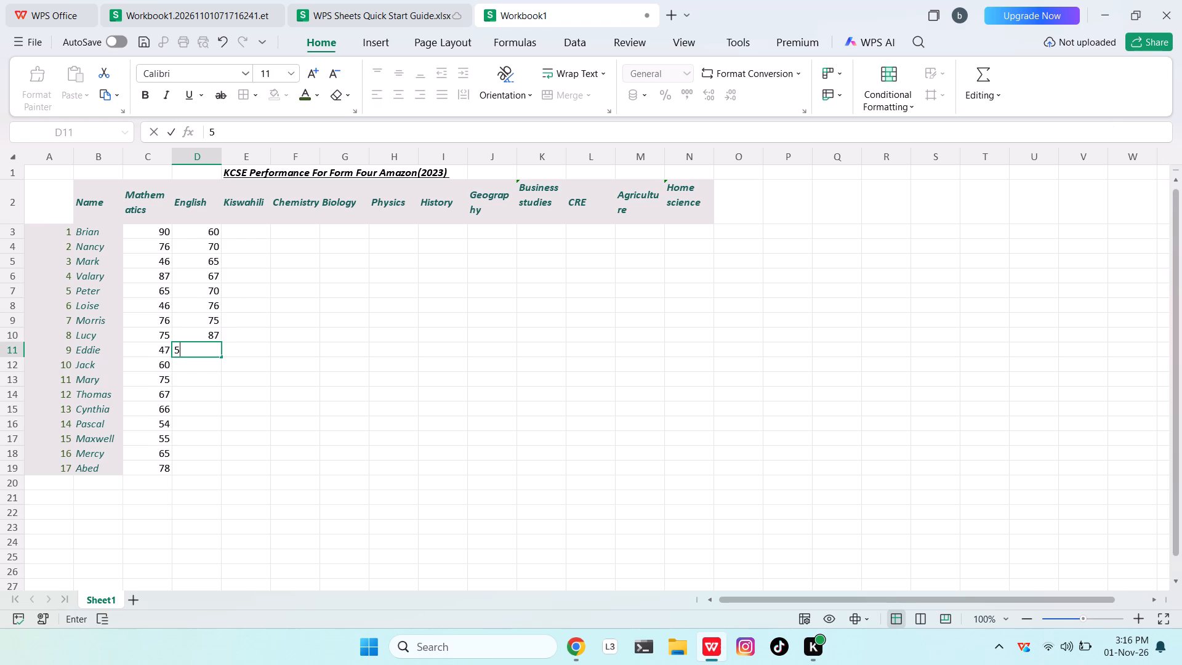
key("5")
key("Down")
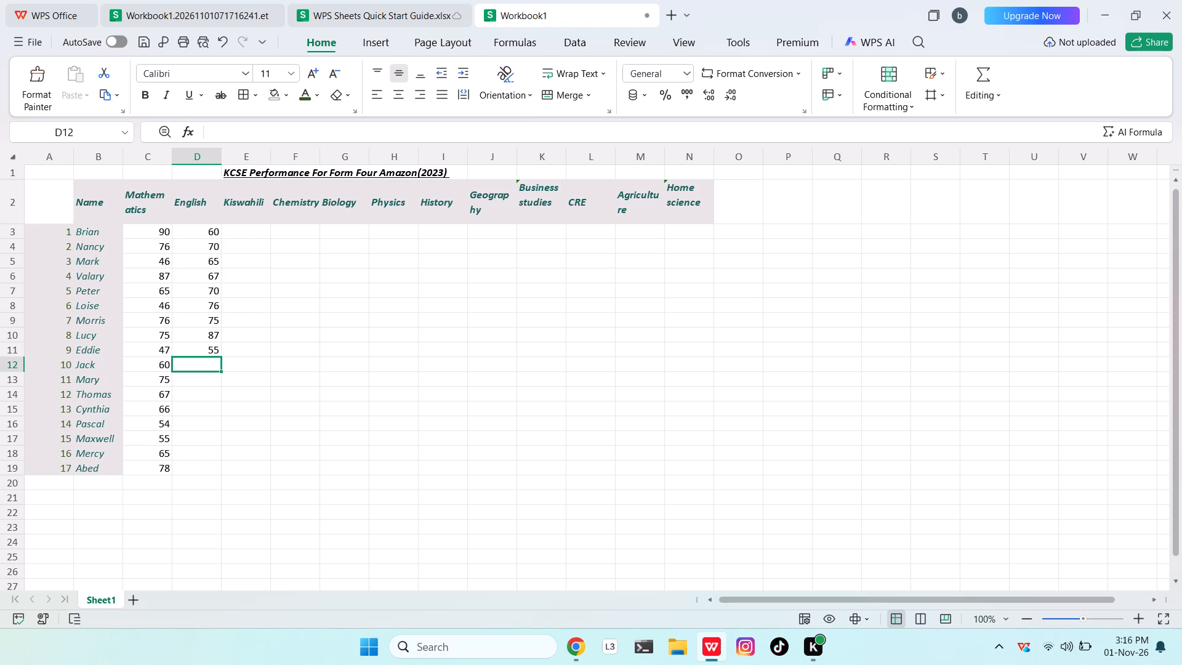
key("5")
key("8")
key("Down")
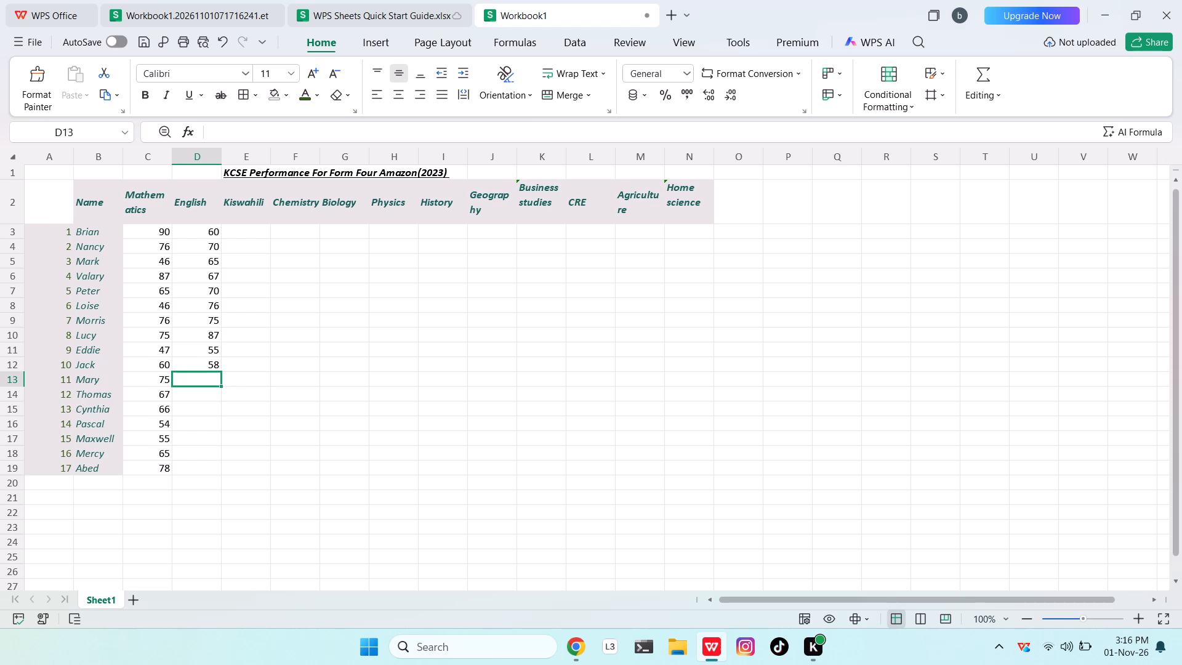
key("8")
key("9")
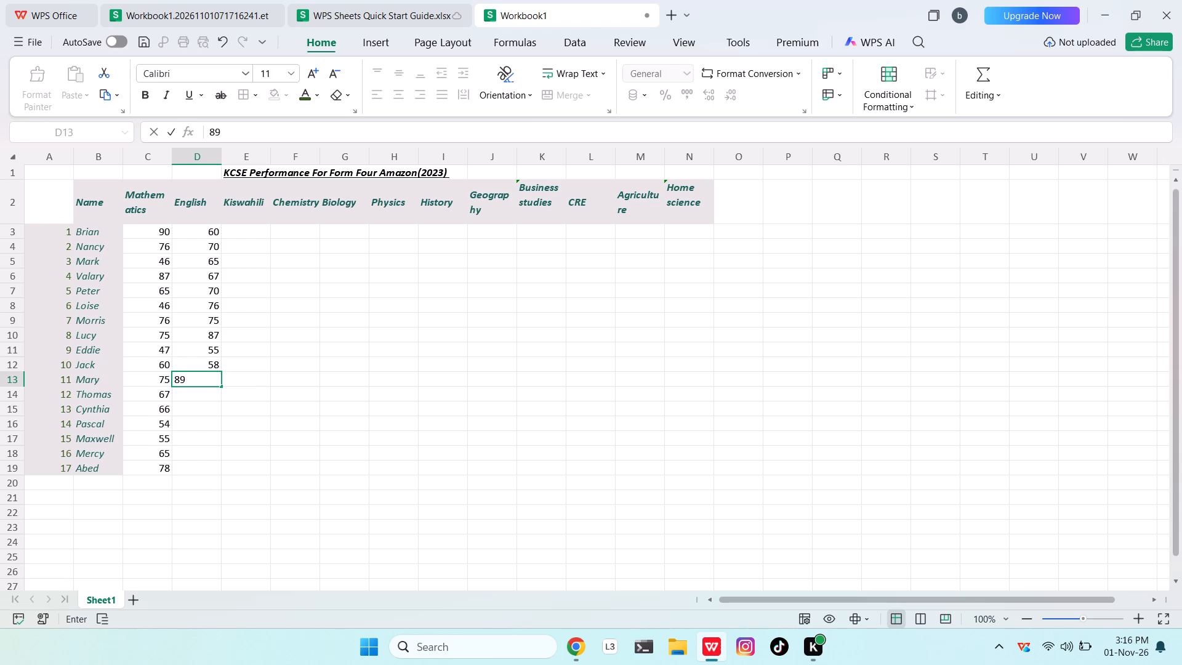
key("Return")
key("7")
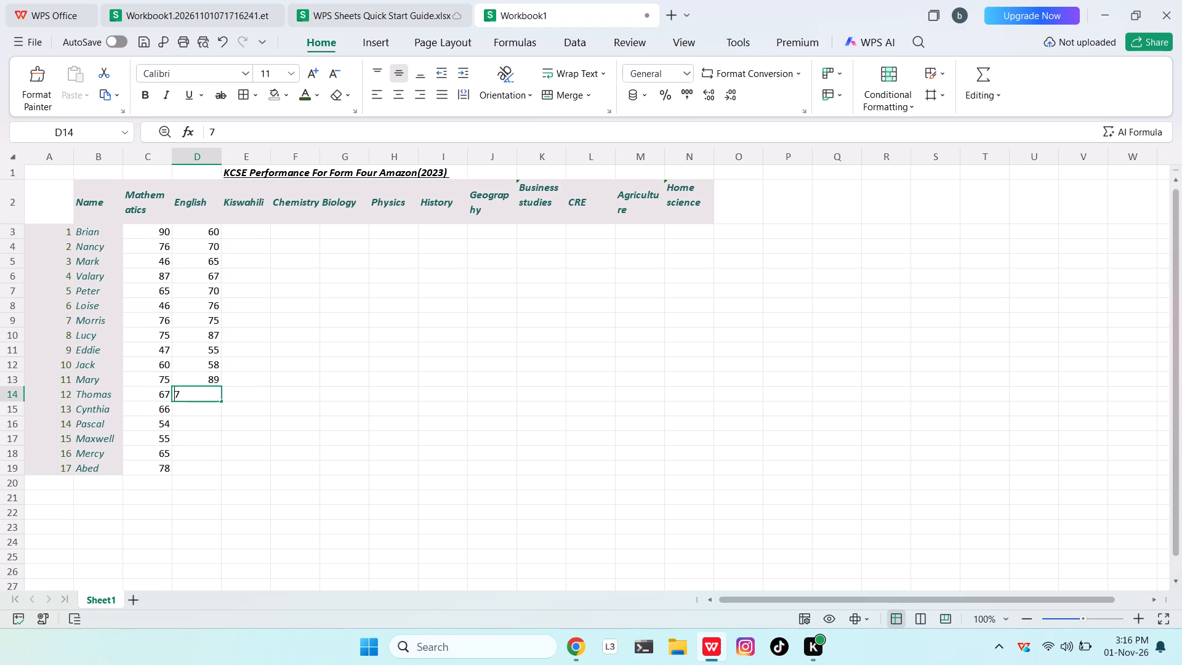
key("6")
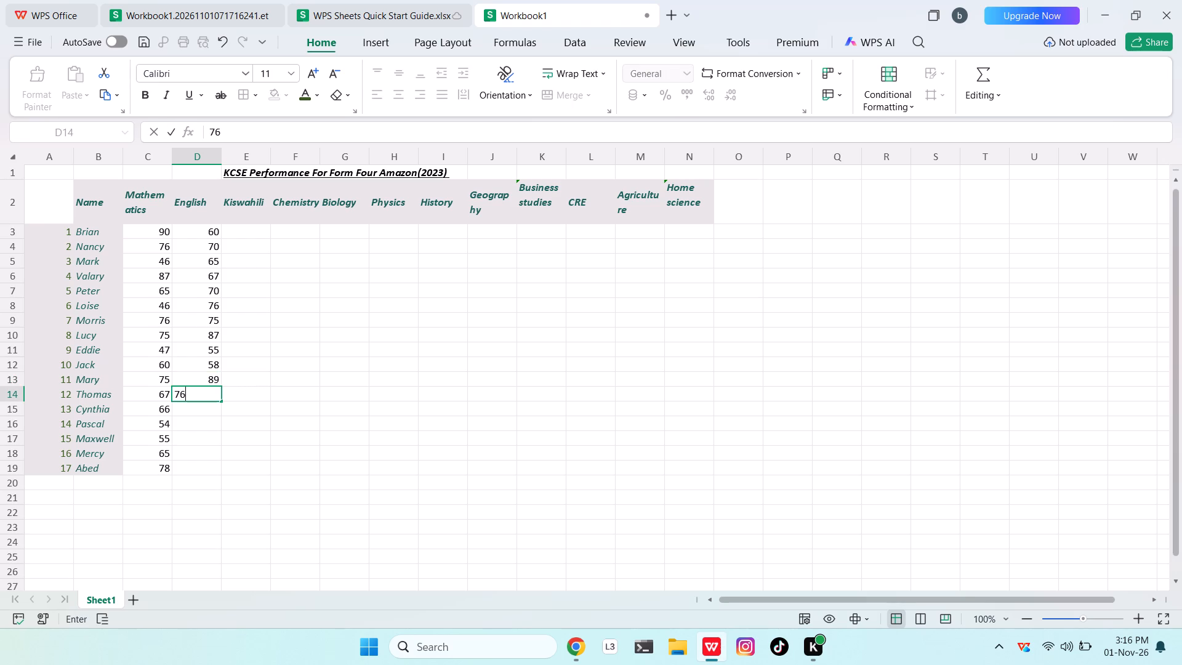
key("Return")
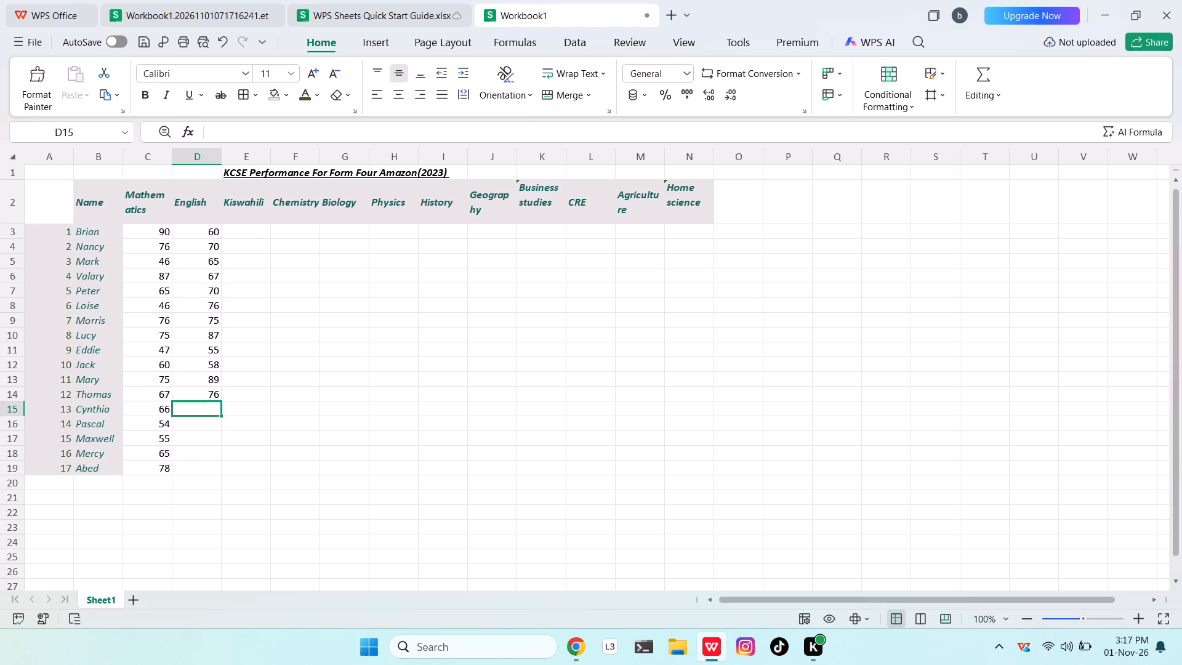
Enter the English marks 60 for Cynthia, 67 for Pascal, 56 for Maxwell, 45 for Mercy and 50 for Abed.
key("6")
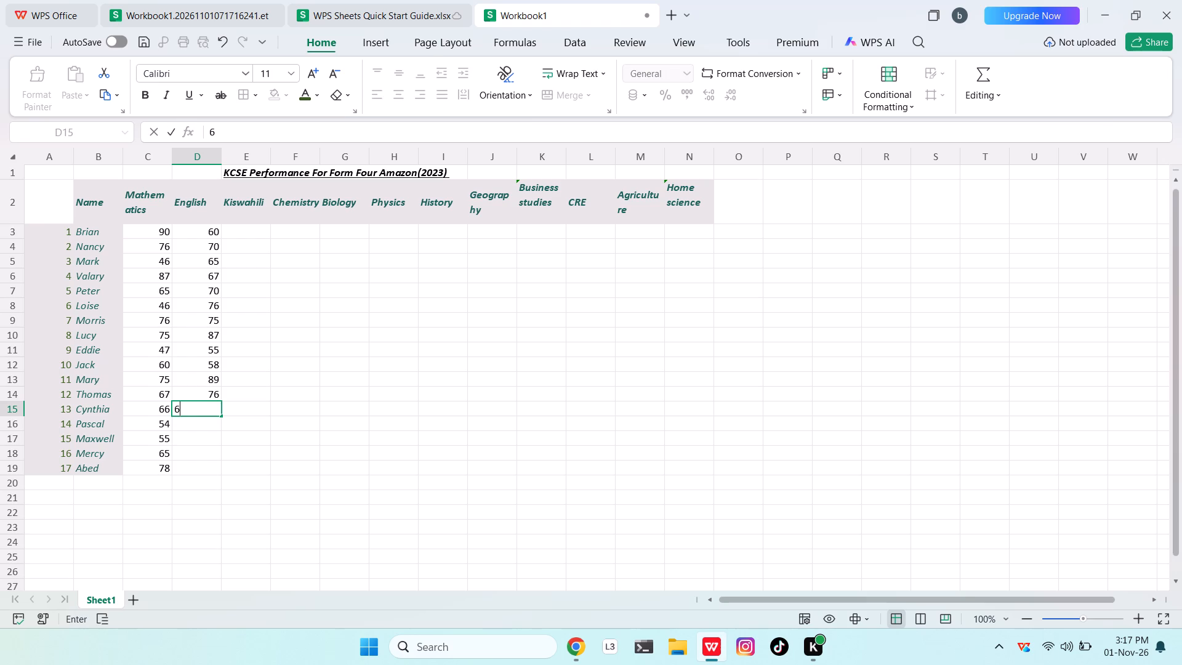
key("0")
key("Down")
key("6")
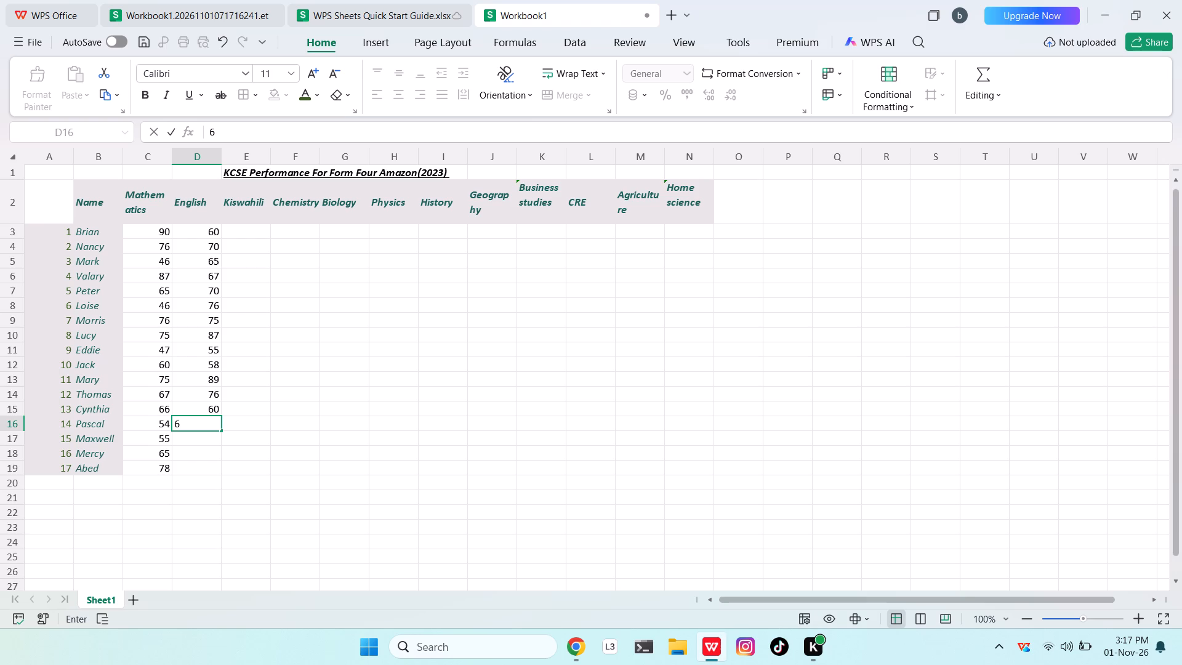
key("7")
key("Down")
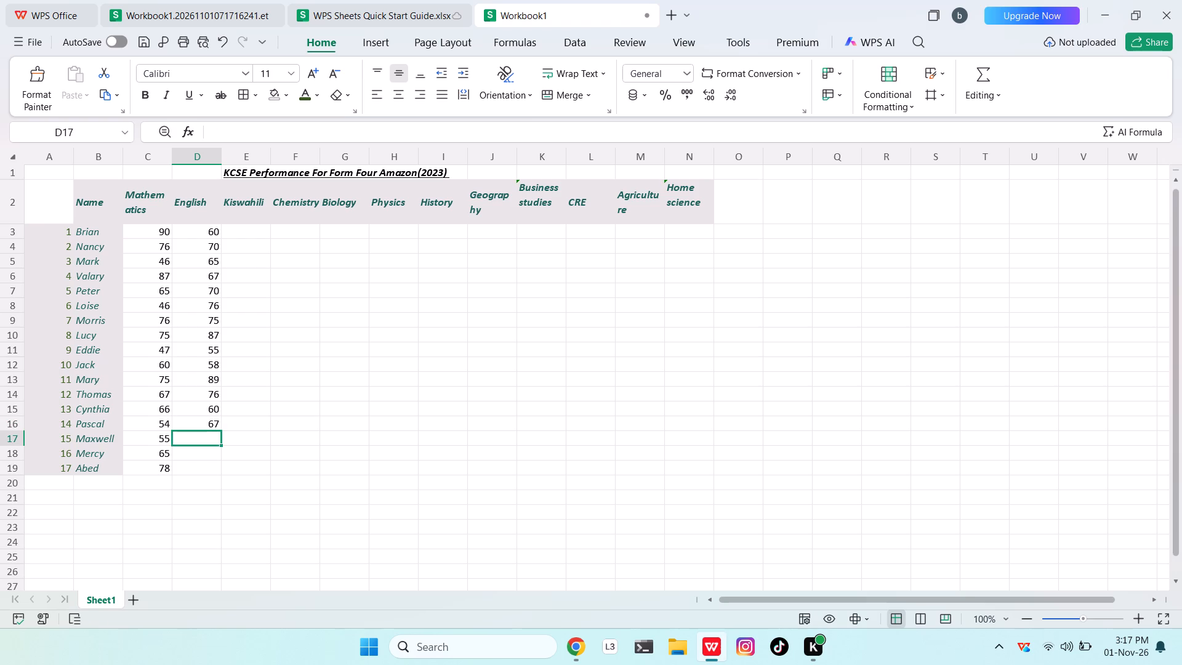
type("56")
key("Down")
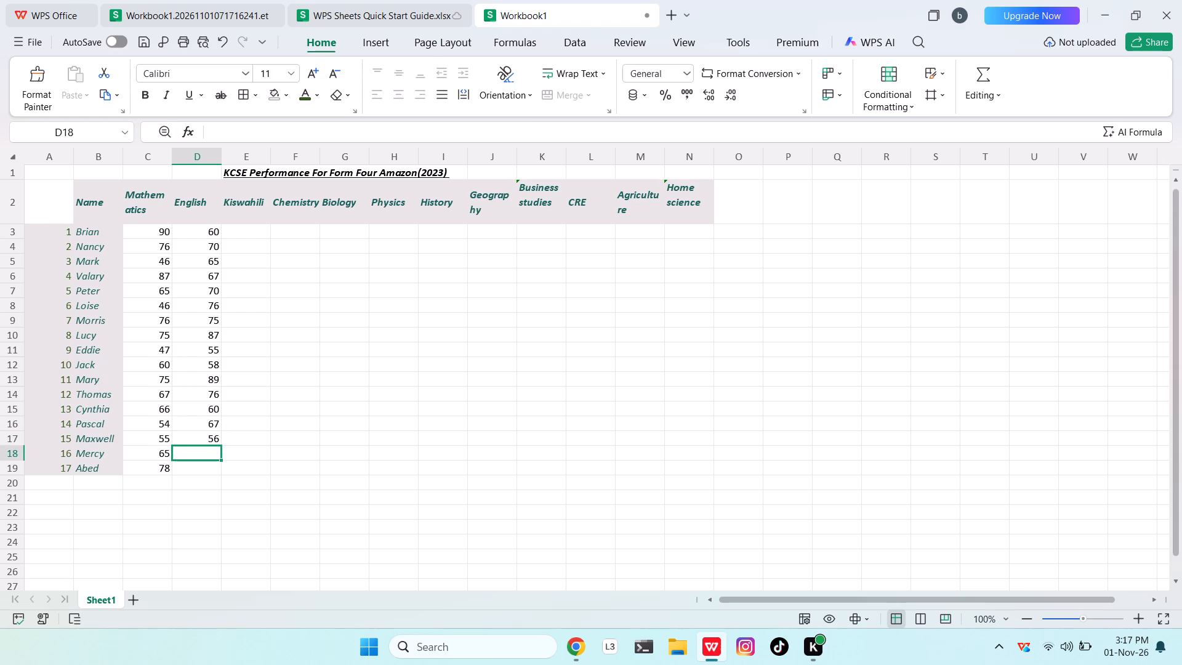
type("45")
key("Down")
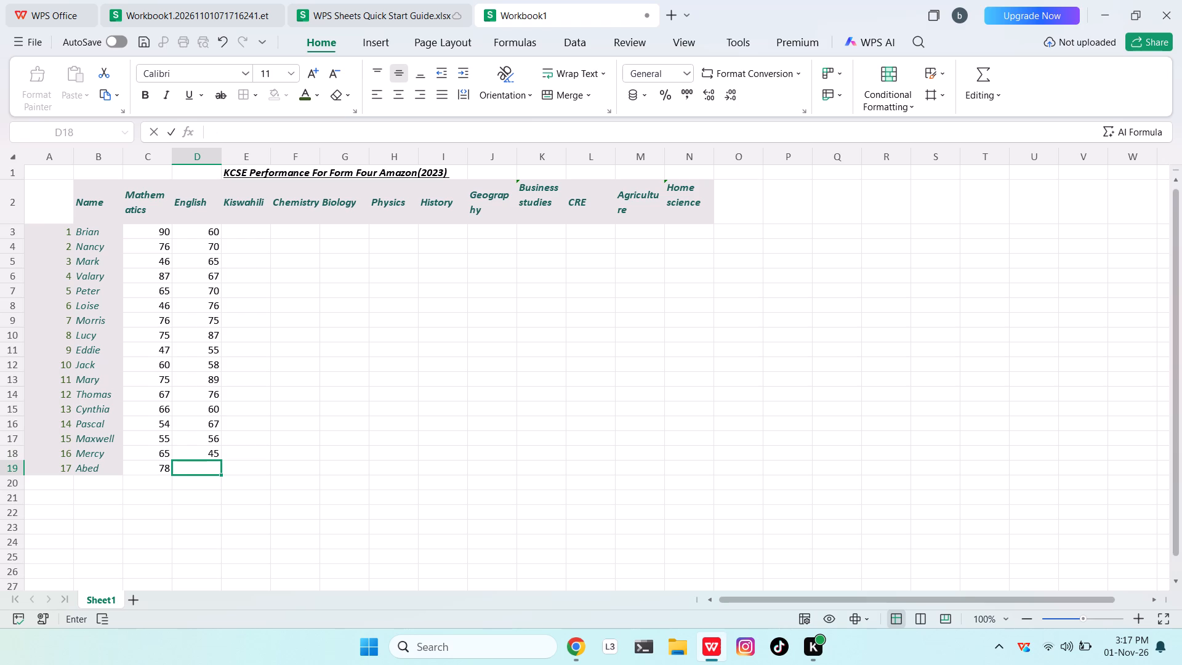
key("5")
key("0")
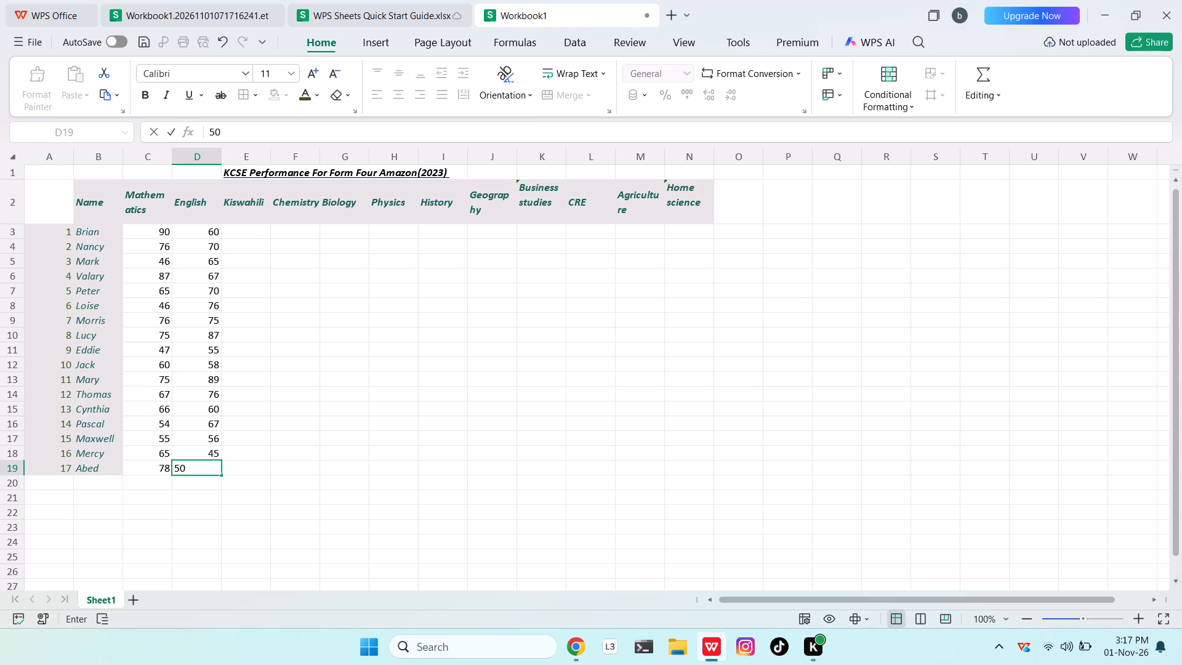
key("Right")
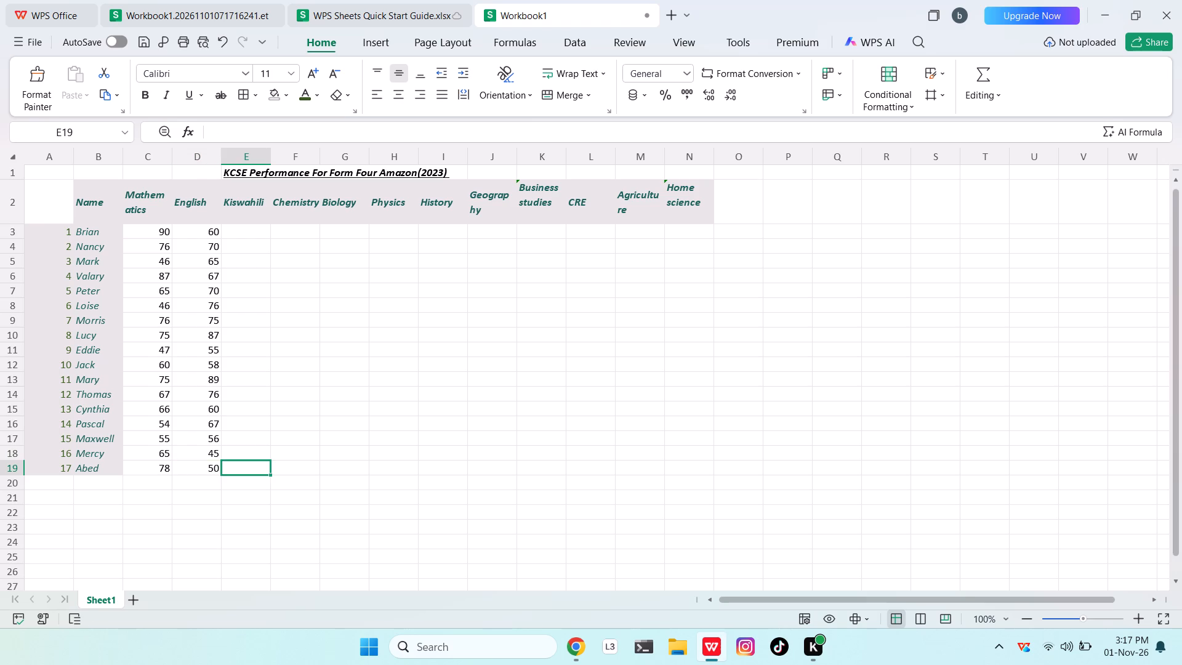
Enter the Kiswahili marks 80 for Brian, 75 for Nancy, 80 for Mark and 78 for Valary.
key("Up")
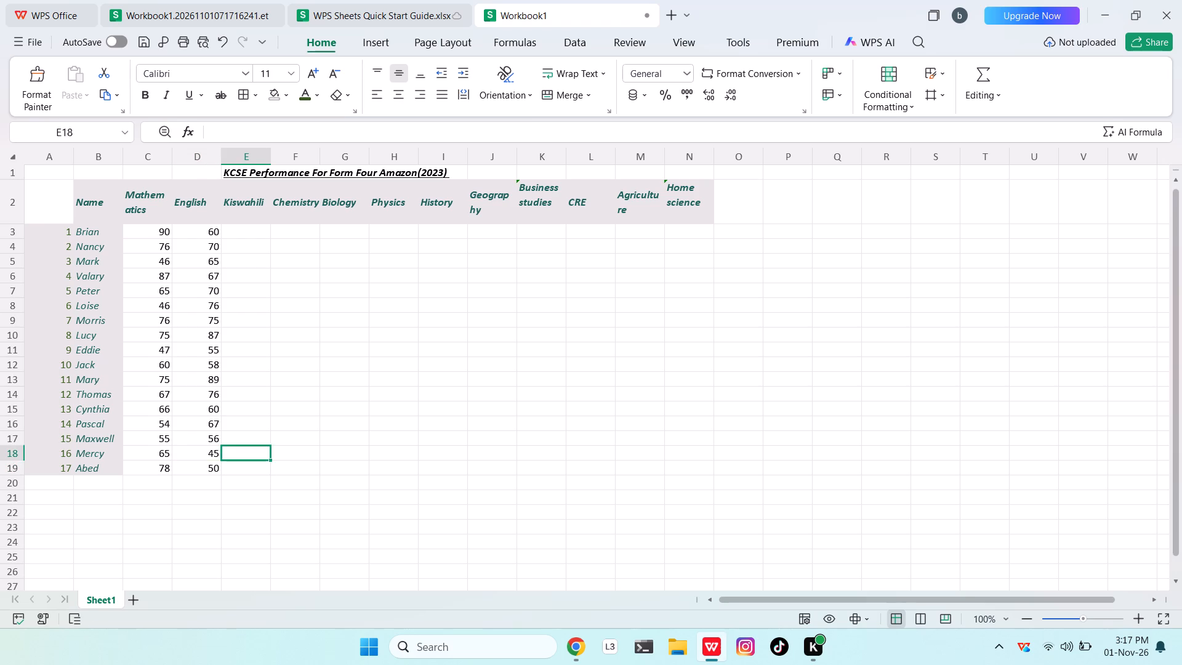
key("Up")
key("Up")
key("Up")
key("Up")
key("Up")
key("Up")
key("Up")
key("Up")
key("Up")
key("Up")
key("Up")
key("Up")
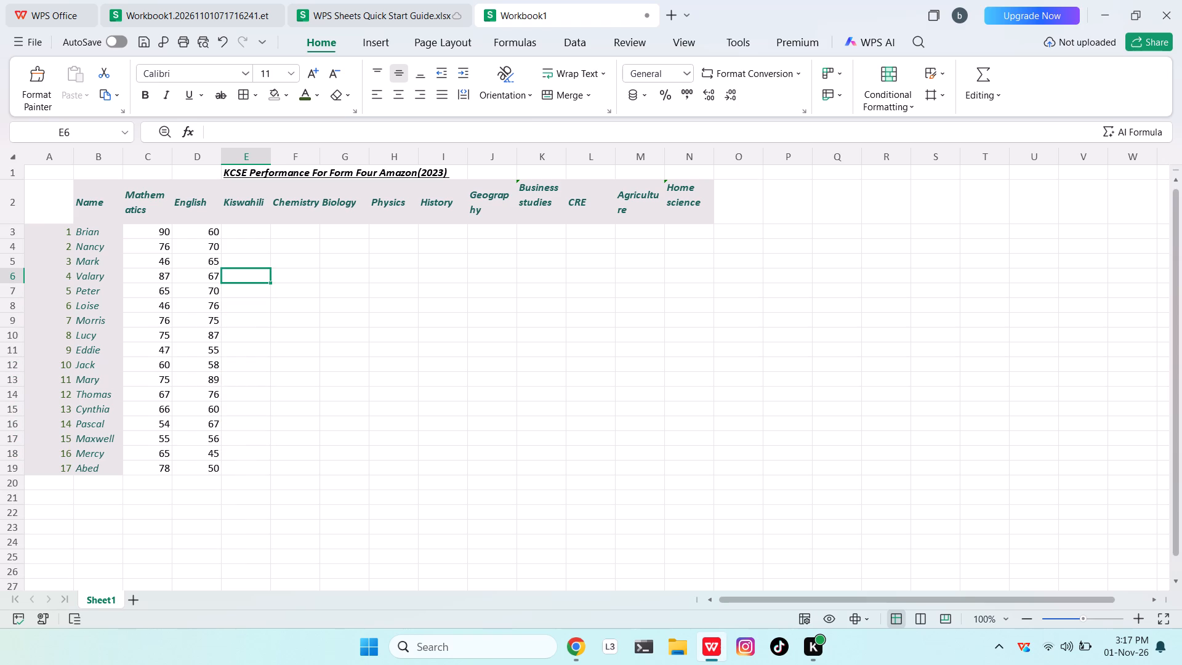
key("Up")
key("Up")
key("Up")
key("Up")
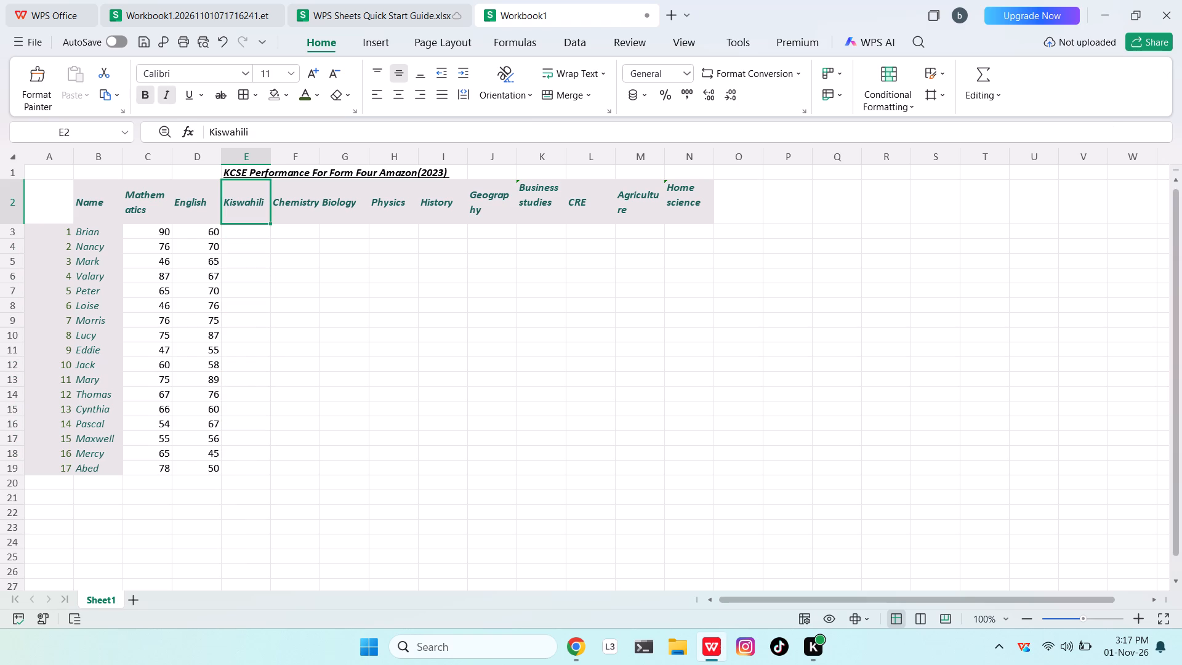
key("Down")
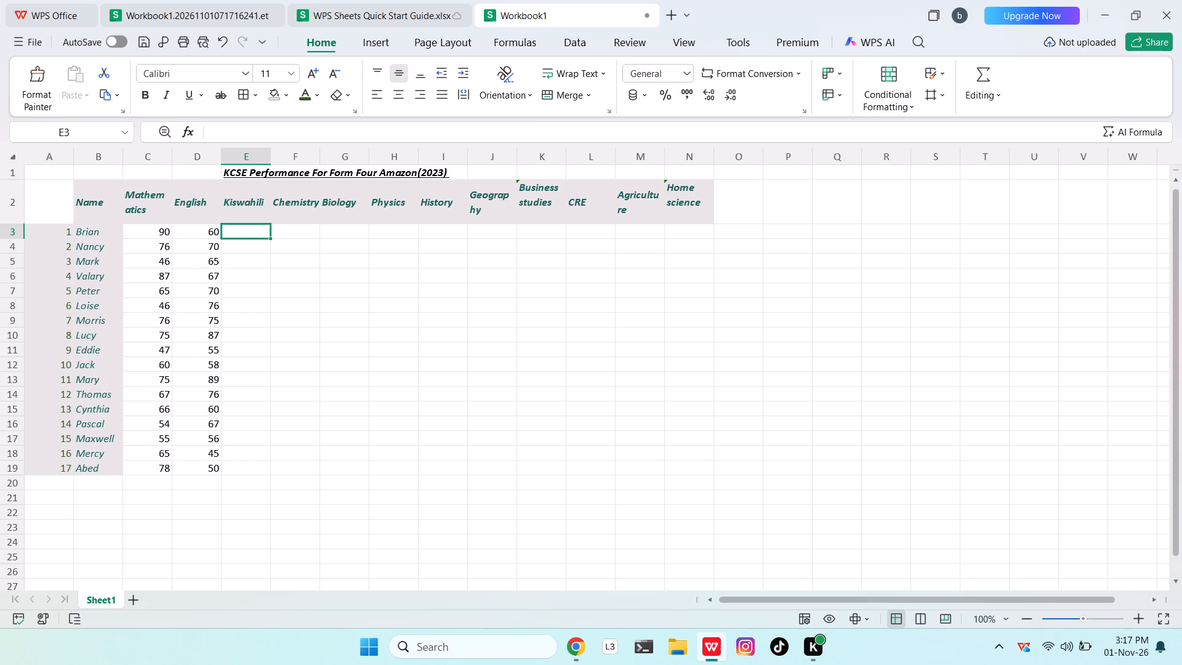
left_click(252, 223)
key("8")
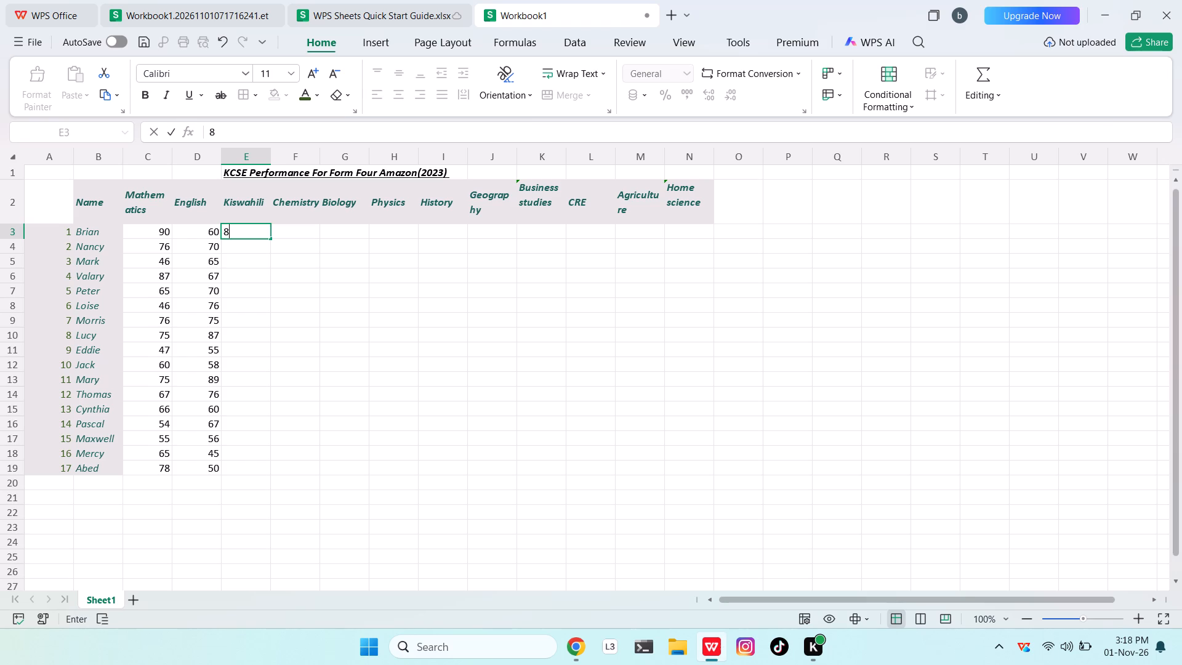
key("0")
key("Down")
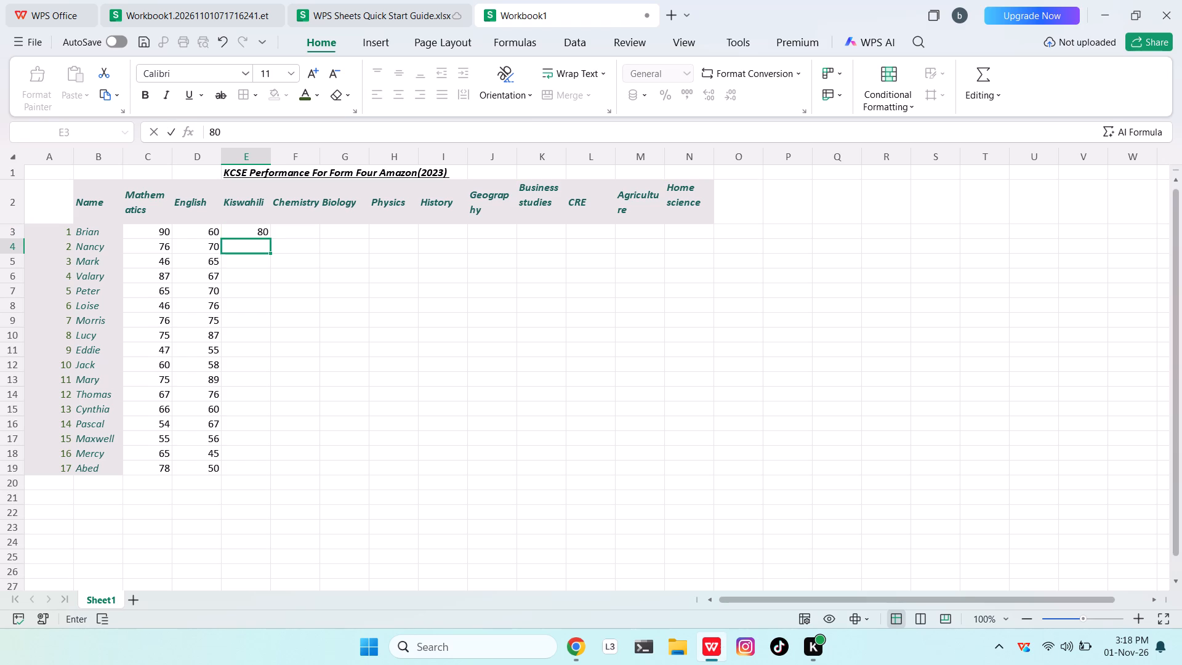
type("75")
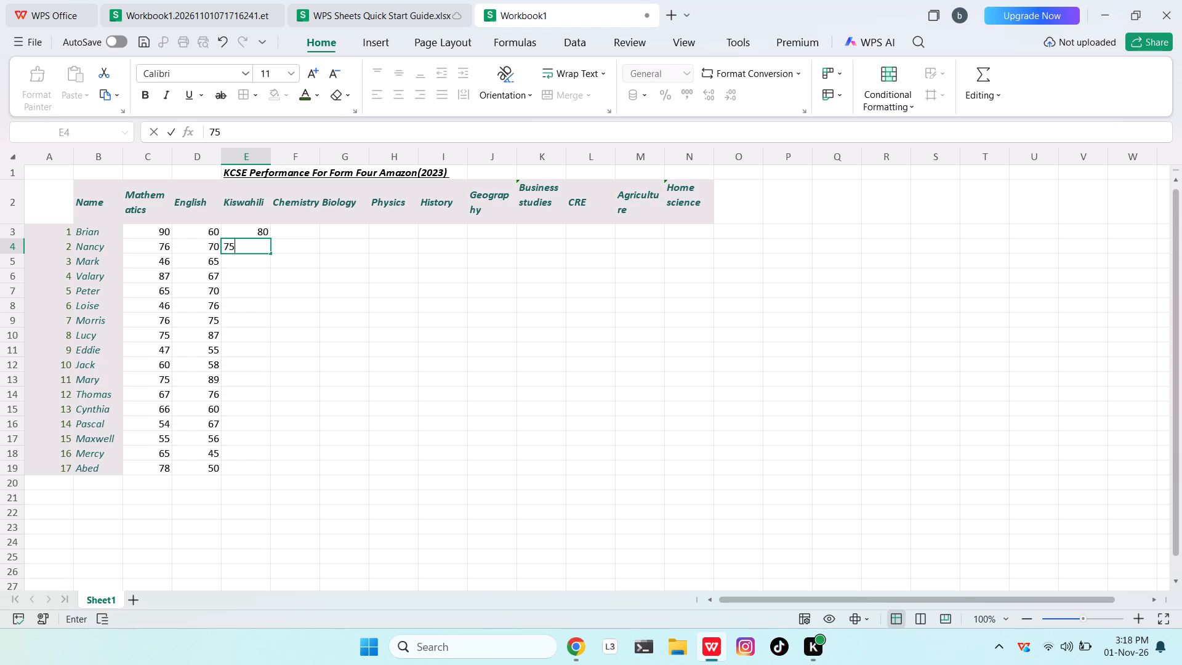
key("Down")
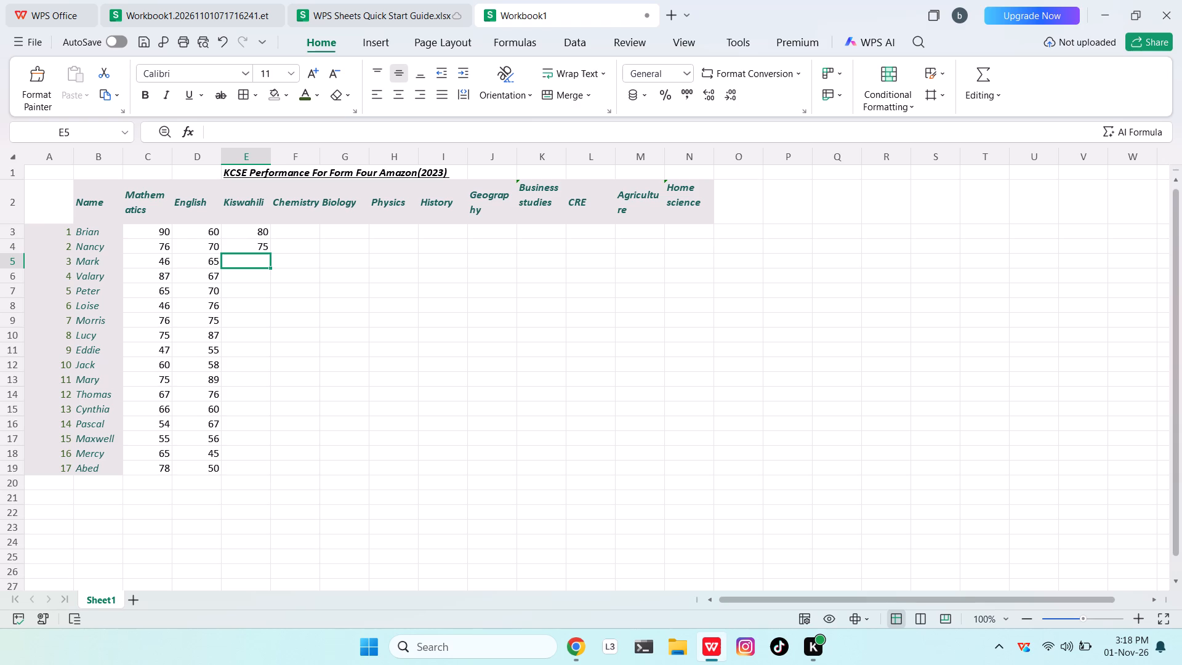
type("80")
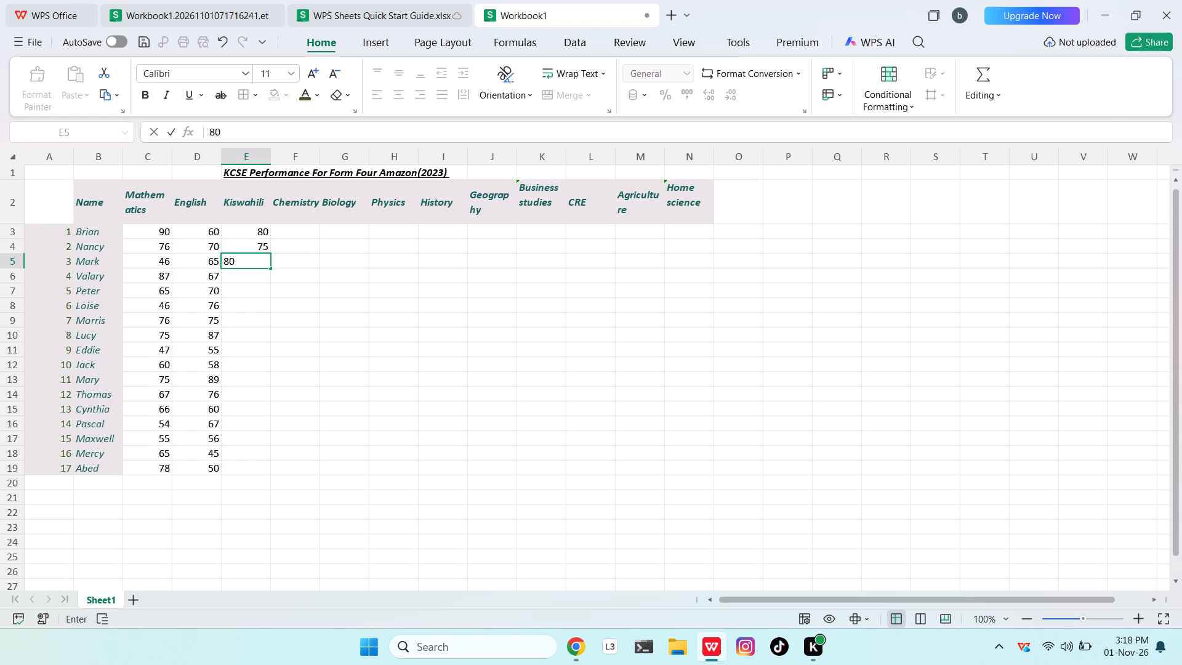
key("Down")
type("78")
key("Down")
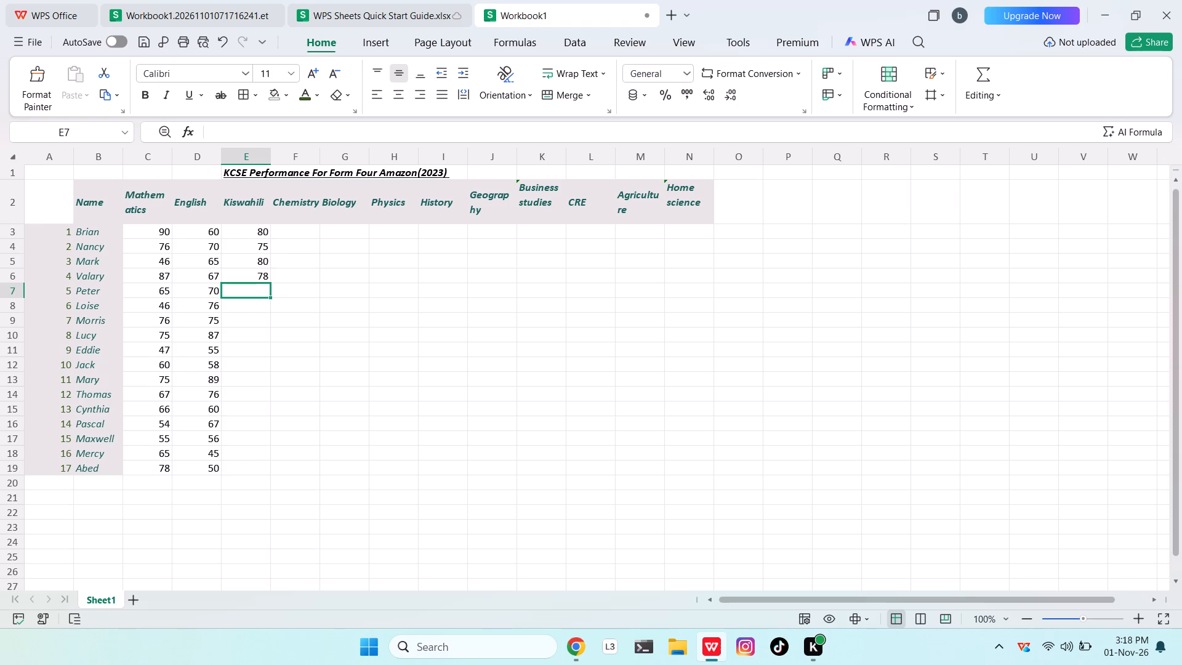
Enter the Kiswahili marks 76 for Peter, 60 for Loise, 75 for Morris and 85 for Lucy.
type("76")
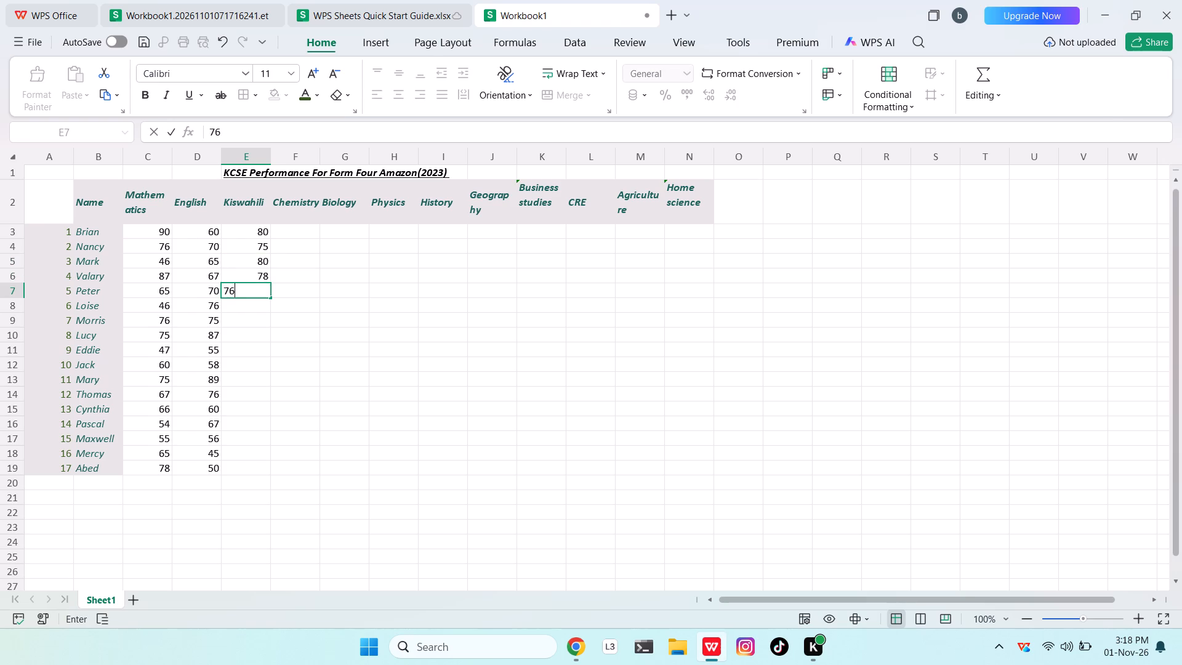
key("Down")
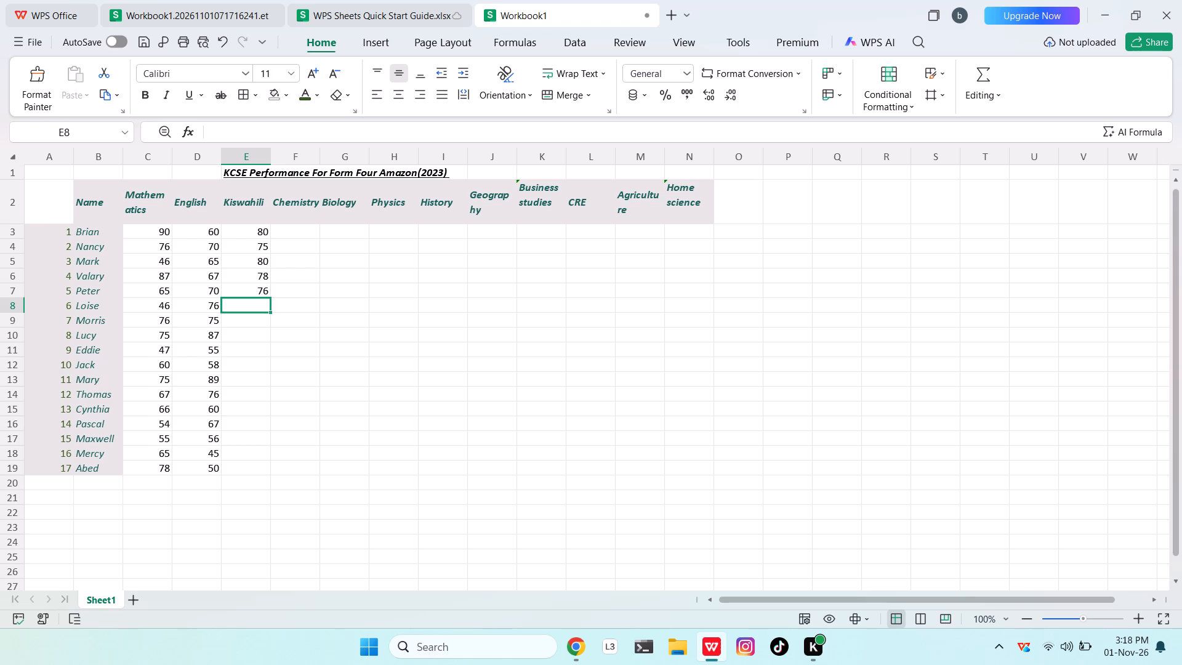
type("60")
key("Down")
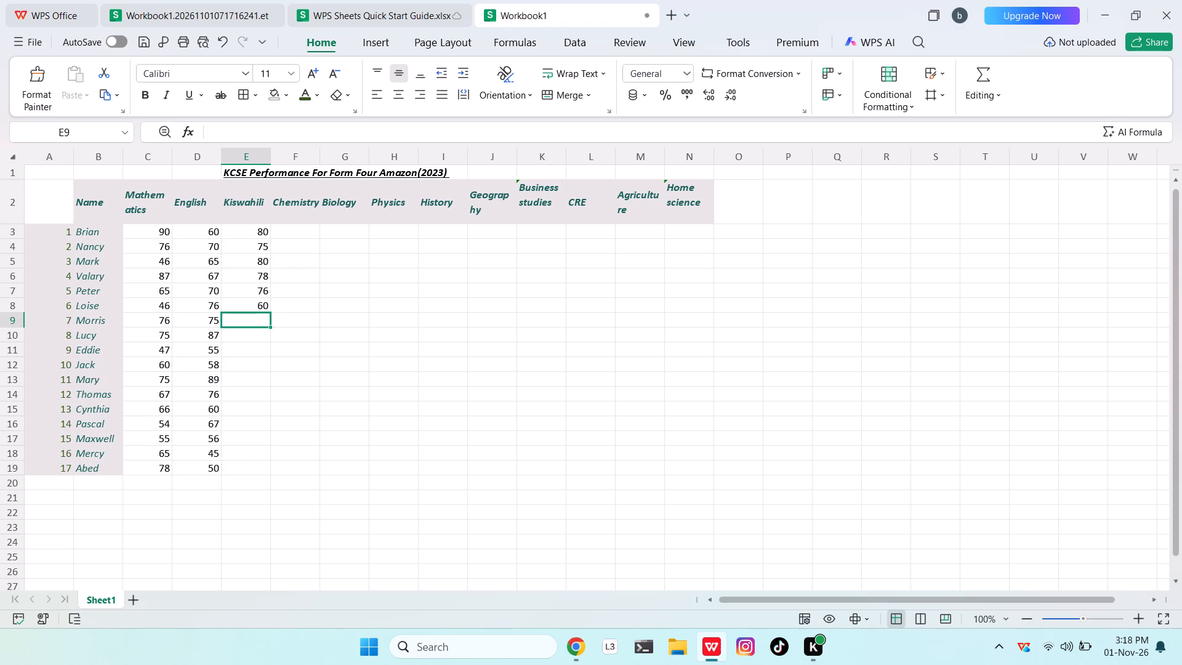
key("7")
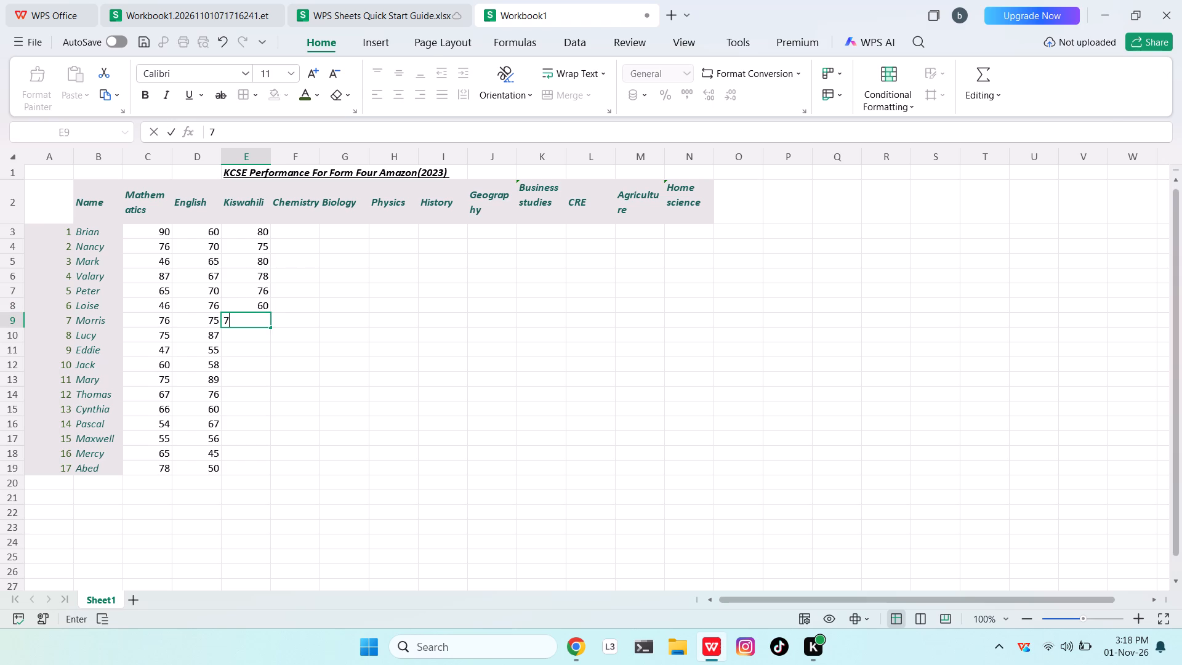
key("5")
key("Down")
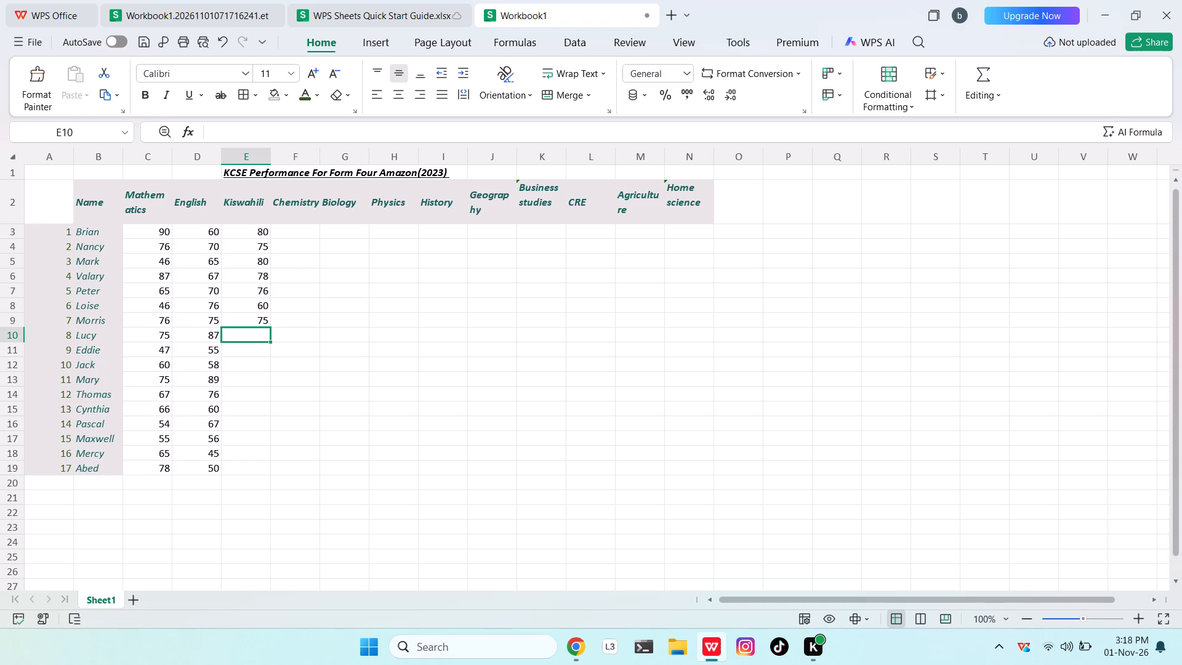
type("85")
key("Down")
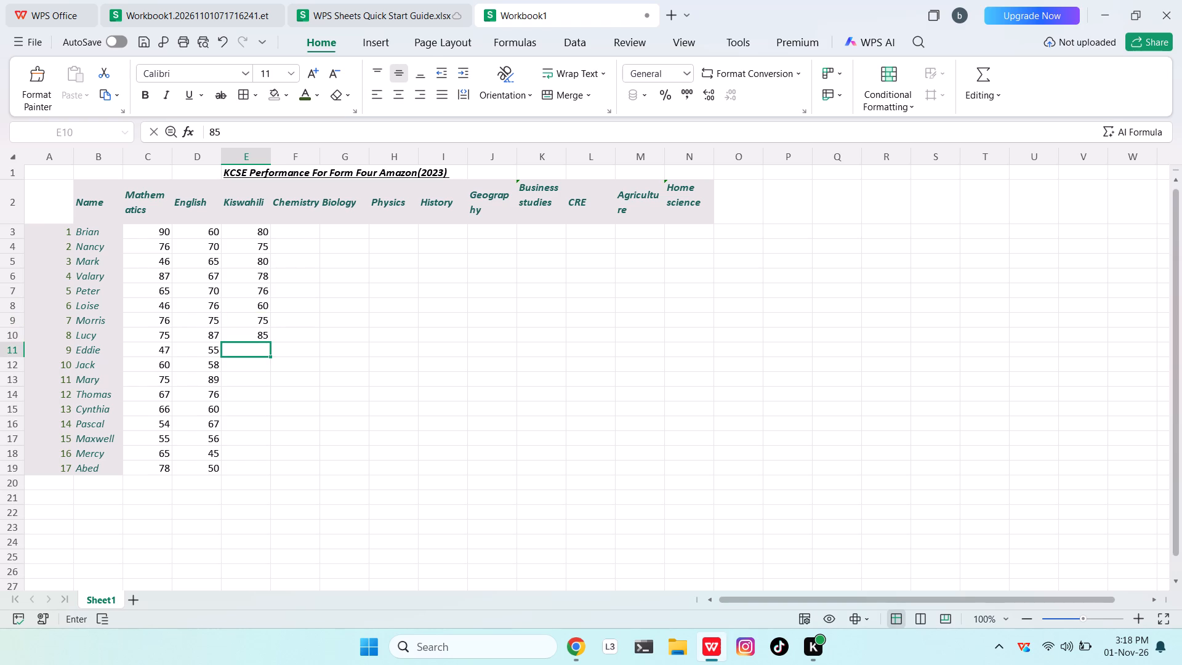
Enter the Kiswahili marks 78 for Eddie, 76 for Jack, 70 for Mary and 72 for Thomas.
key("7")
key("8")
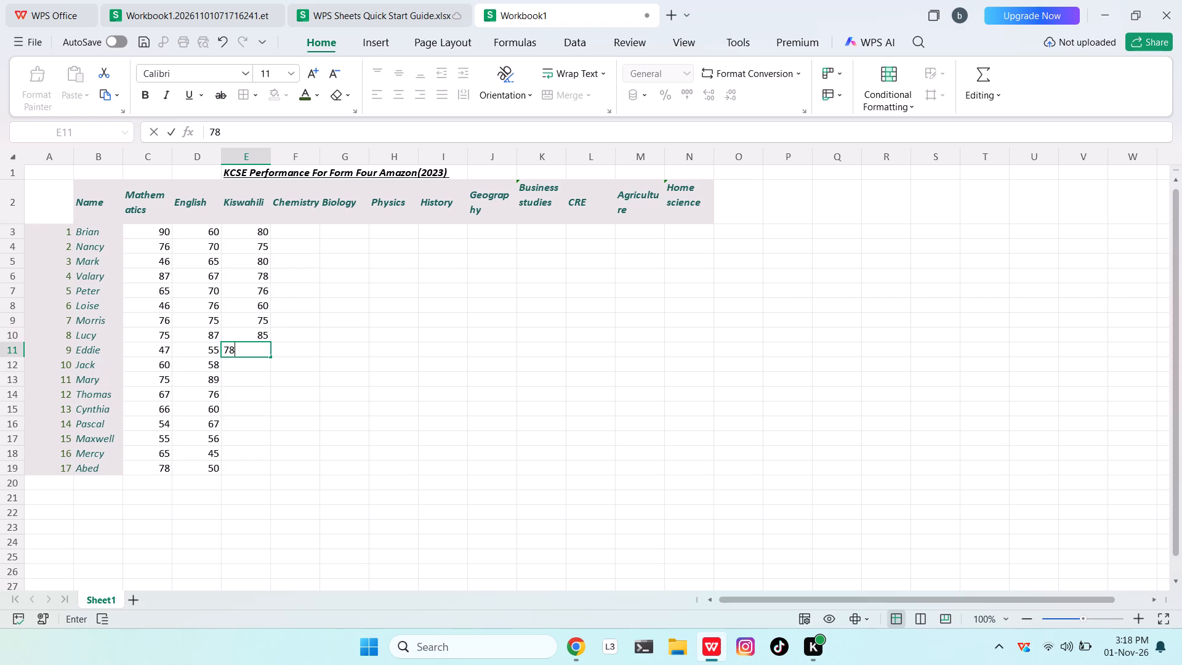
key("Down")
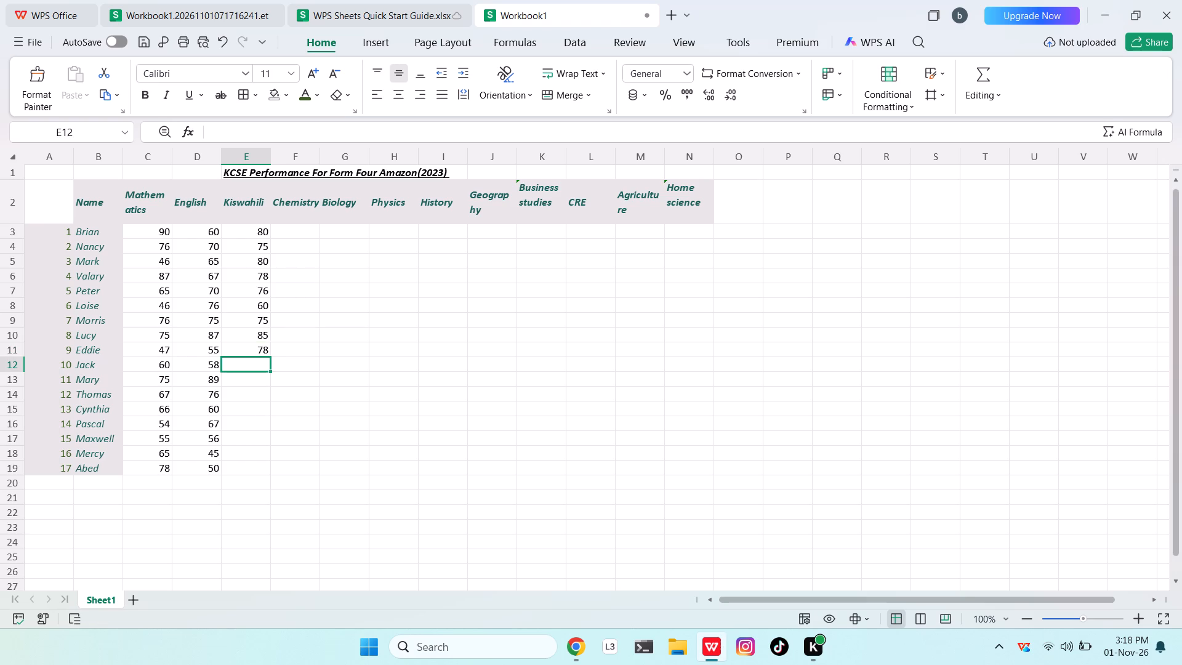
type("76")
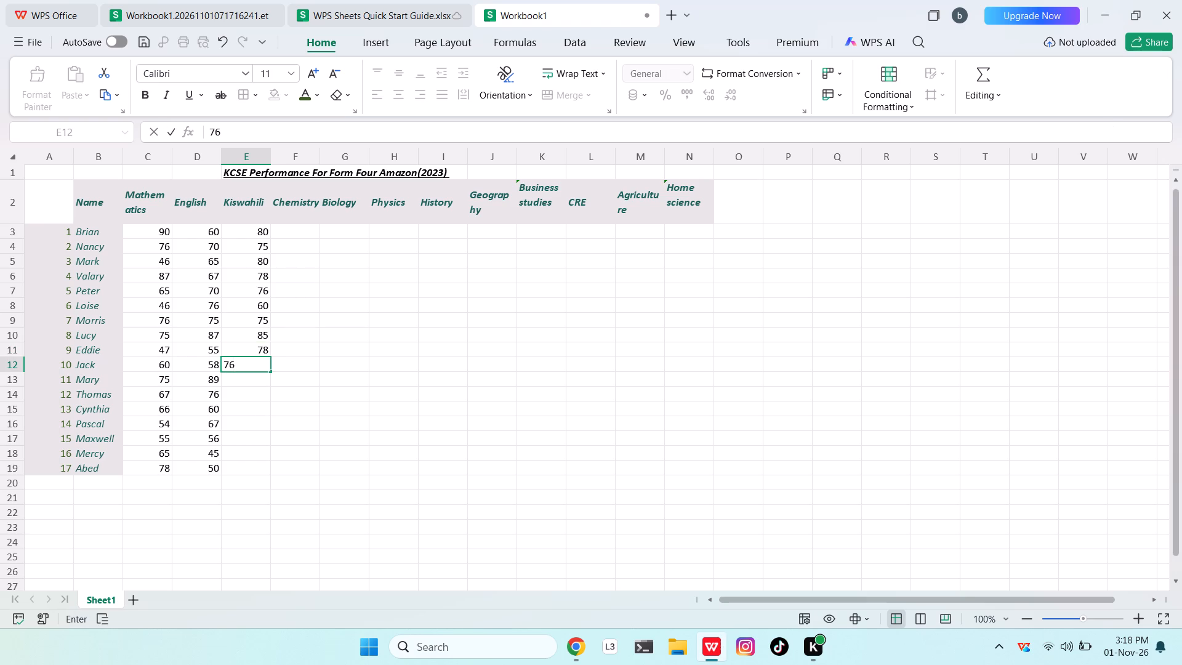
key("Down")
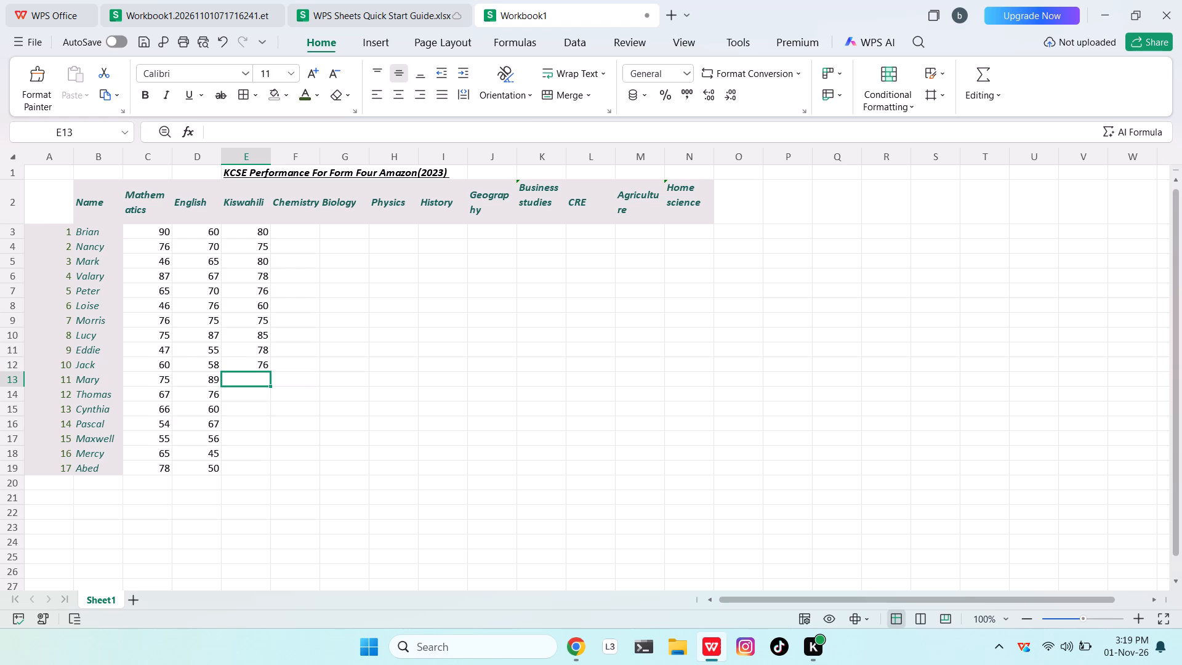
key("7")
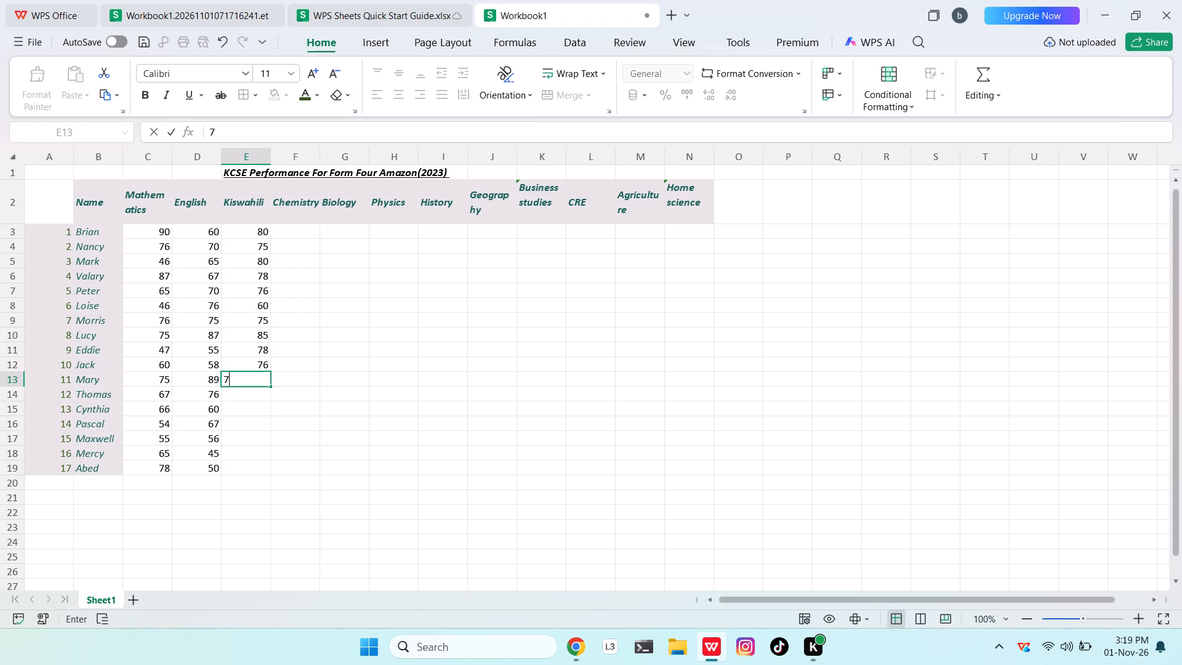
key("0")
key("Down")
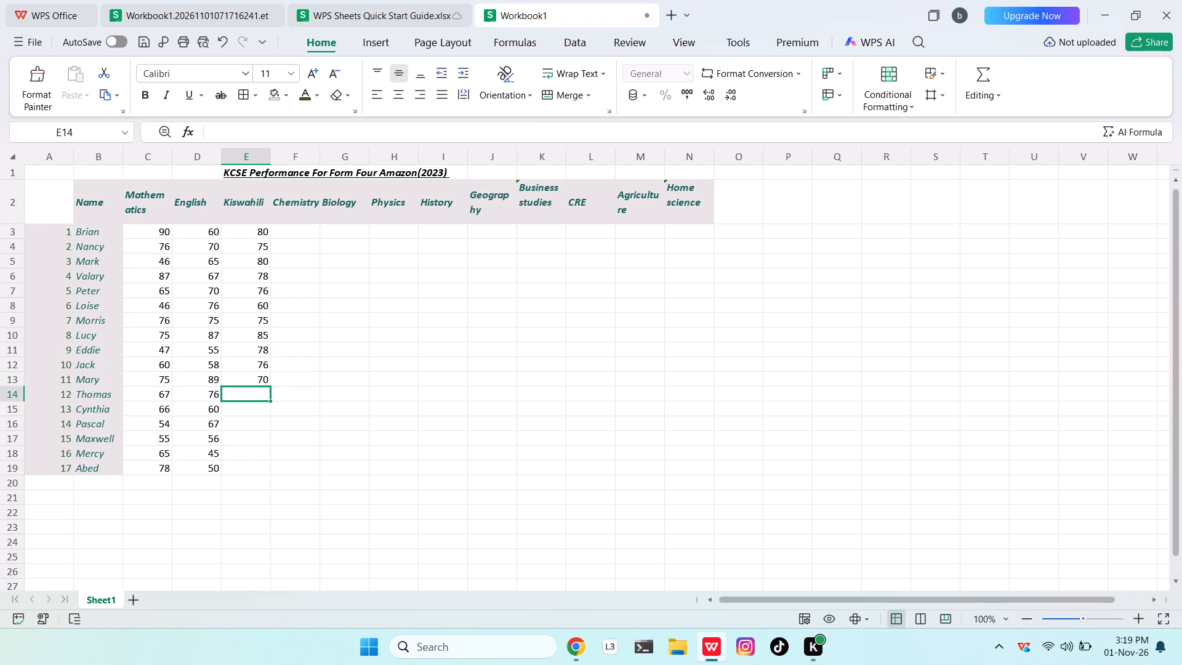
key("7")
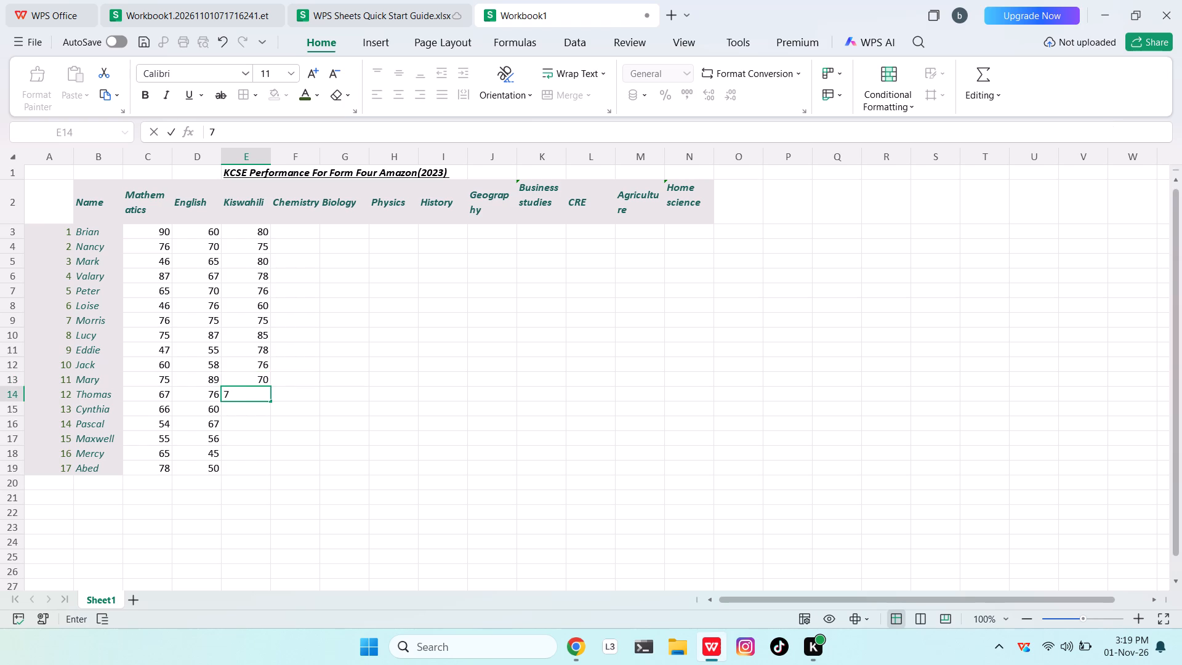
key("2")
key("Down")
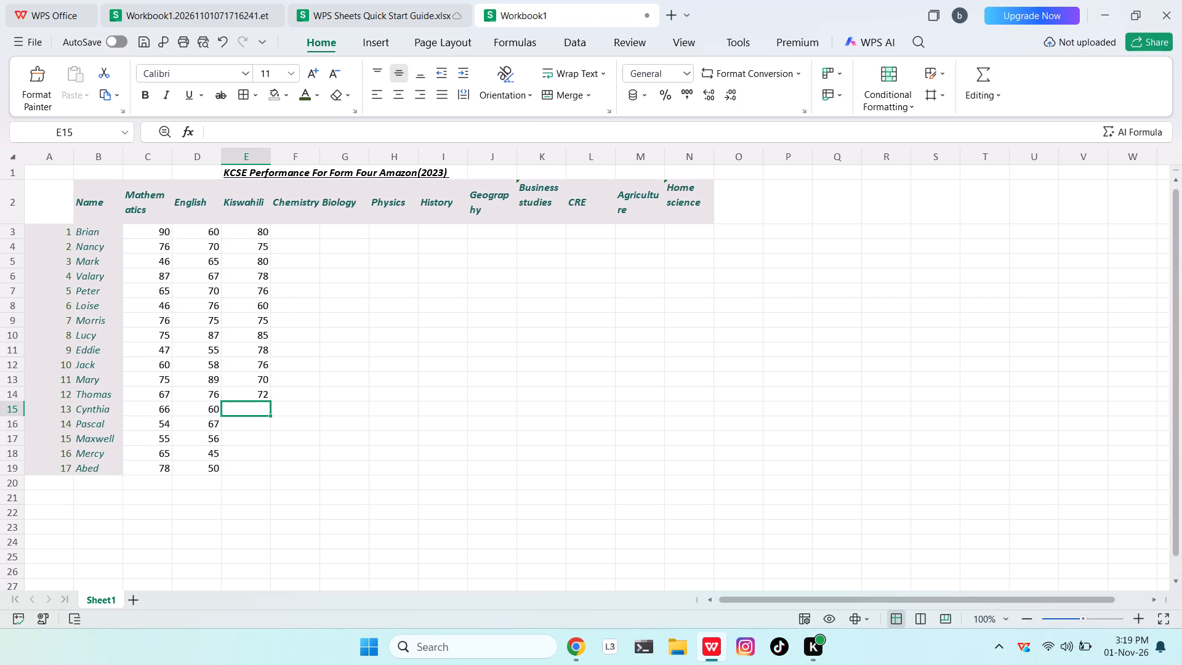
Enter the Kiswahili marks 82 for Cynthia, 75 for Pascal, 78 for Maxwell, 79 for Mercy and 80 for Abed.
key("8")
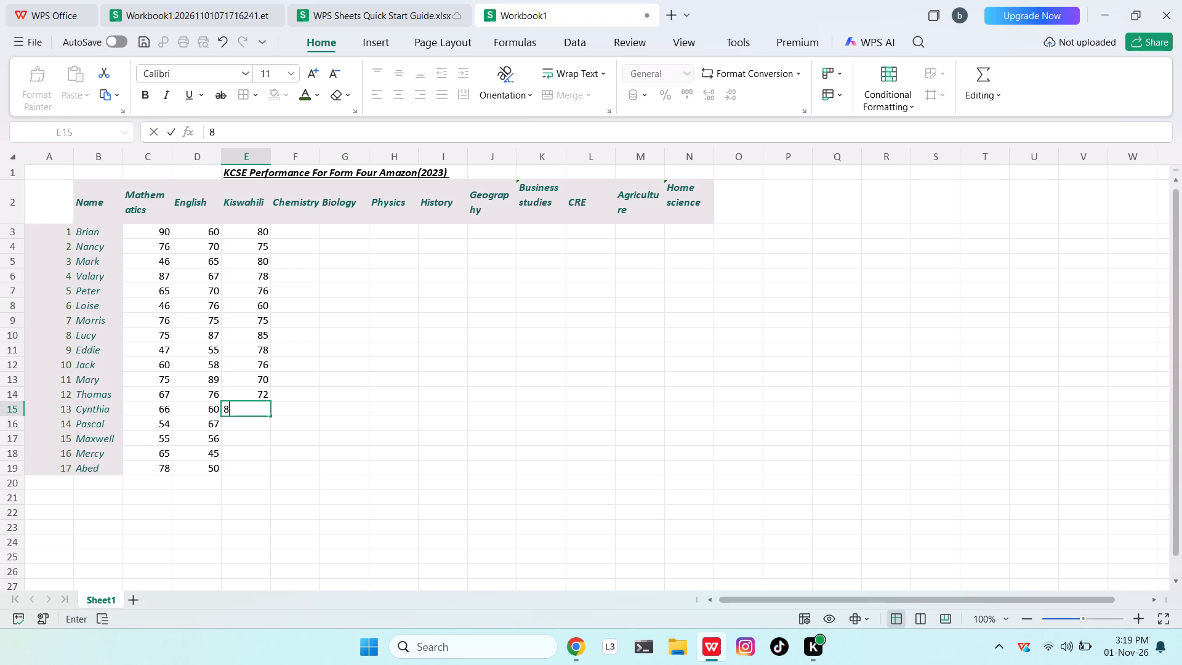
key("2")
key("Down")
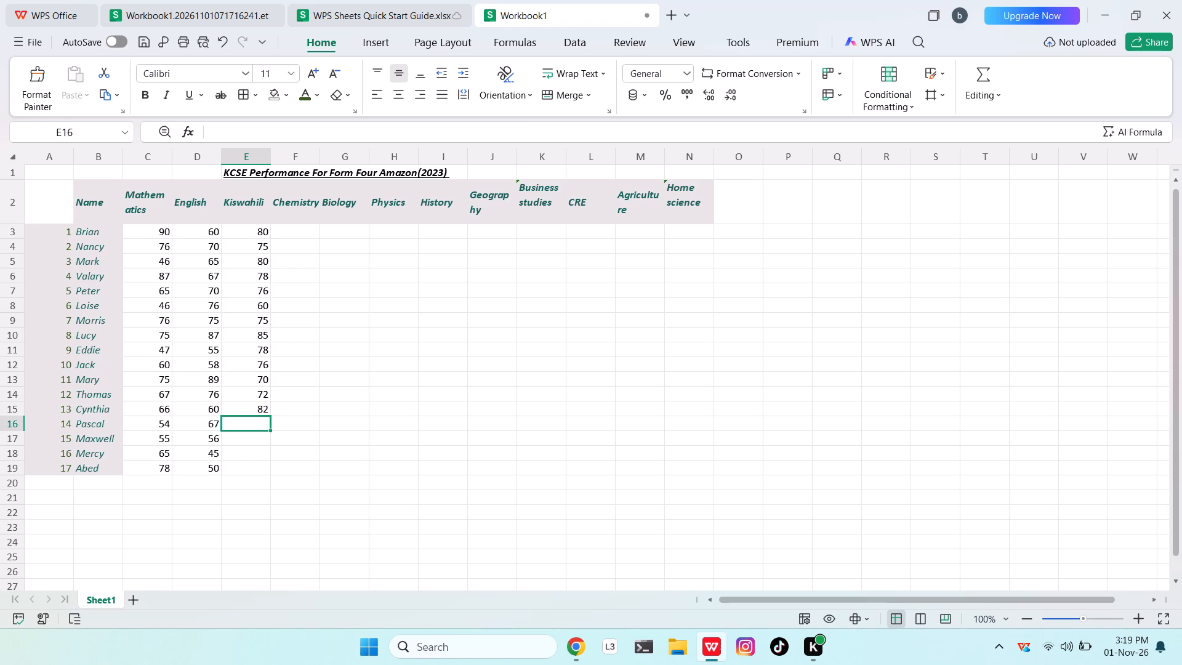
key("7")
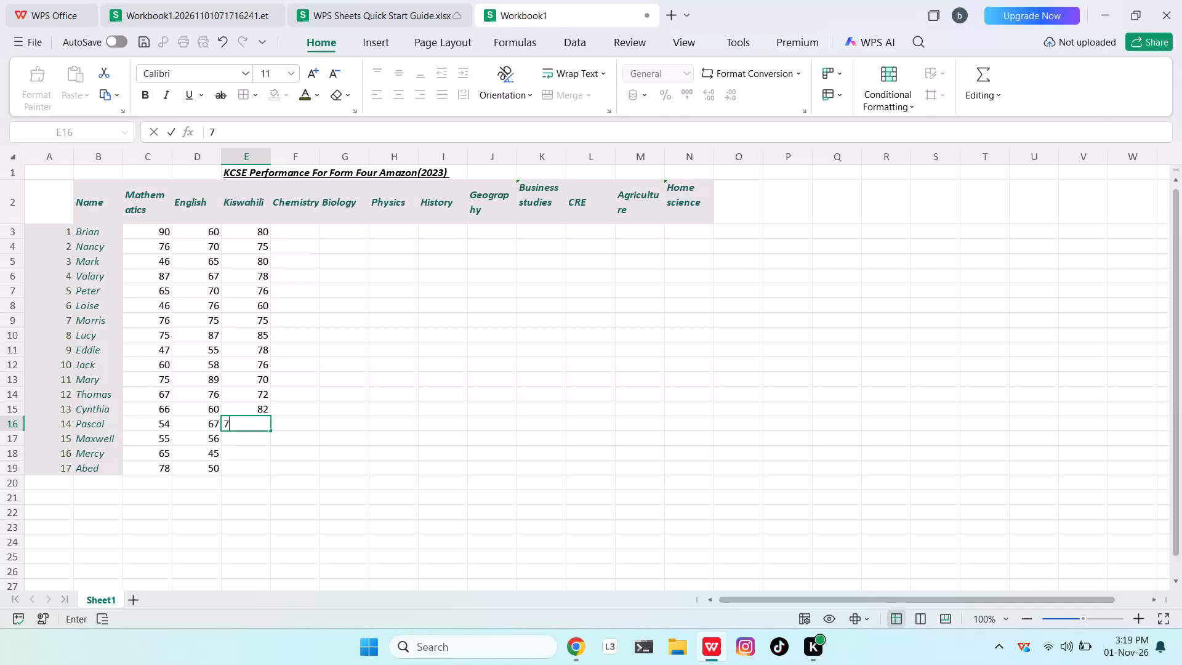
key("5")
key("Down")
key("7")
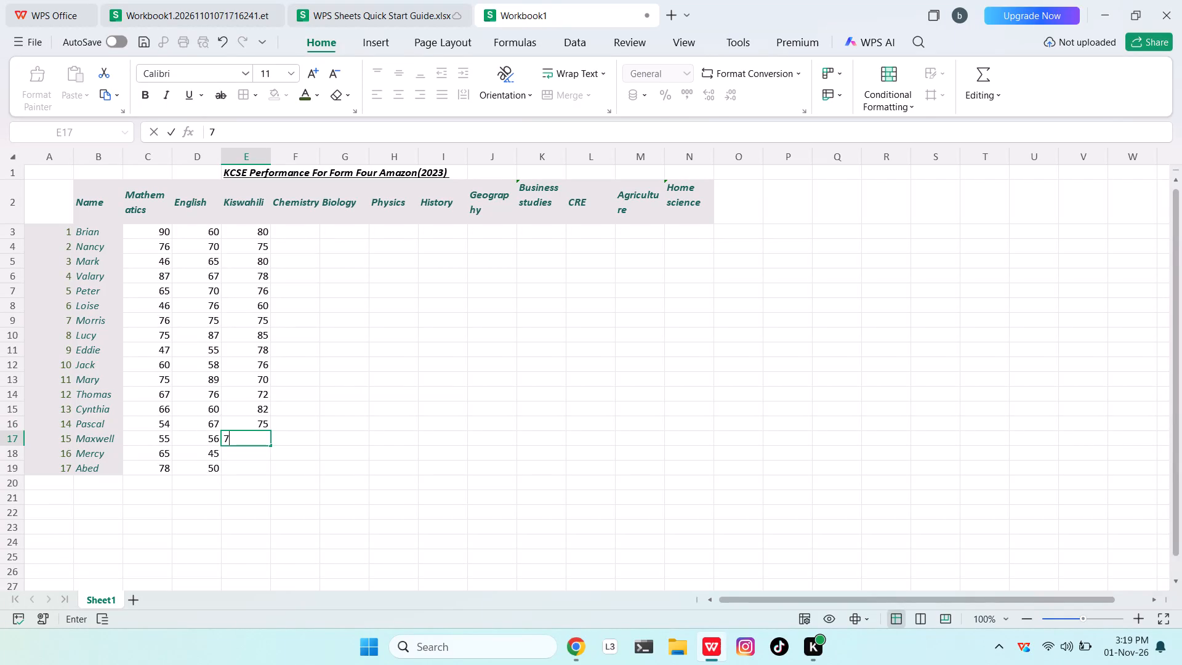
key("8")
key("Down")
key("7")
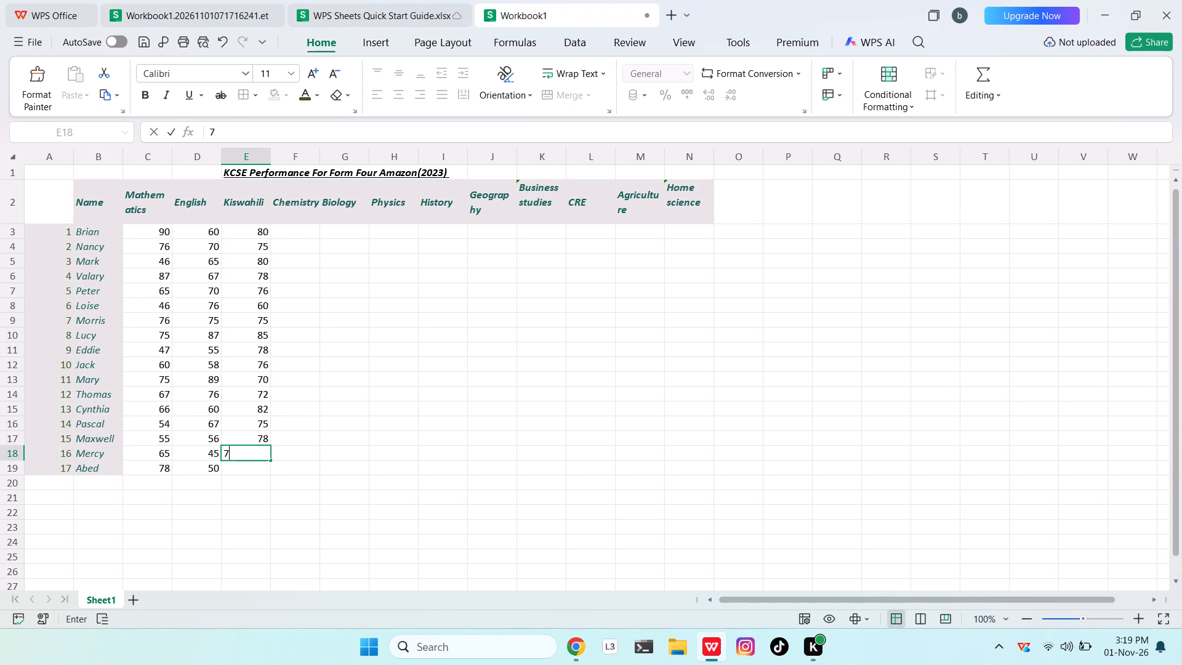
key("9")
key("Down")
key("s")
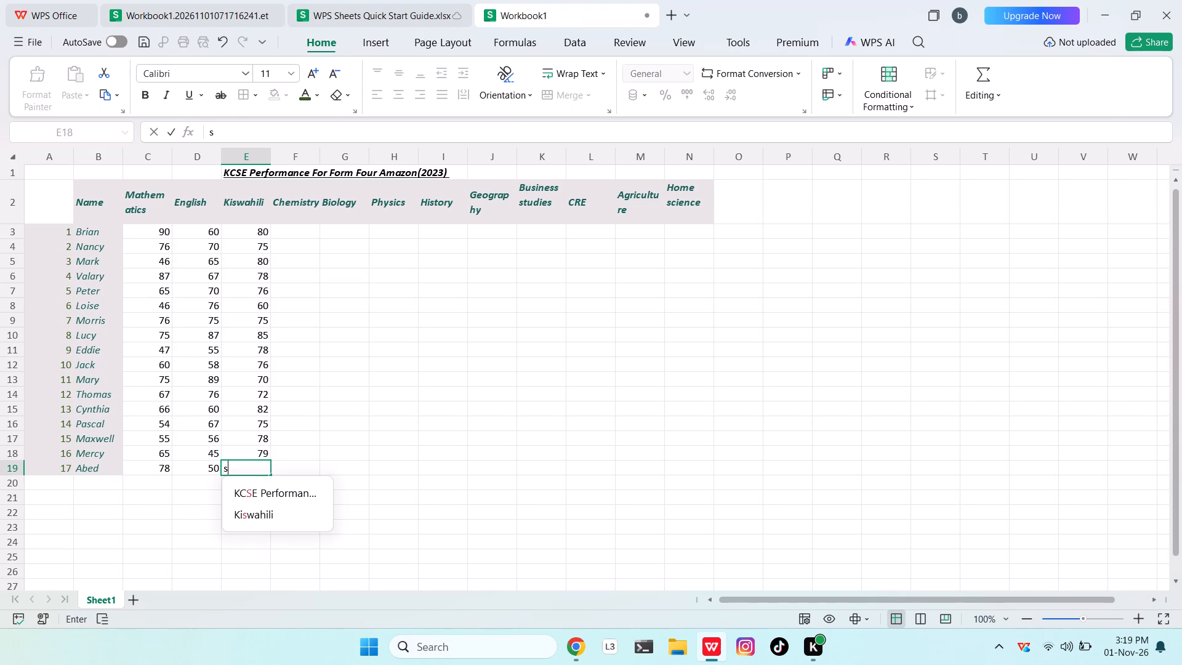
key("BackSpace")
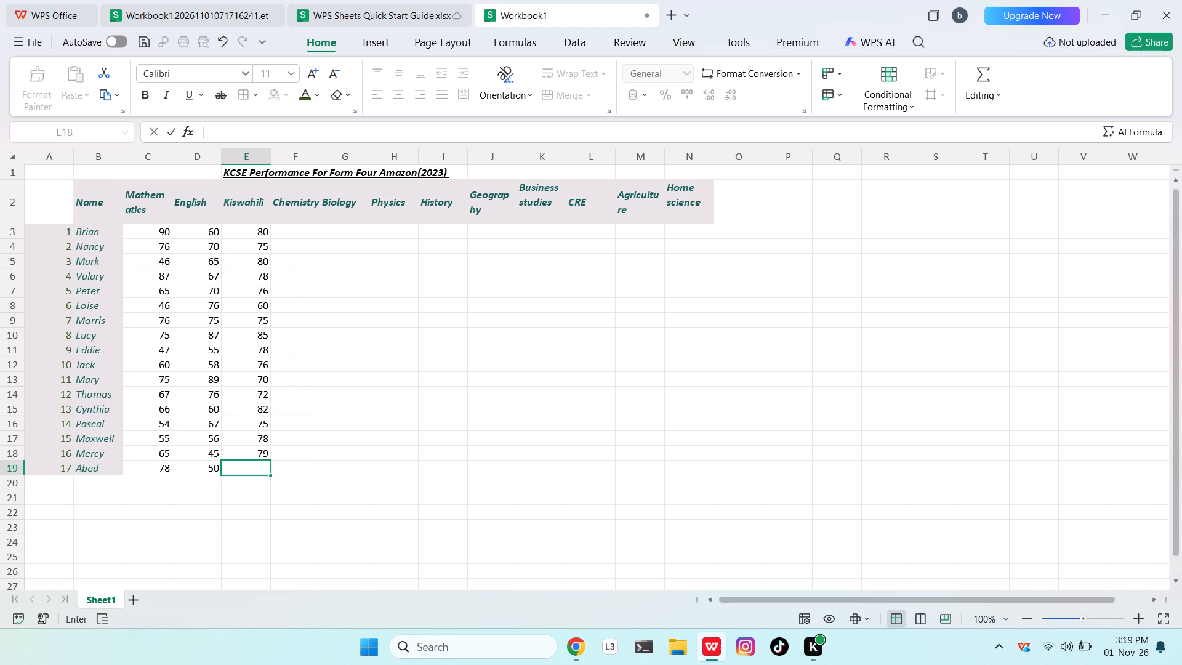
type("80")
scroll(480, 12, "left", 1)
scroll(482, 12, "right", 3)
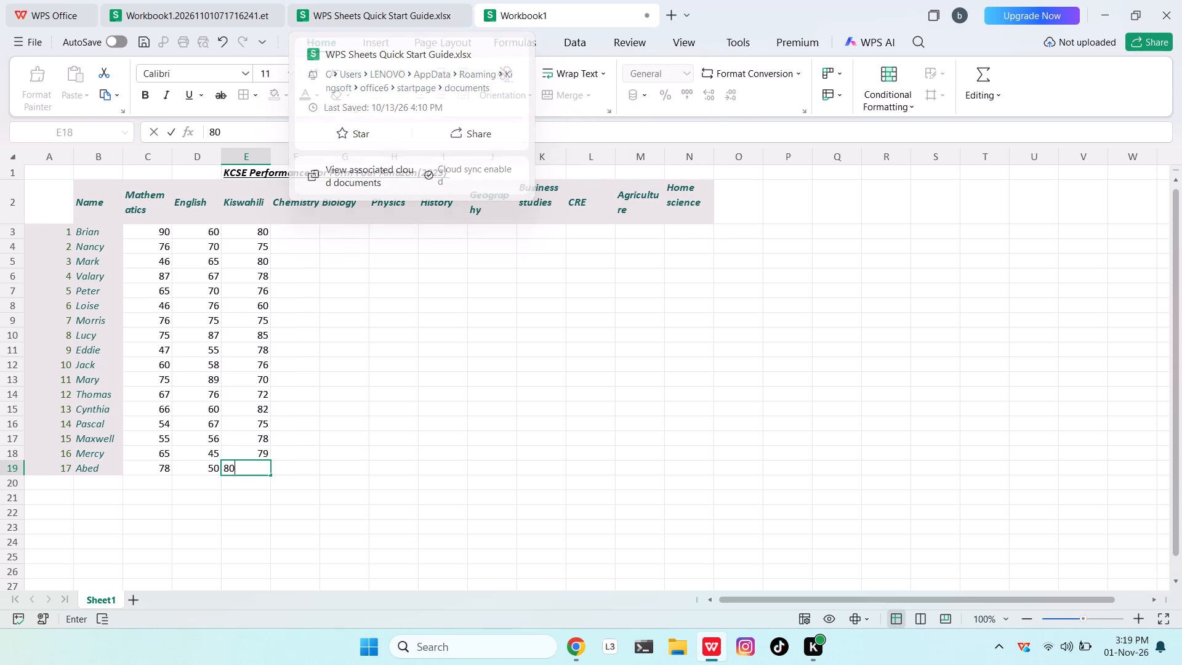
Add a TOTAL column heading in the header row, immediately after Home science.
left_click(308, 233)
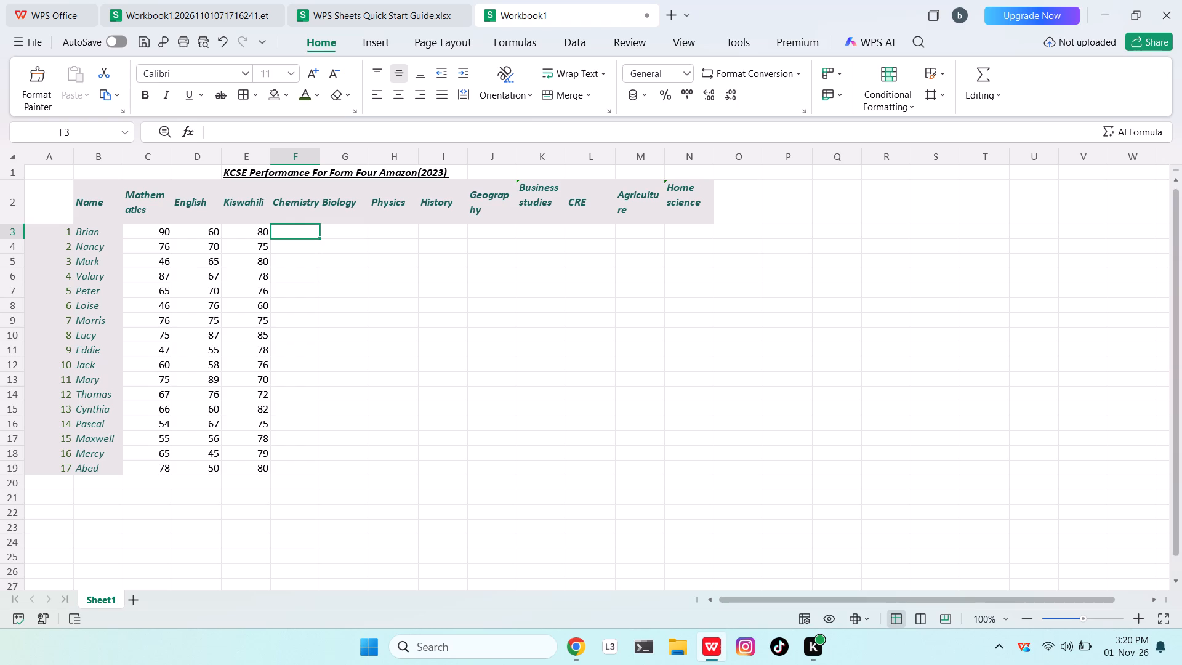
double_click(723, 203)
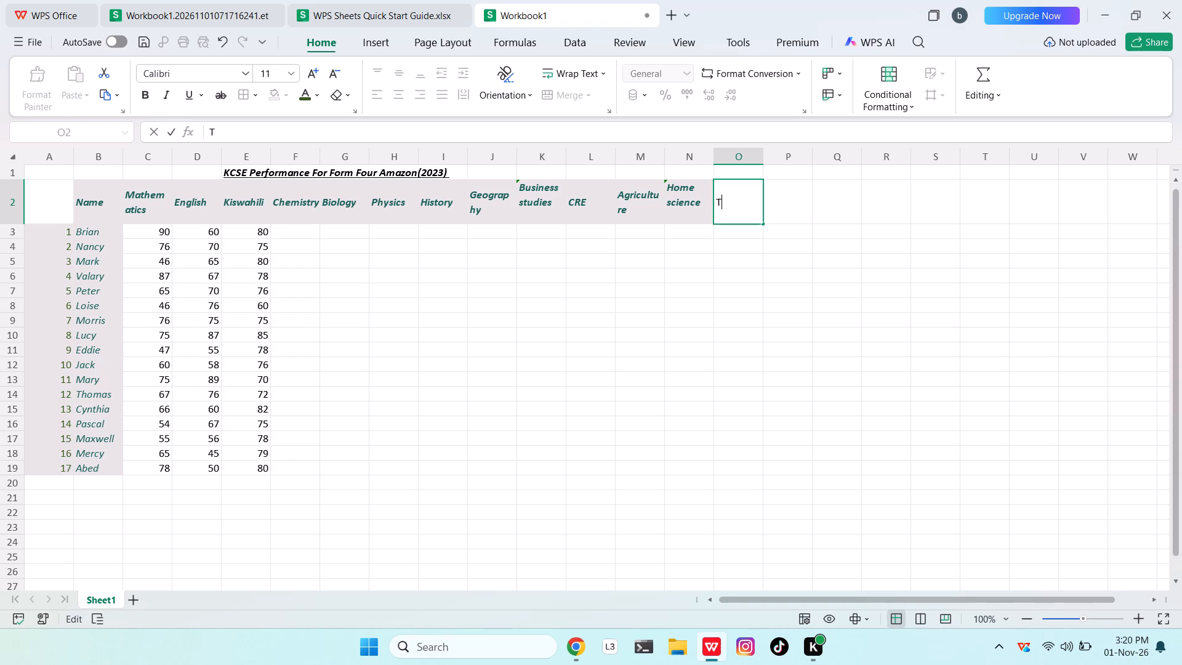
key("o")
type("TAL")
left_click(309, 232)
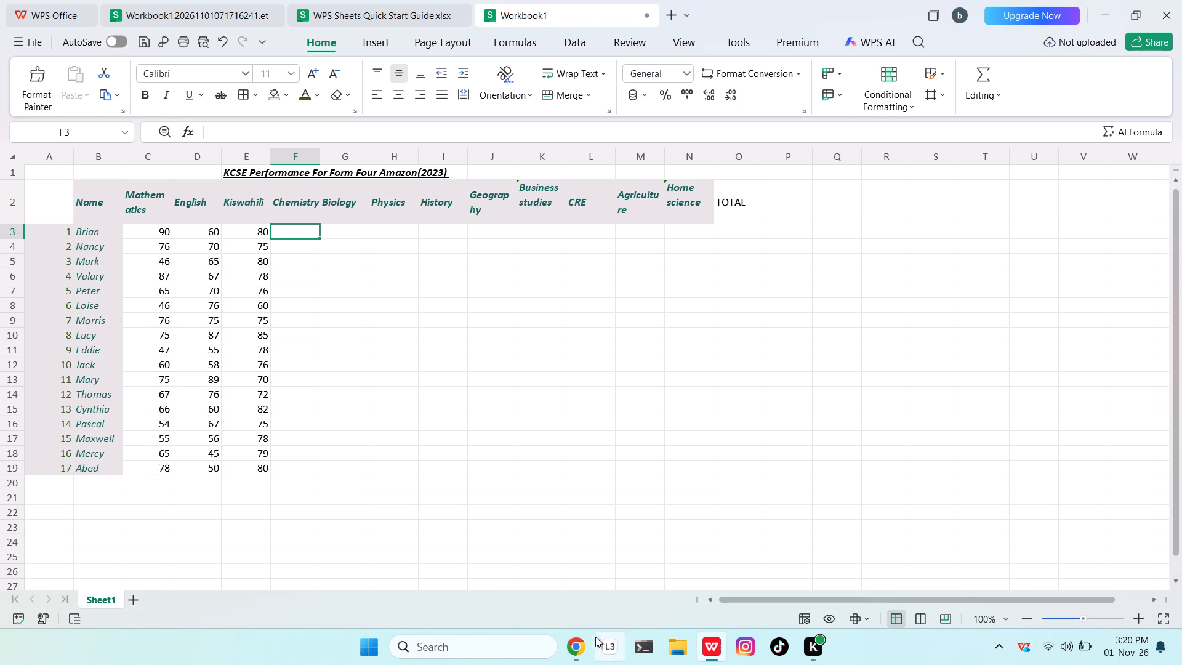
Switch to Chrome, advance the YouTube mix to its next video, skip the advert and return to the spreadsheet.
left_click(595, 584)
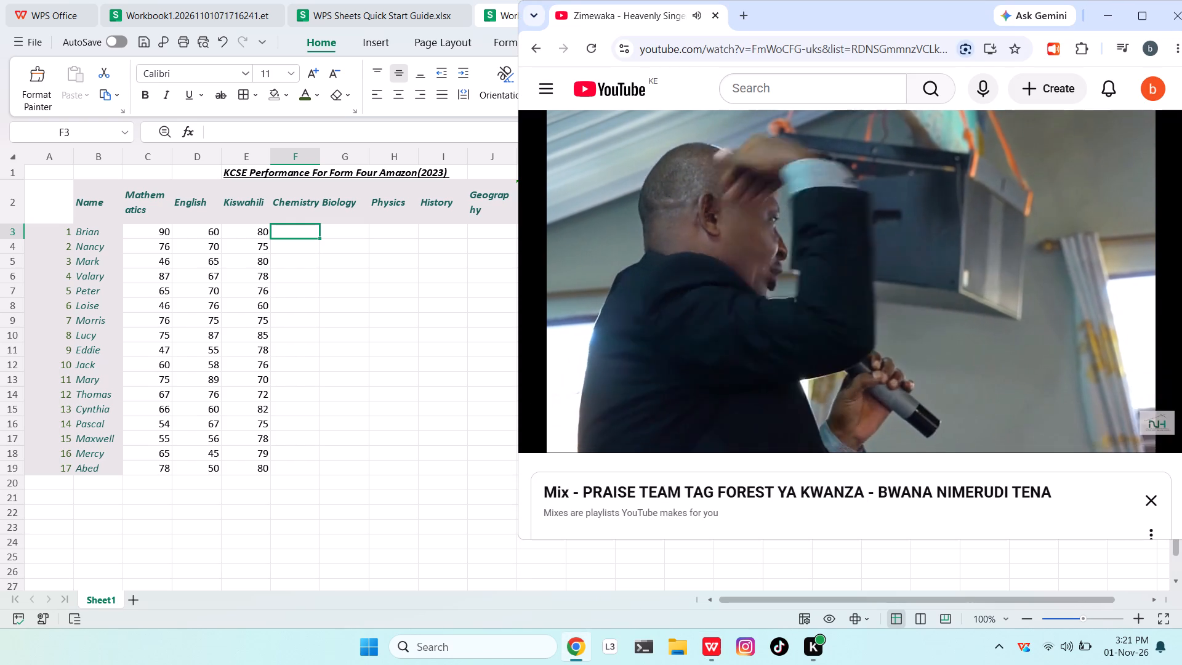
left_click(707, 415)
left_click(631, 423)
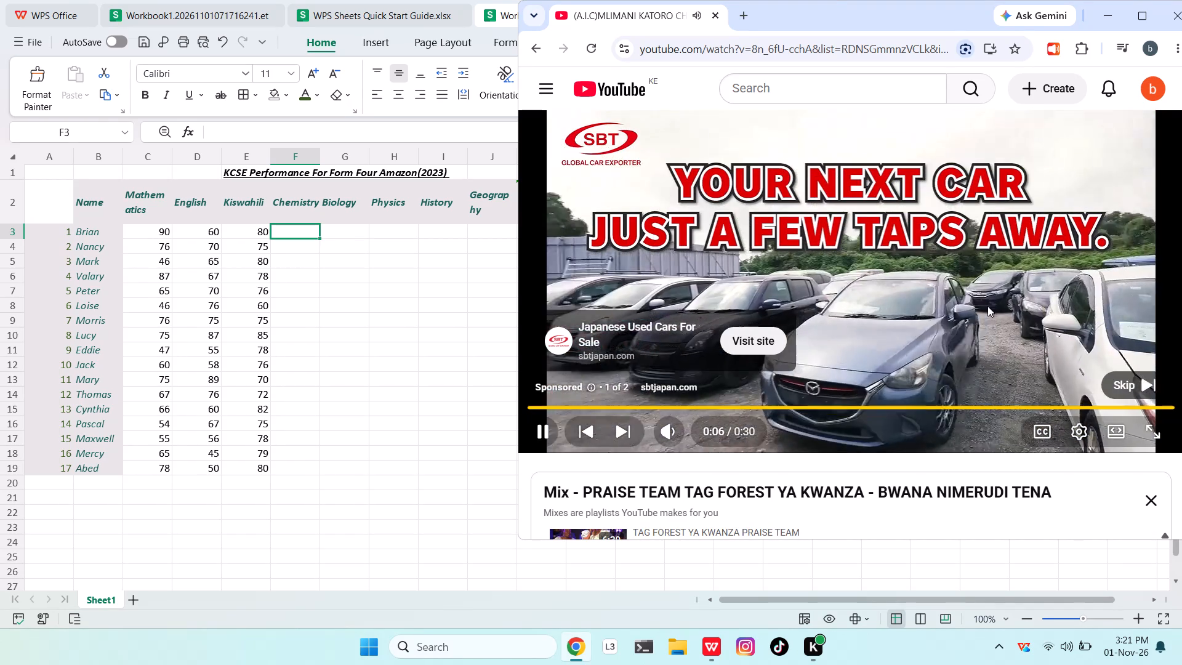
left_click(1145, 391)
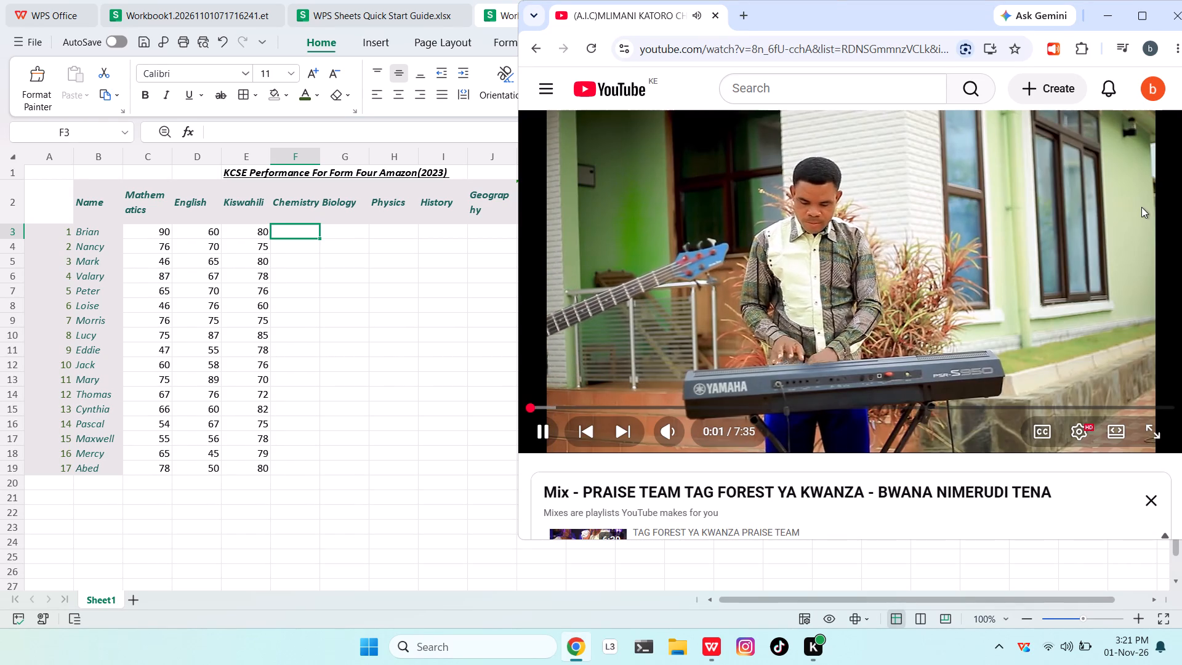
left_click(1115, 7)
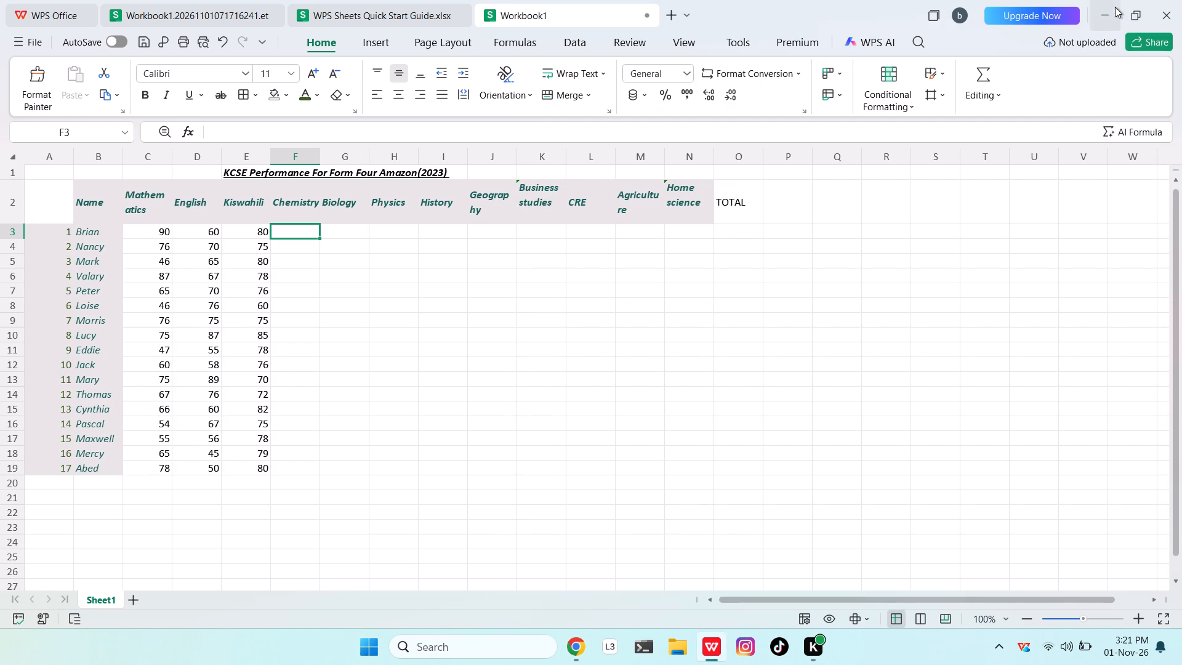
Enter the Chemistry marks 65 for Brian, 75 for Nancy, 80 for Mark and 73 for Valary.
left_click(279, 231)
key("6")
key("5")
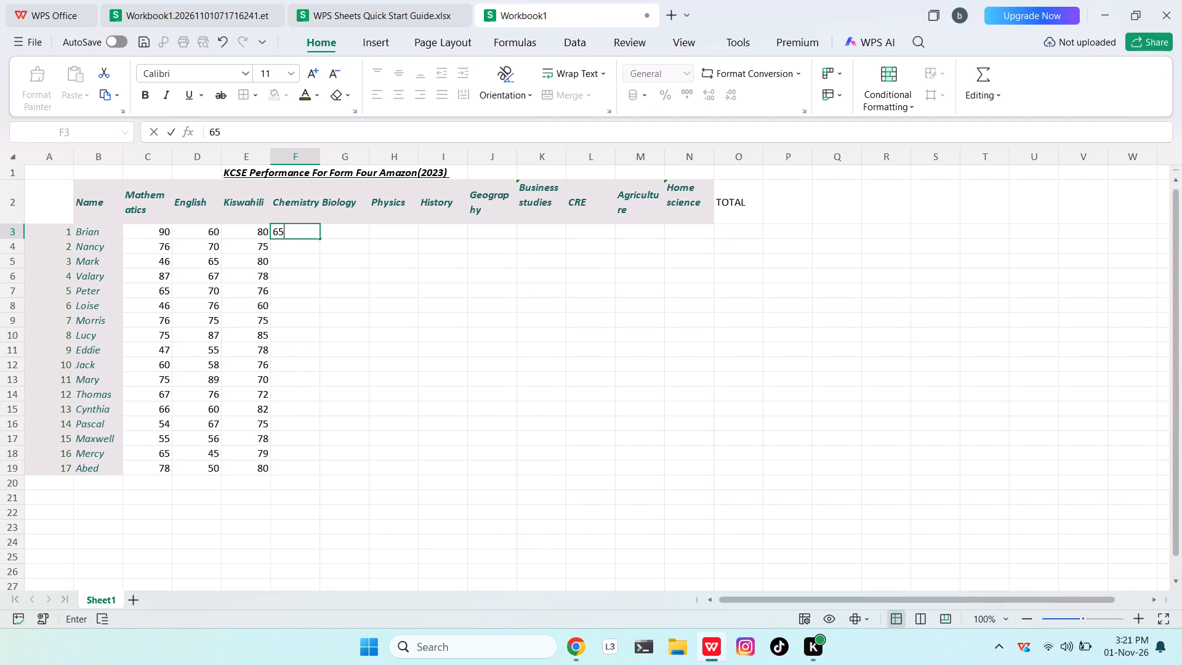
key("Down")
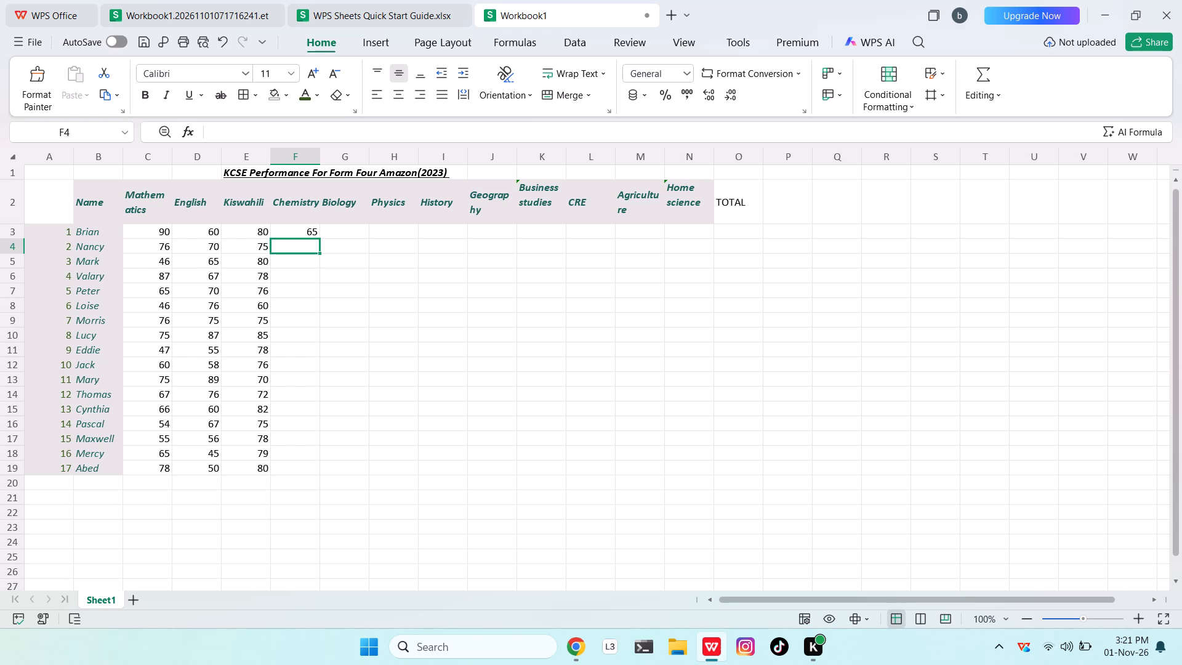
key("7")
key("5")
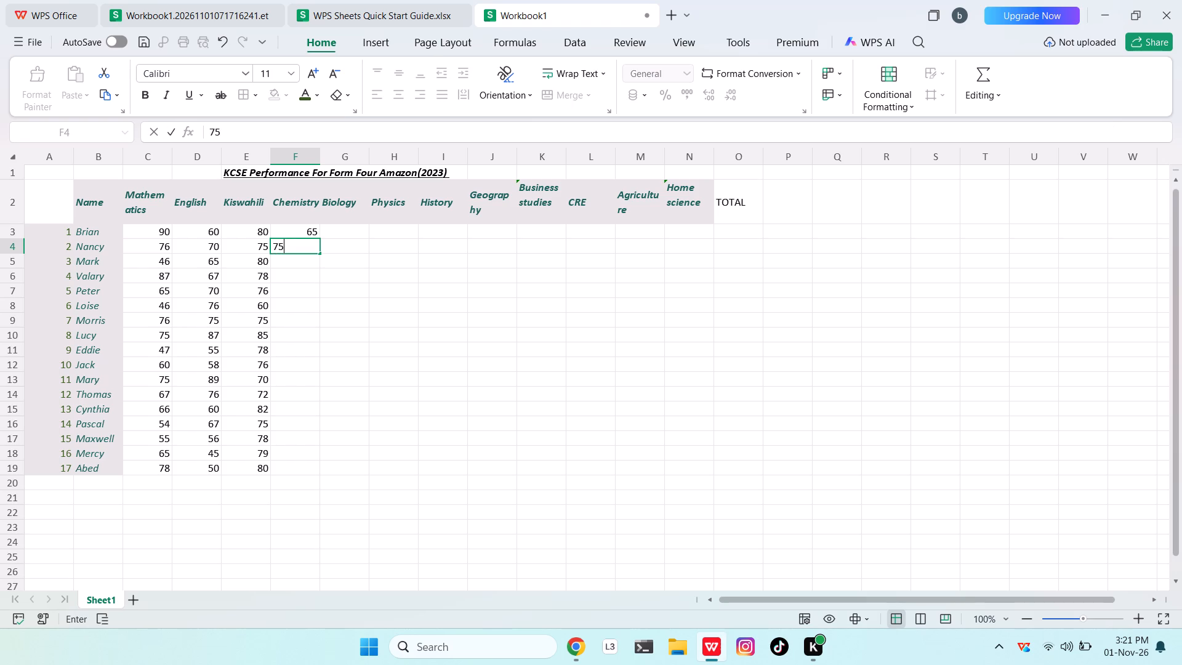
key("Down")
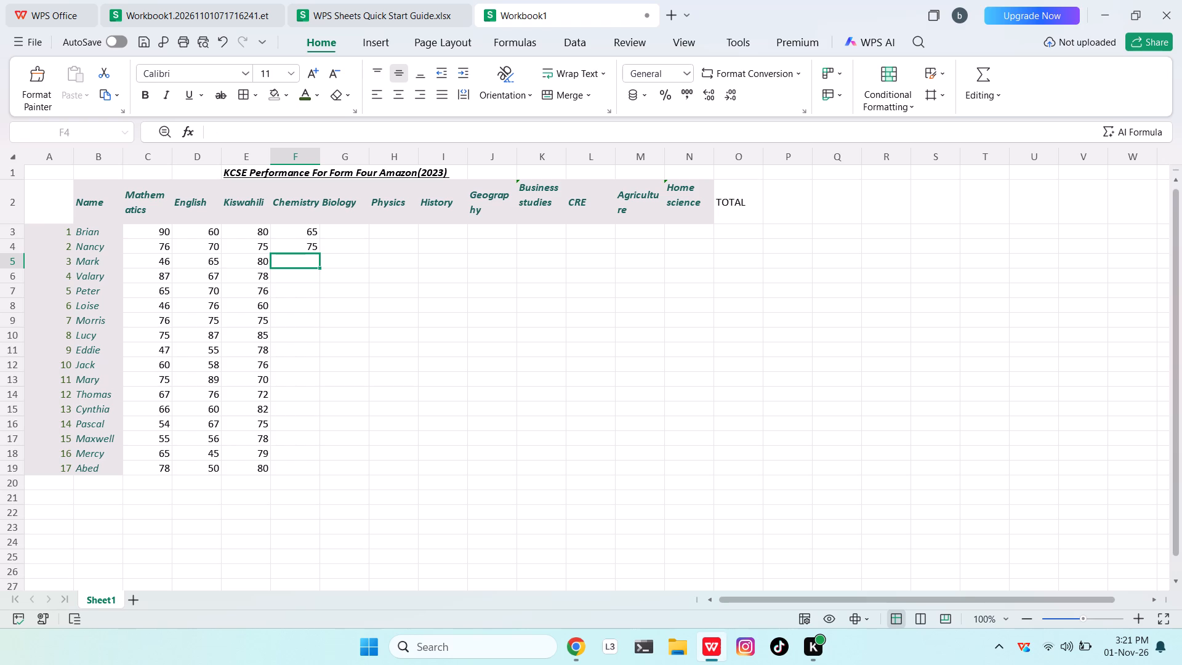
type("80")
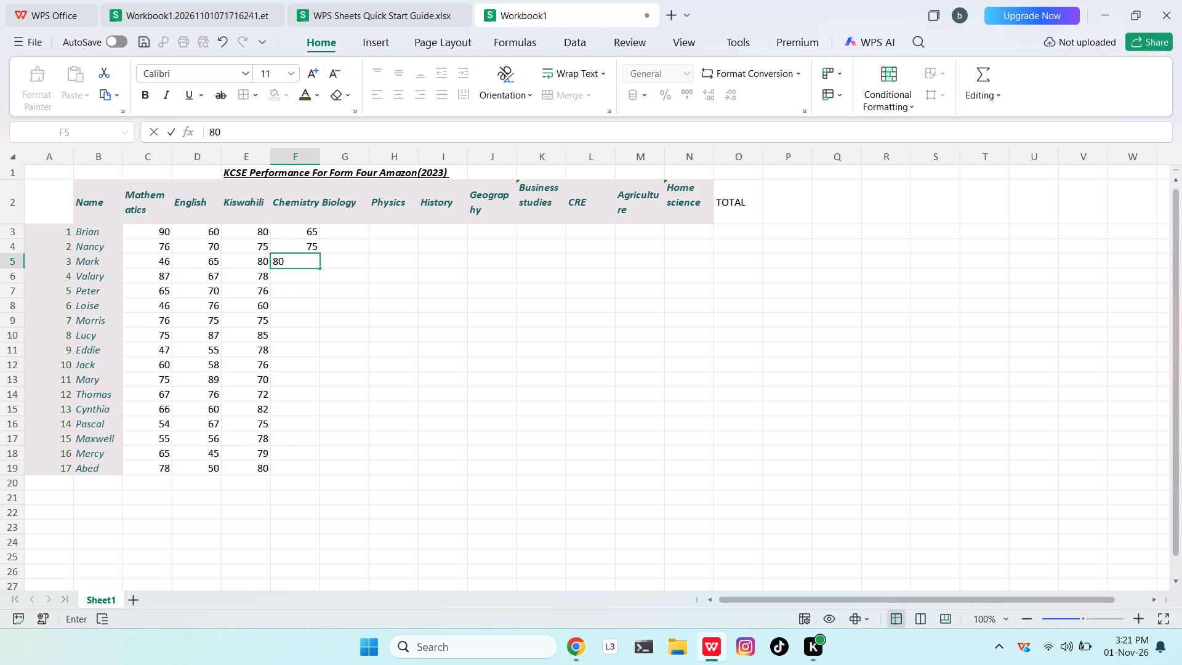
left_click(287, 270)
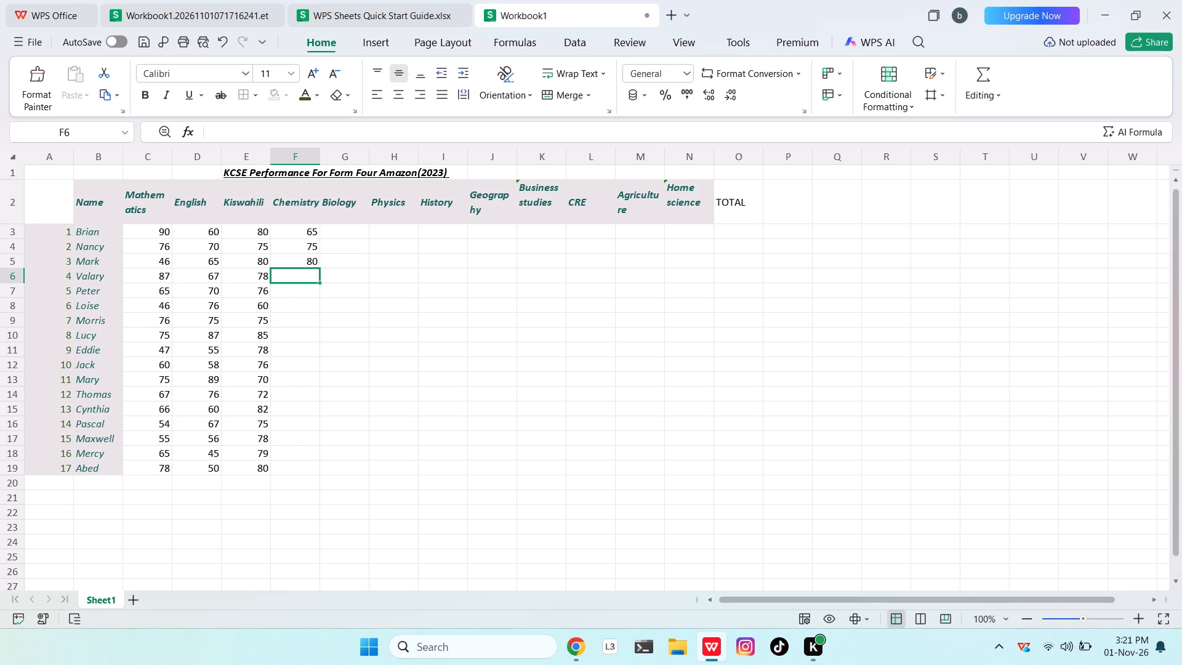
key("7")
key("3")
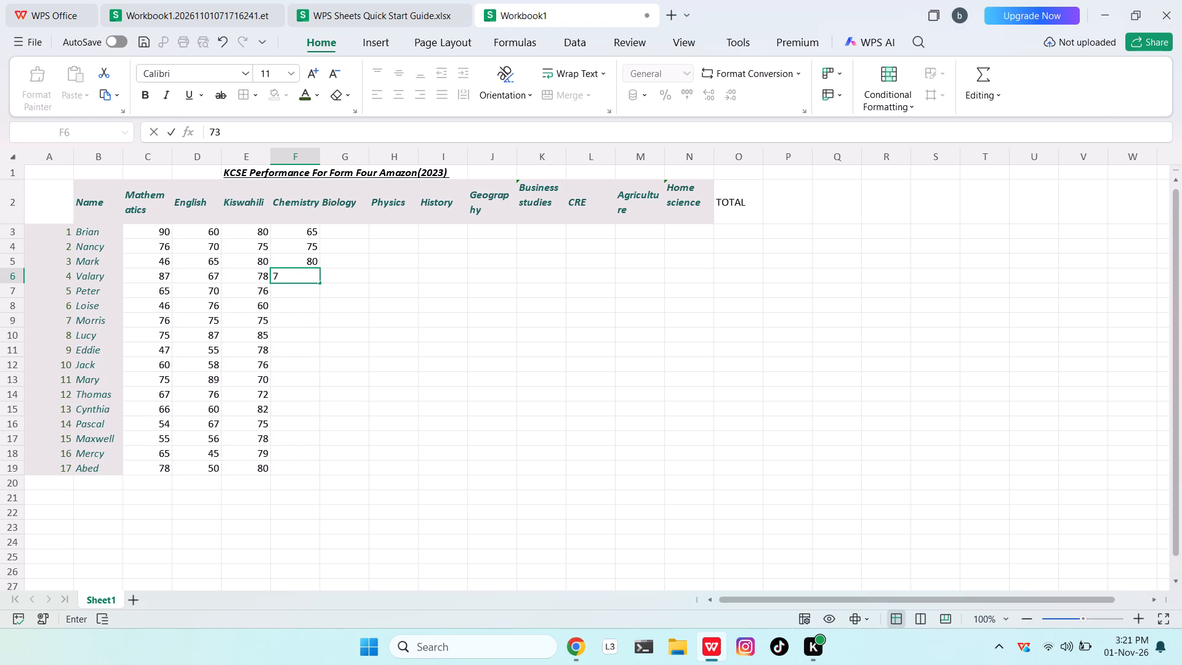
key("Down")
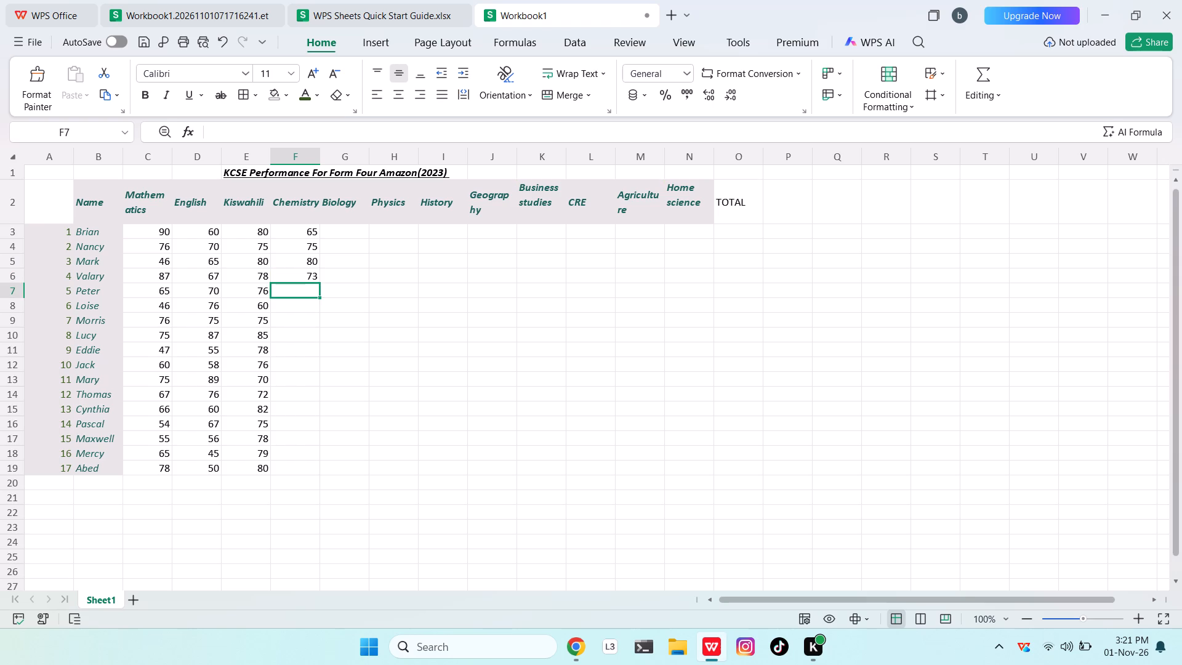
Enter the Chemistry marks 76 for Peter, 75 for Loise, 76 for Morris and 72 for Lucy.
type("76")
key("Down")
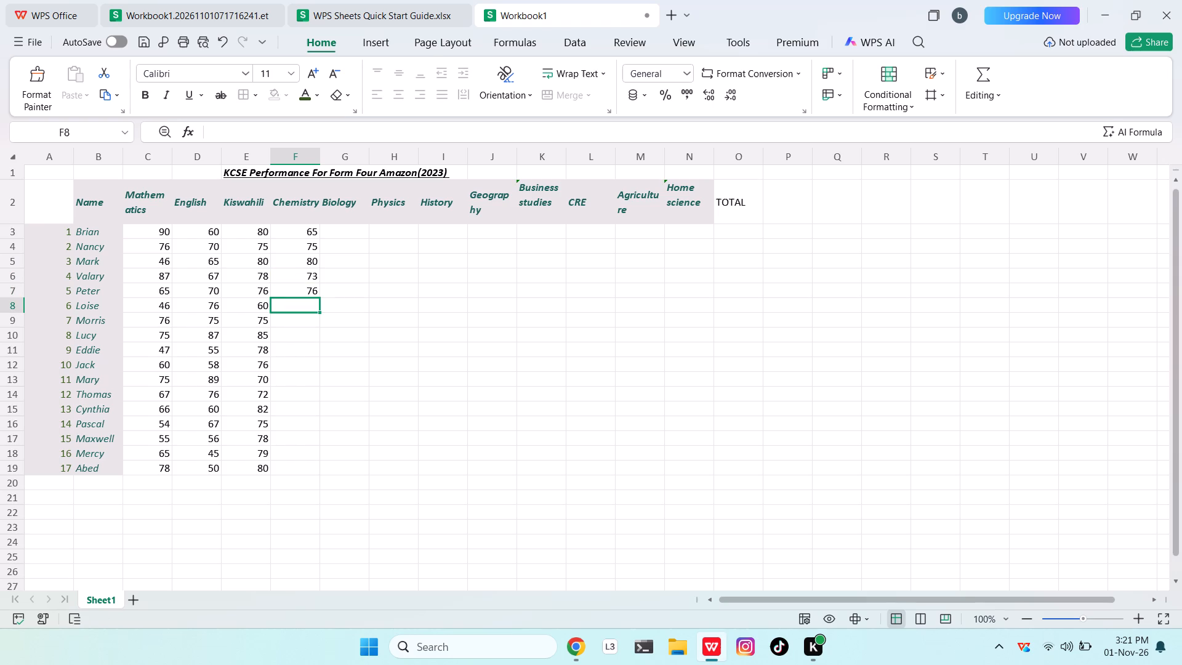
type("75")
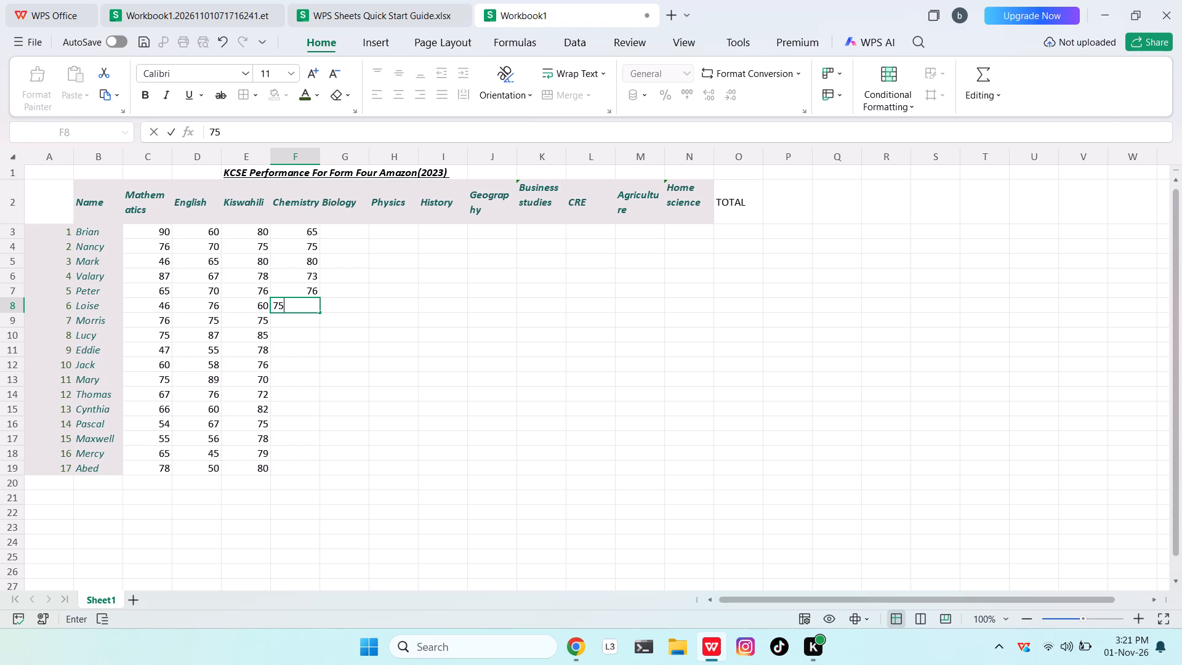
key("Down")
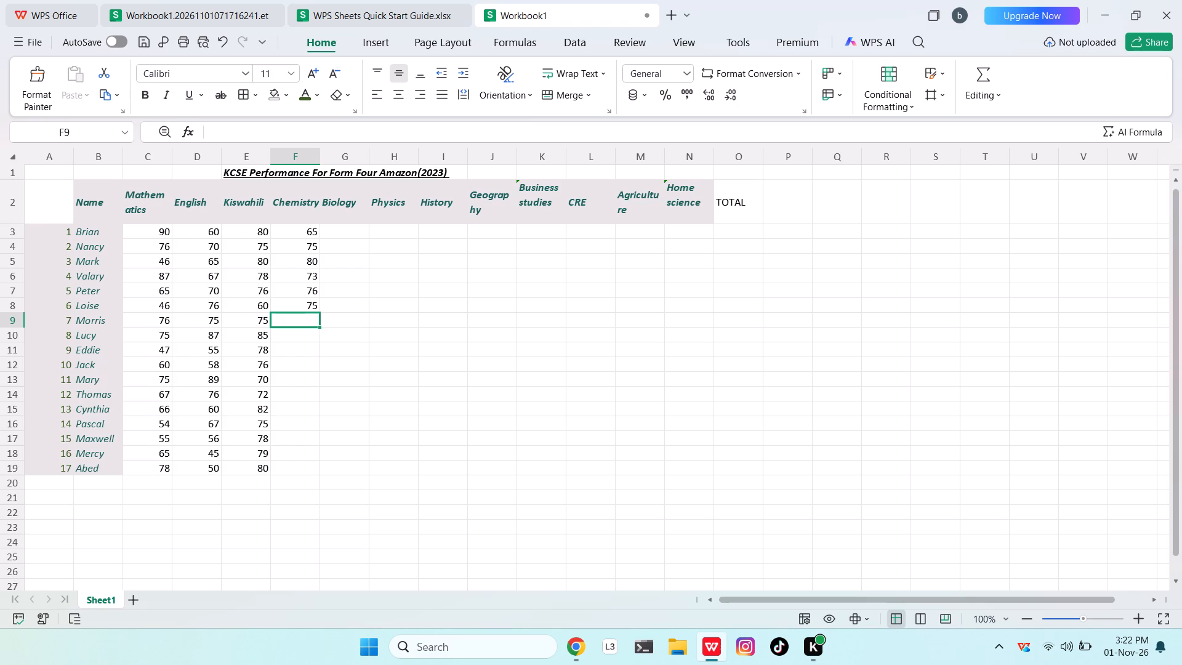
left_click(310, 319)
type("76")
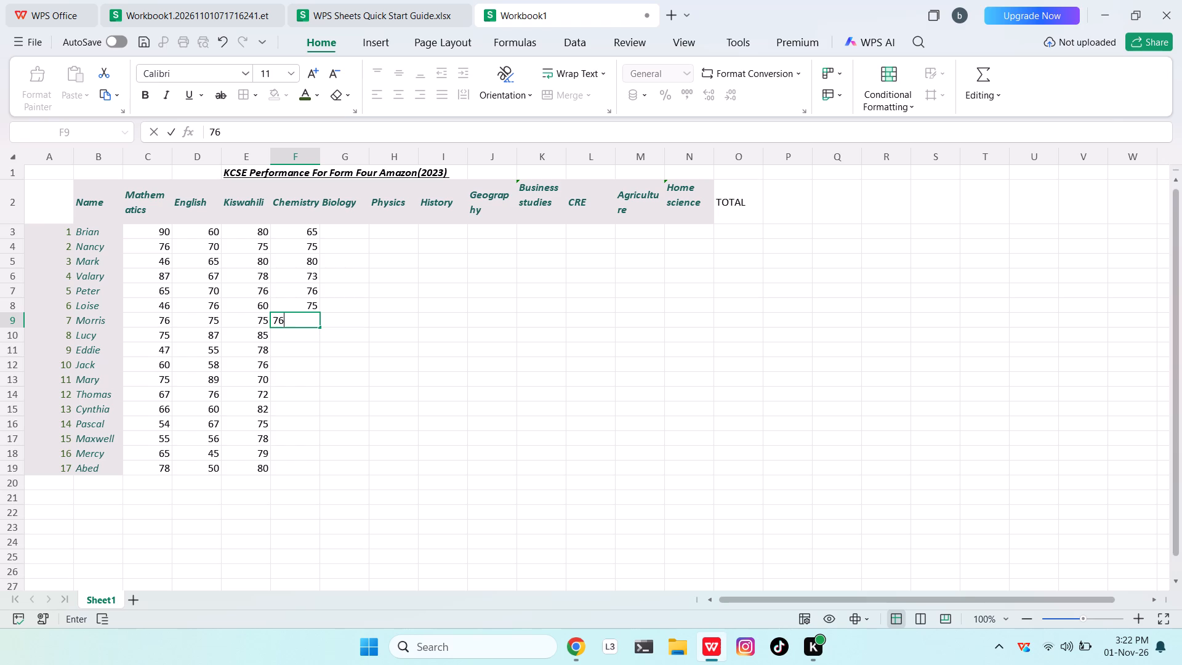
key("Down")
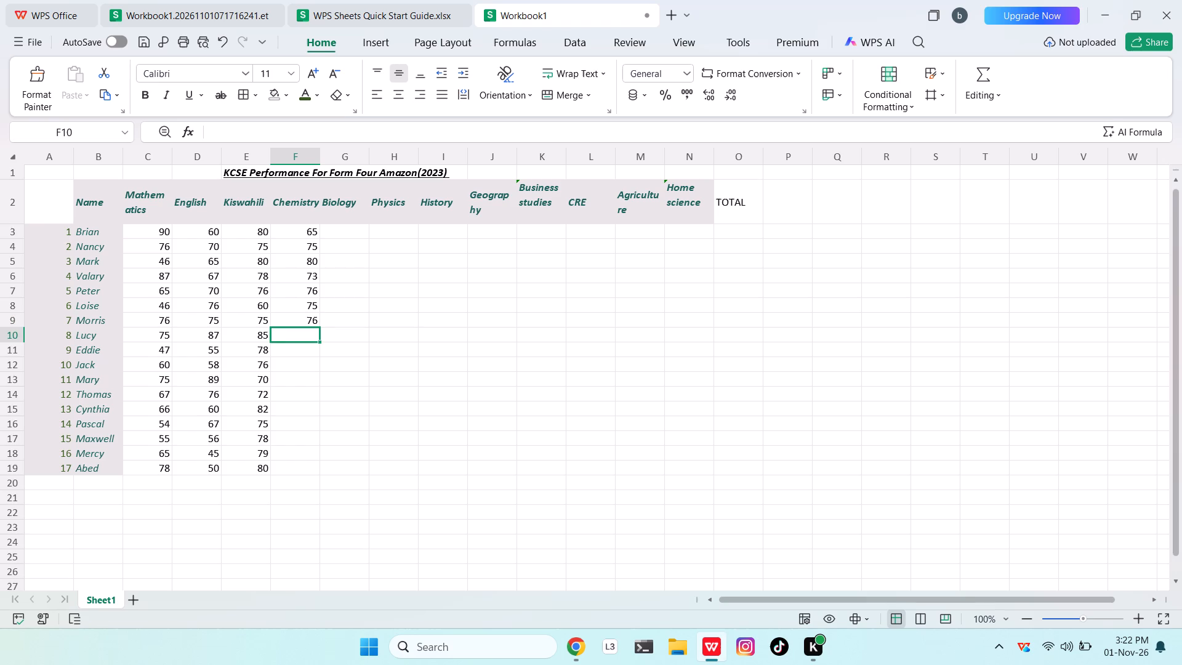
type("72")
key("Down")
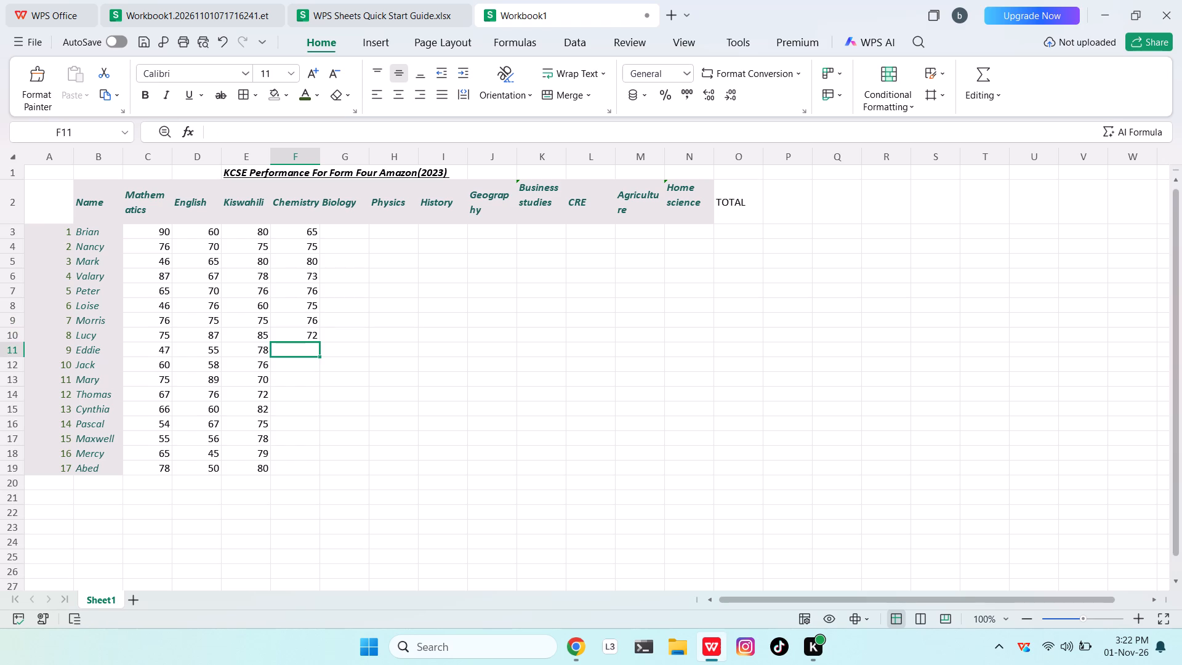
Enter the Chemistry marks 77 for Eddie, 65 for Jack, 64 for Mary and 63 for Thomas.
type("77")
key("Down")
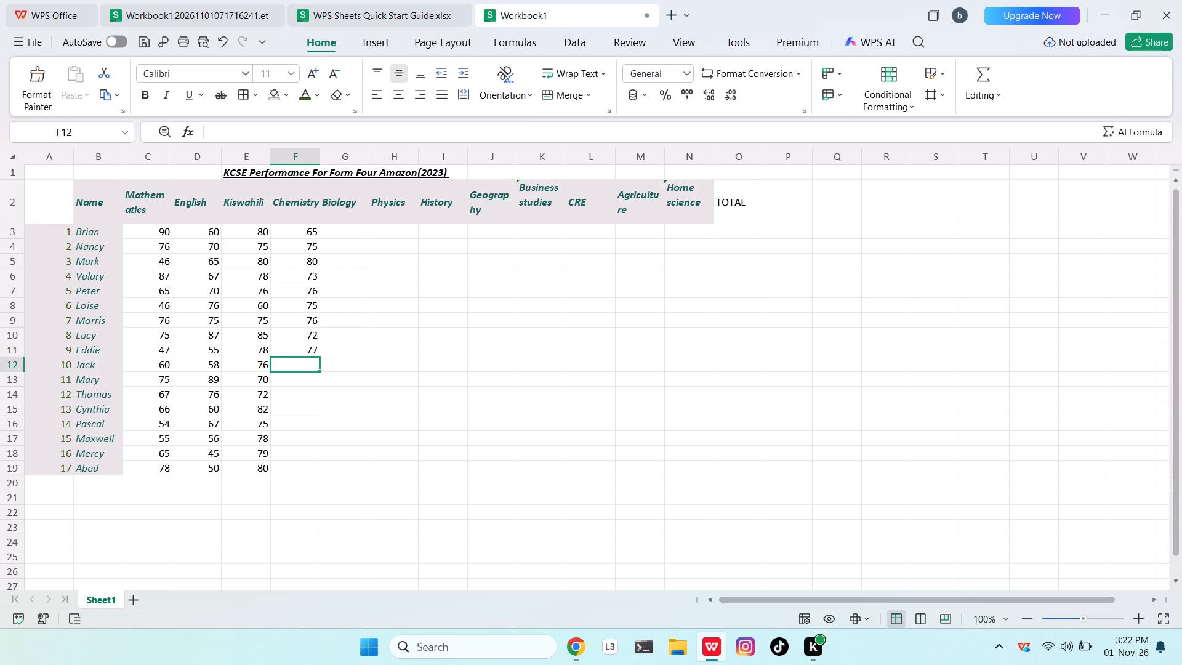
type("65")
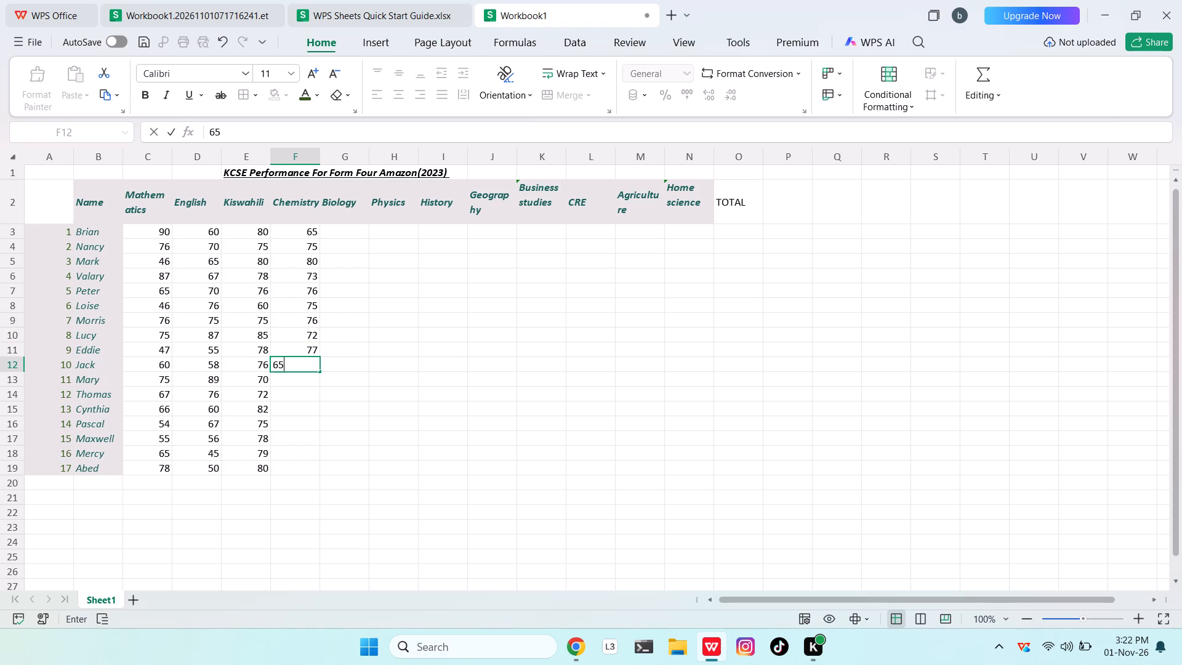
key("Down")
type("64")
key("Down")
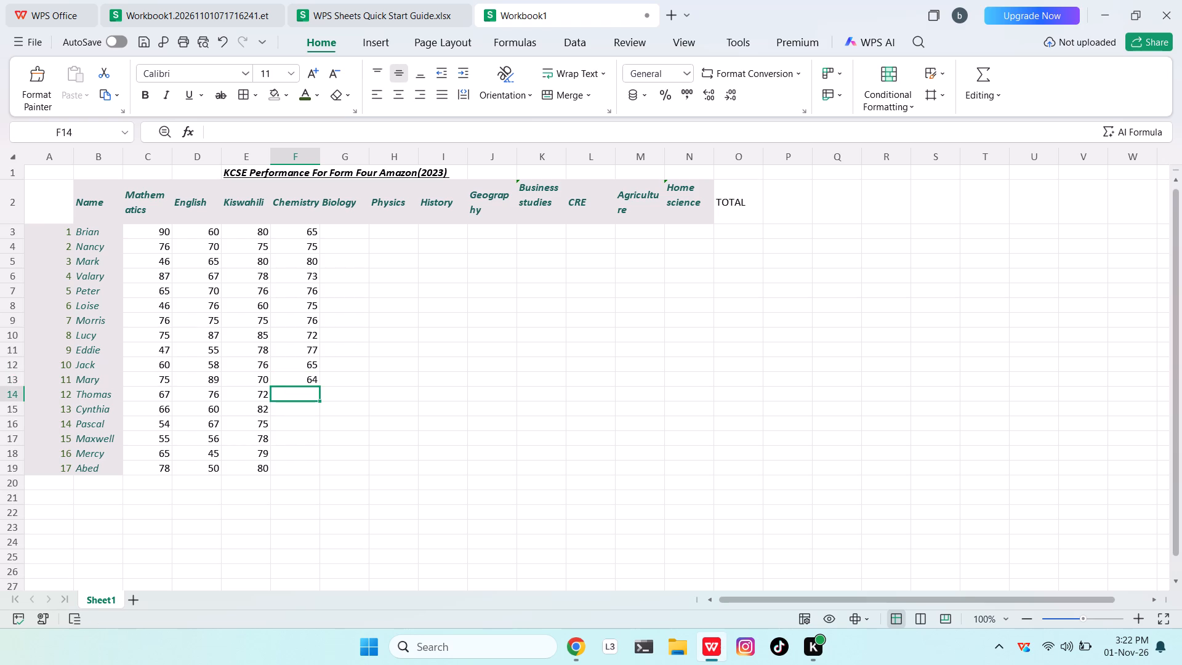
type("63")
key("Down")
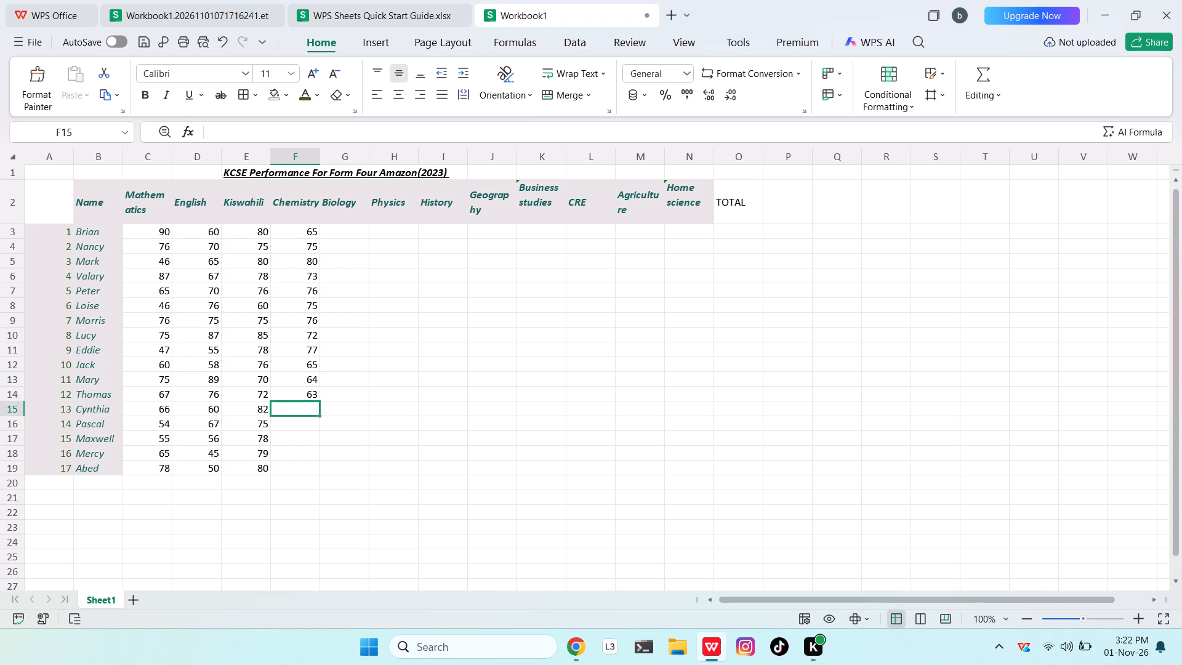
Enter the Chemistry marks 60 for Cynthia, 55 for Pascal, 54 for Maxwell, 56 for Mercy and 57 for Abed.
key("6")
key("0")
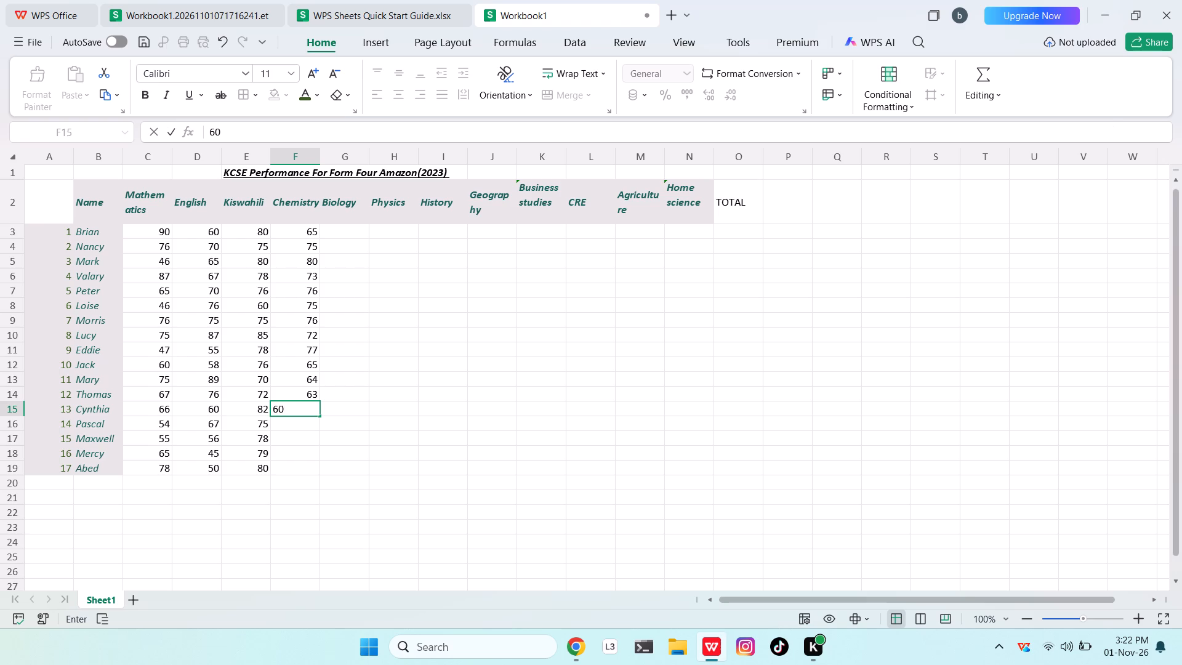
key("Down")
type("55")
key("Down")
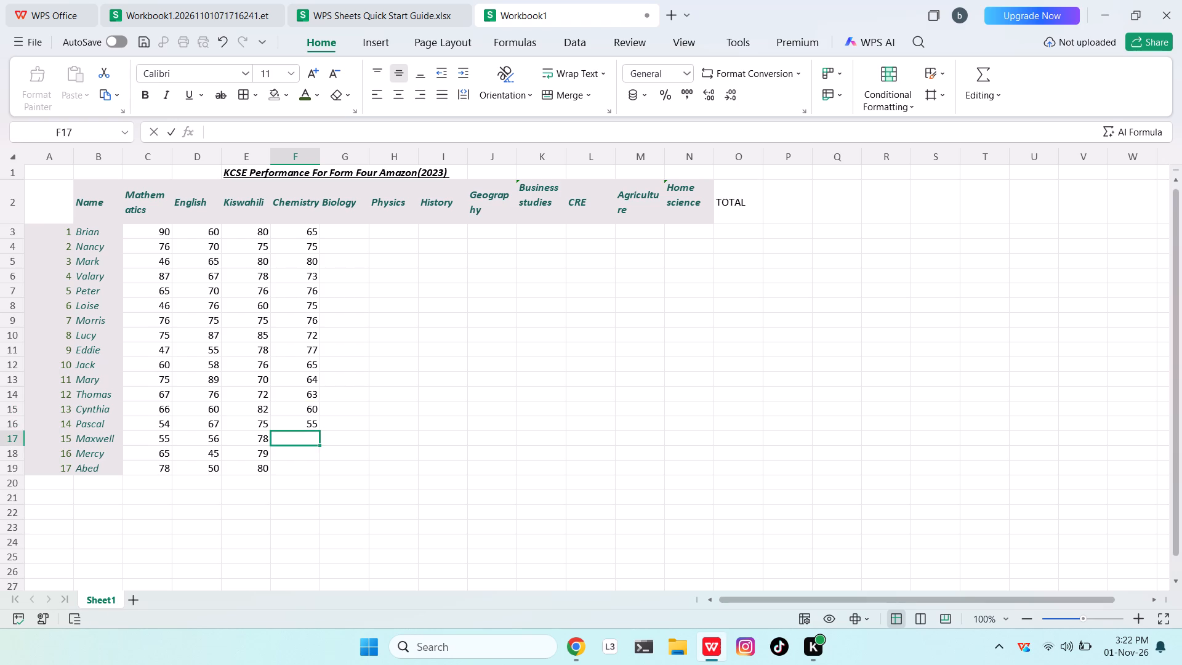
type("54")
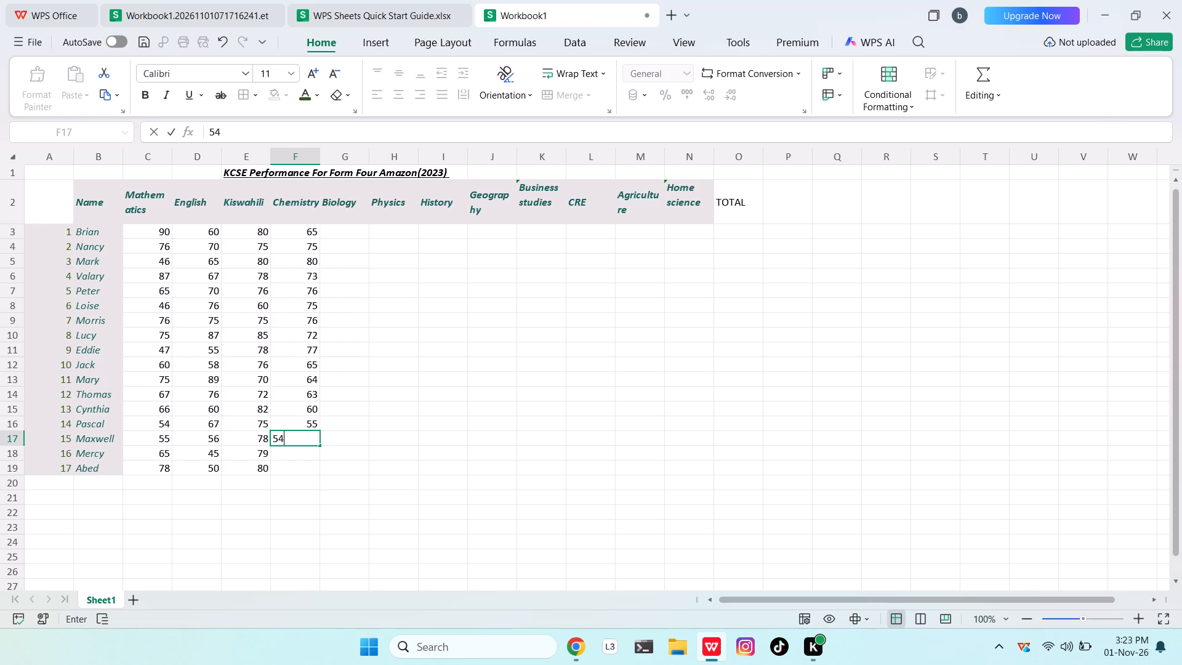
key("Down")
type("56")
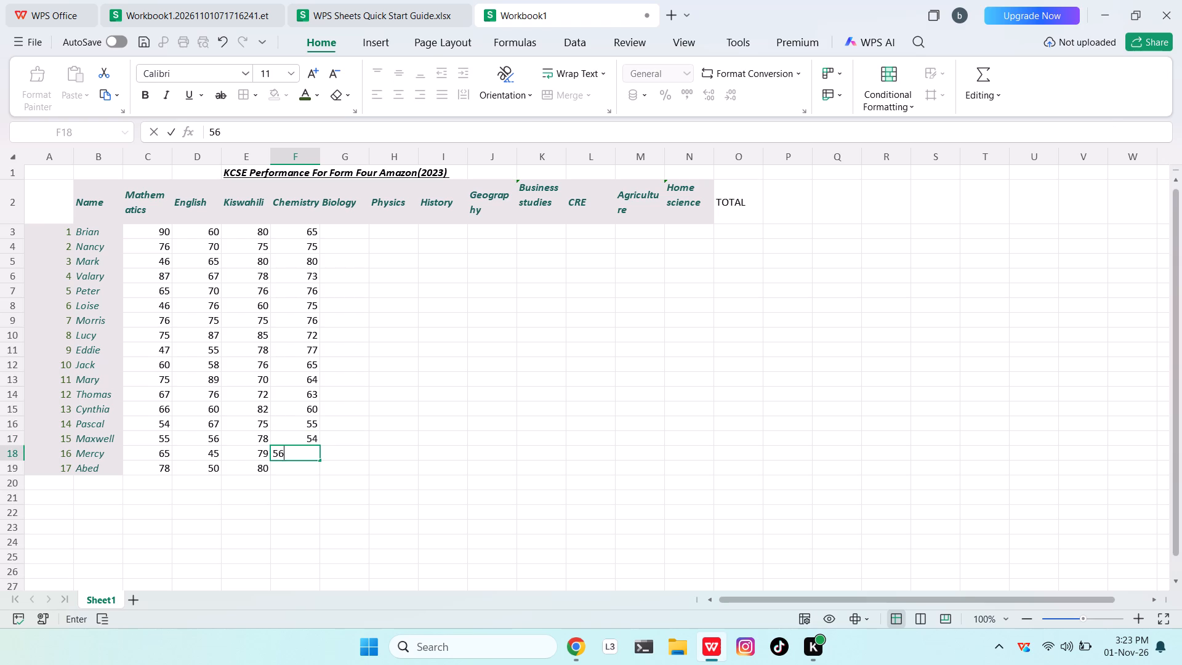
key("Down")
type("57")
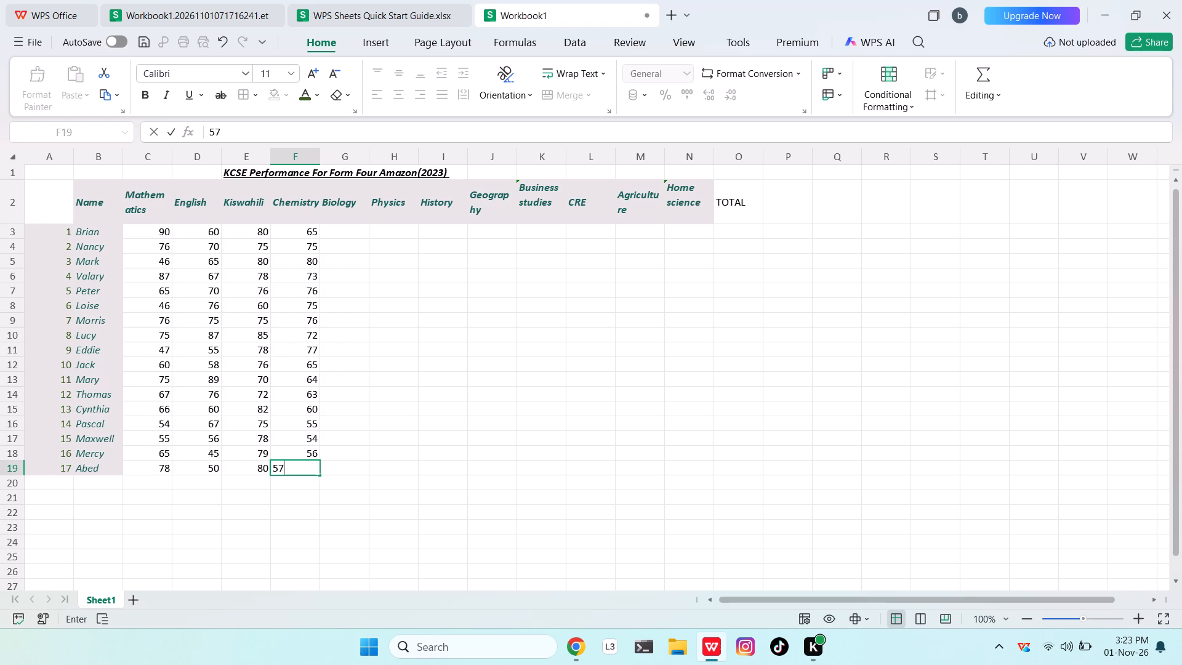
Enter the Biology marks 80 for Brian, 76 for Nancy, 66 for Mark and 72 for Valary.
left_click(354, 230)
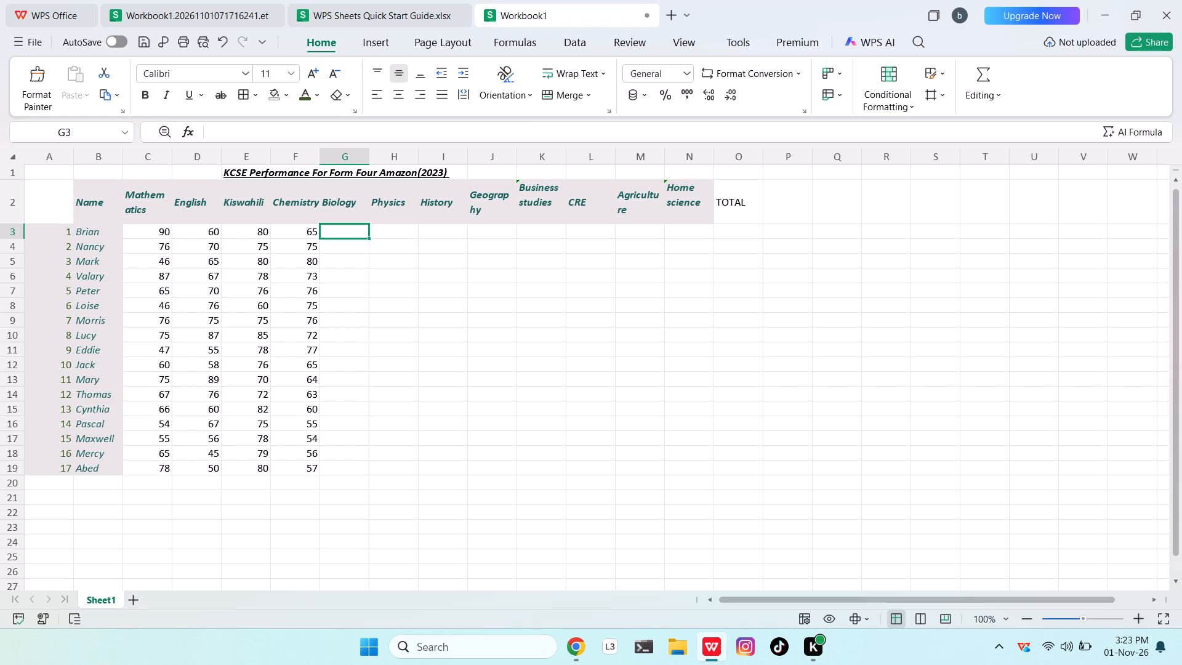
type("80")
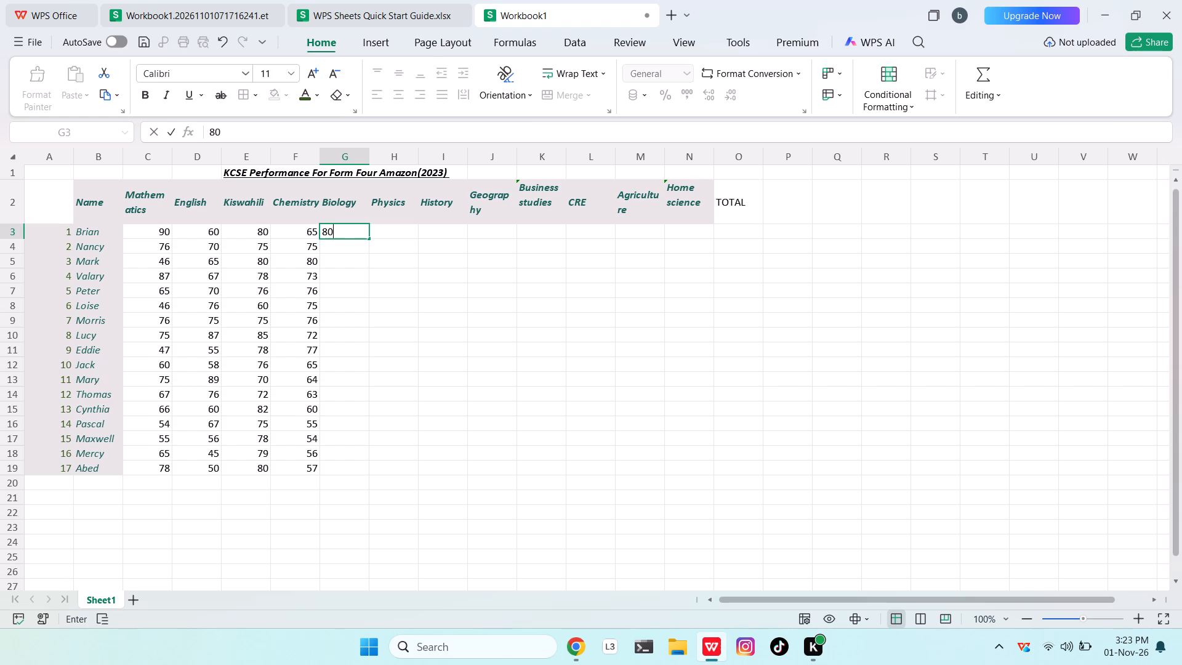
key("Down")
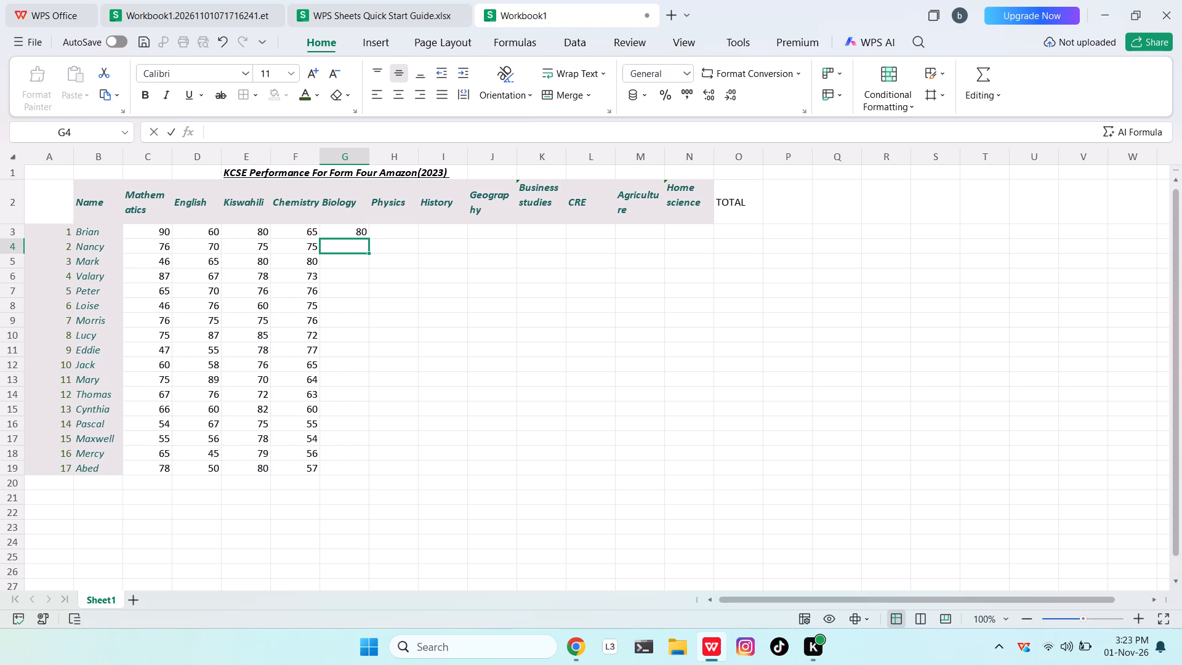
type("76")
key("Down")
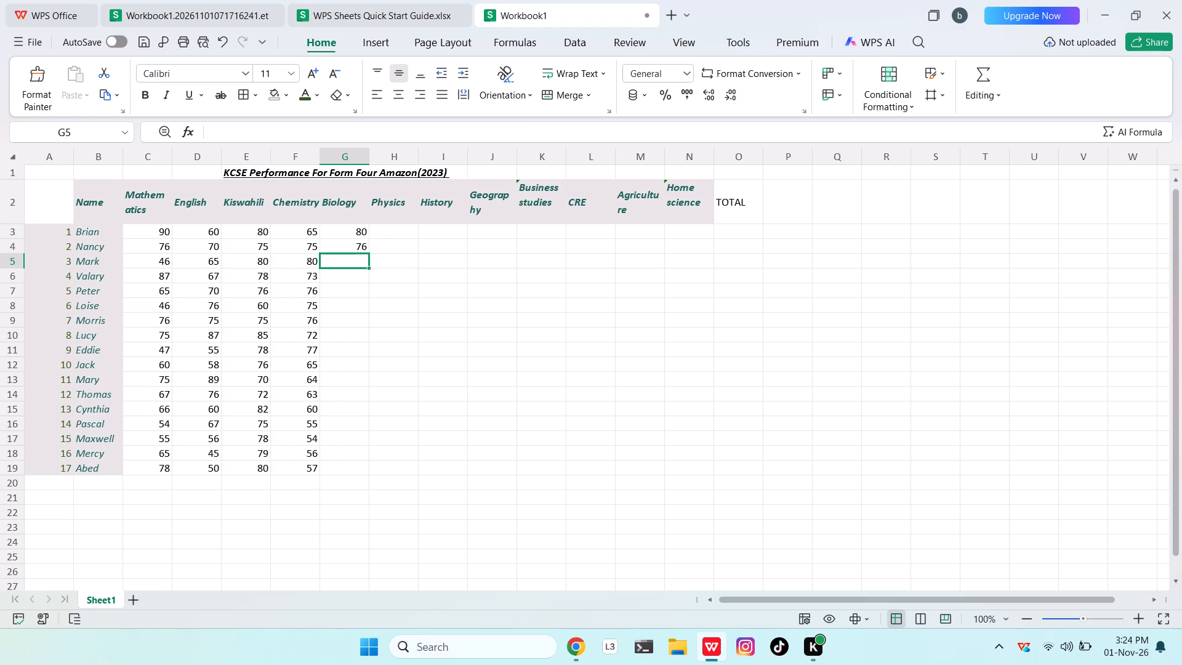
type("66")
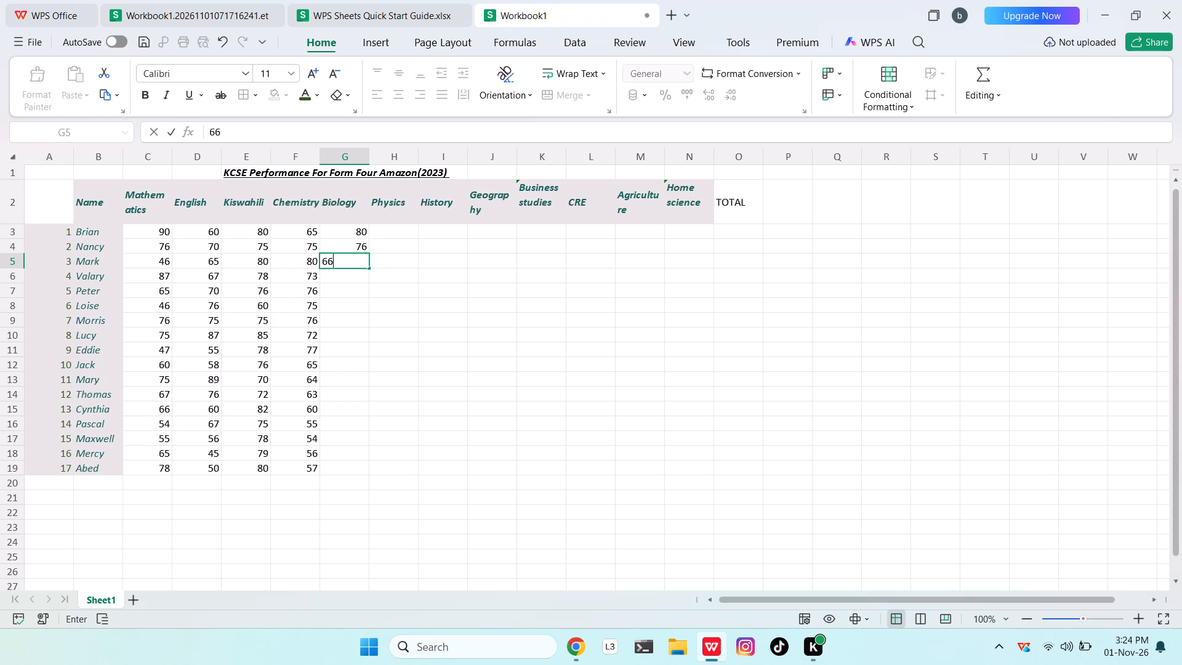
key("Down")
type("72")
key("Down")
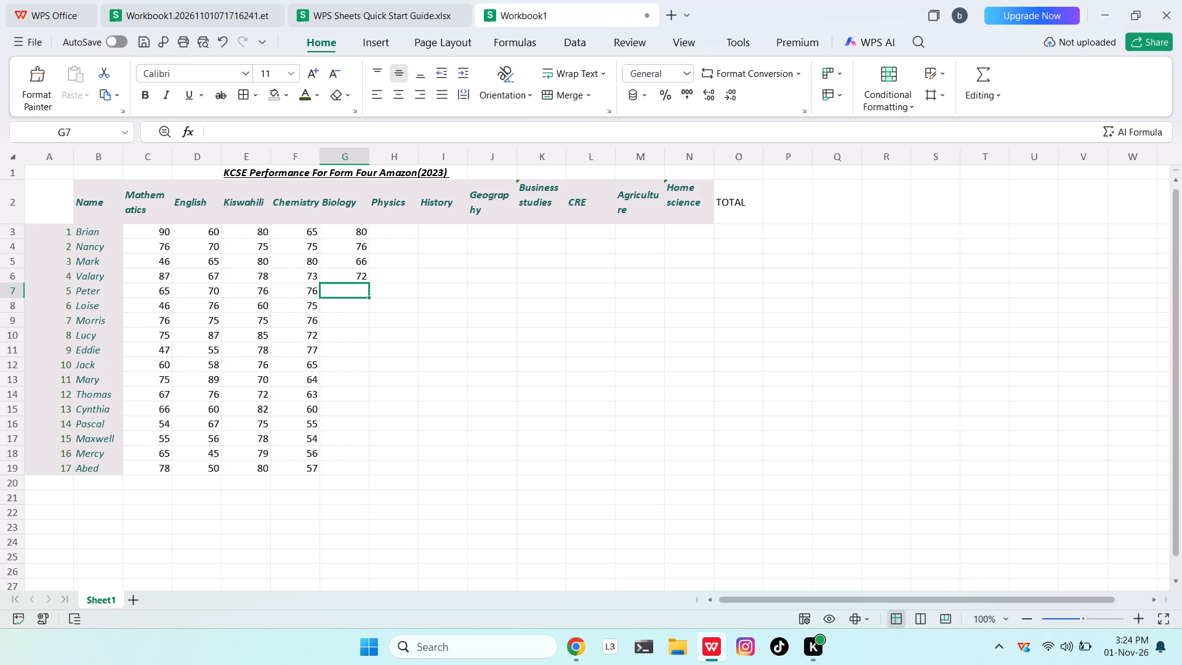
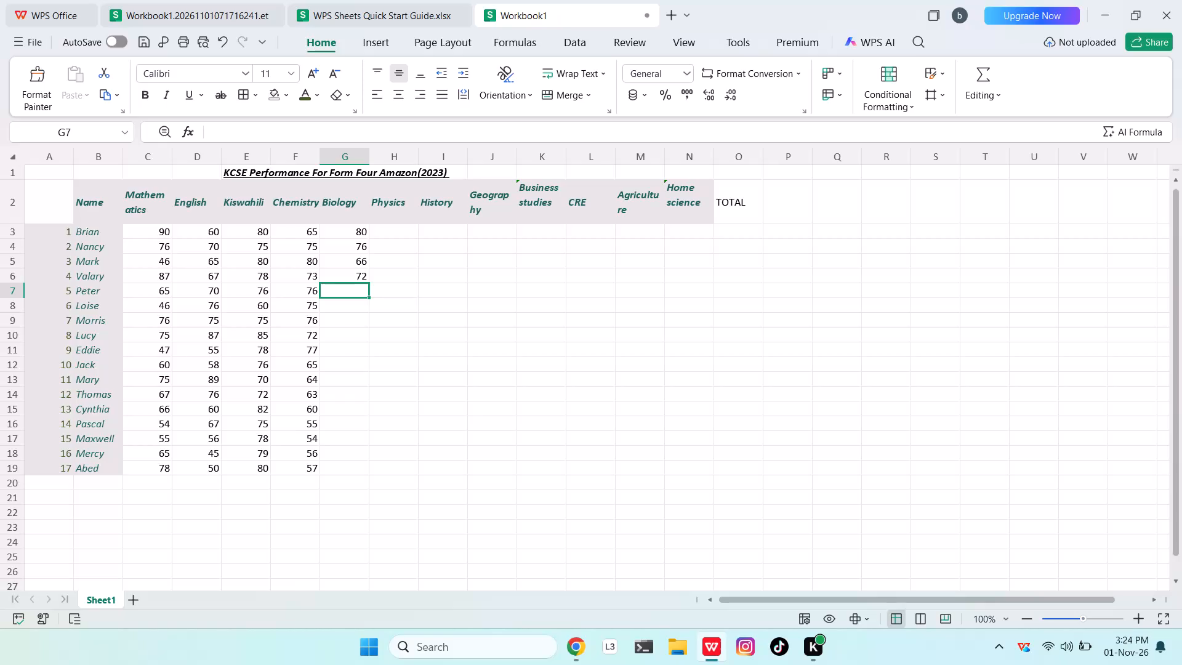
Enter the Biology marks 70 for Peter, 73 for Loise, 77 for Morris, 60 for Lucy and 45 for Eddie.
type("70")
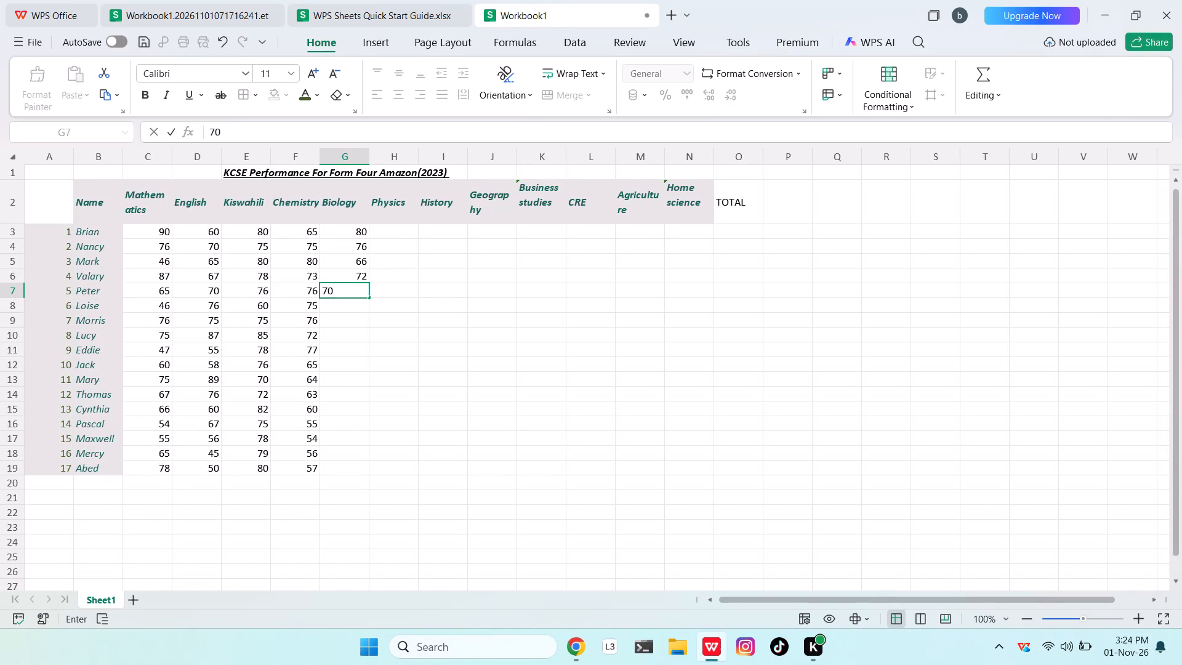
key("Down")
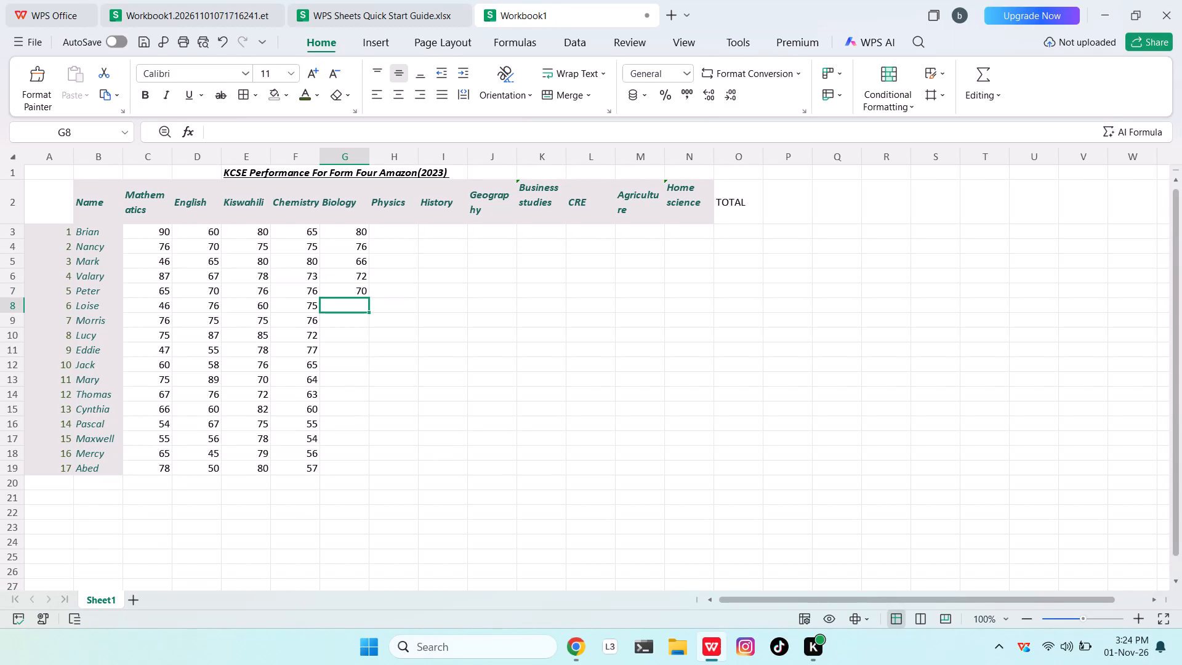
type("73")
key("Down")
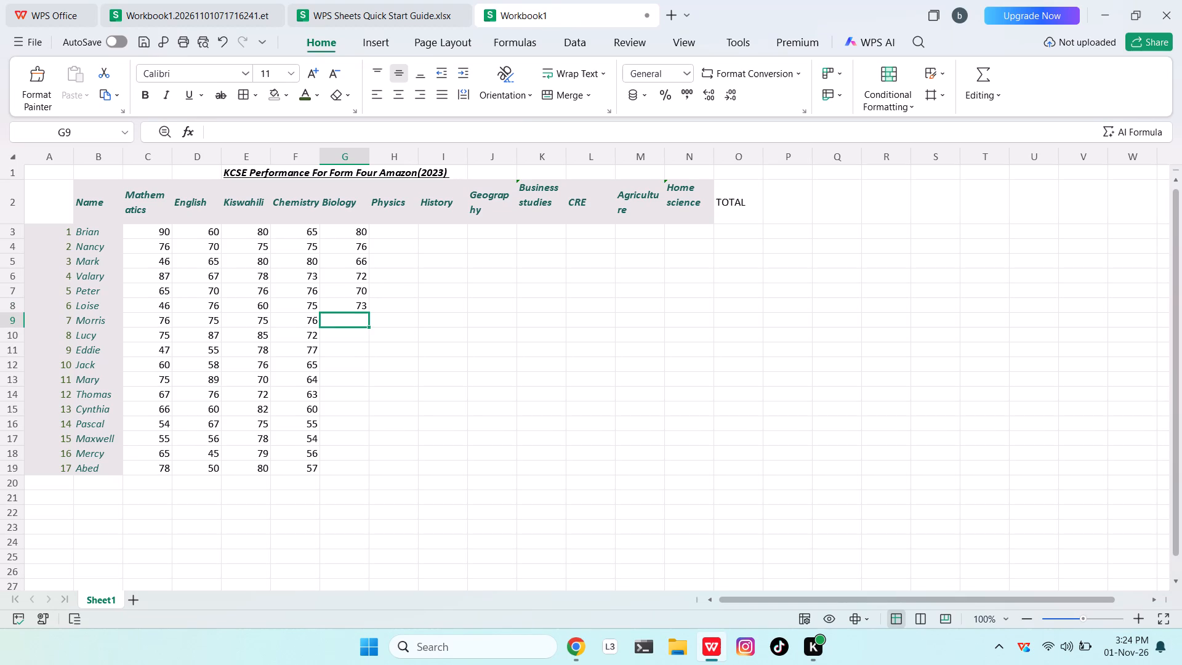
type("77")
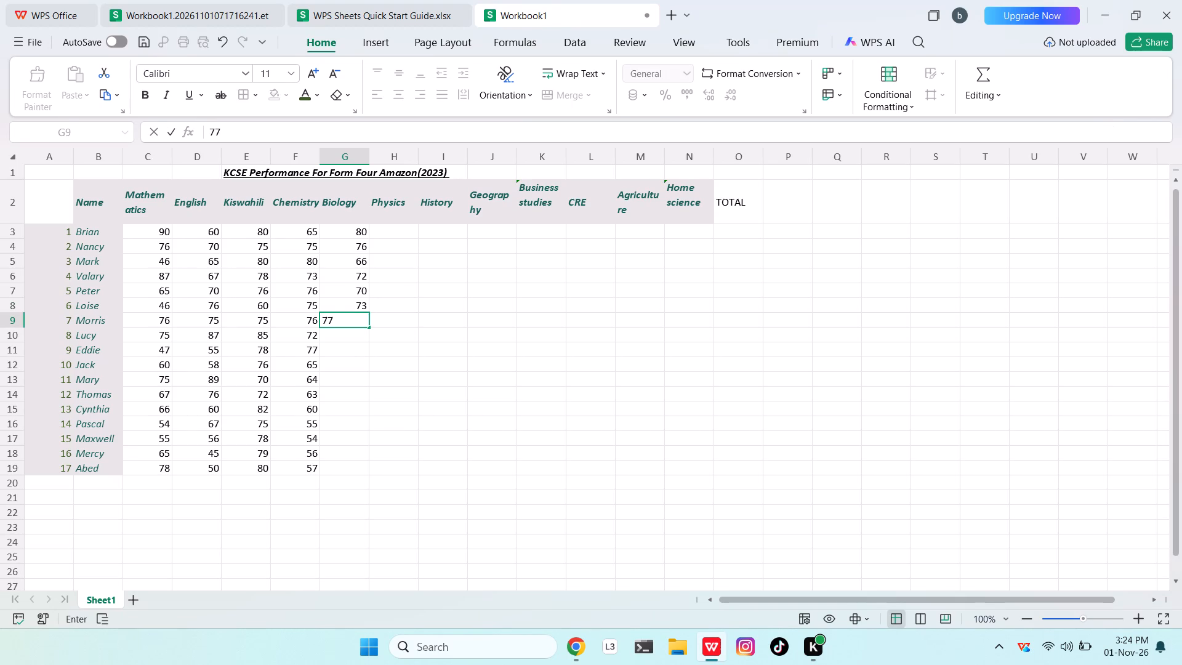
key("Down")
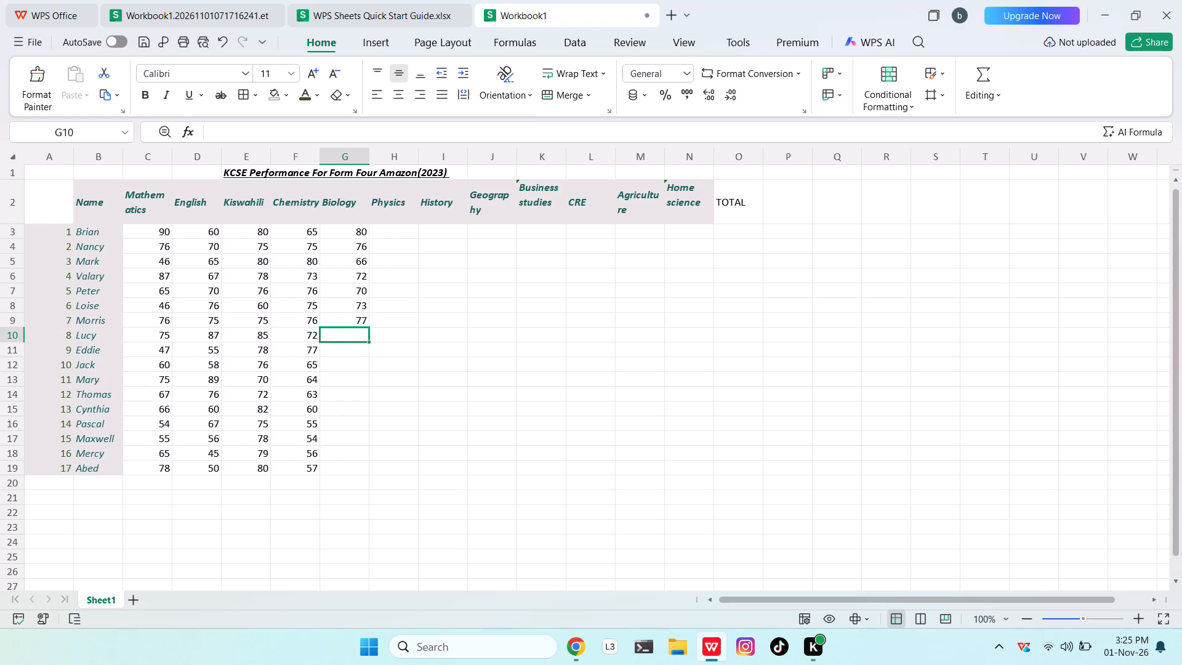
type("60")
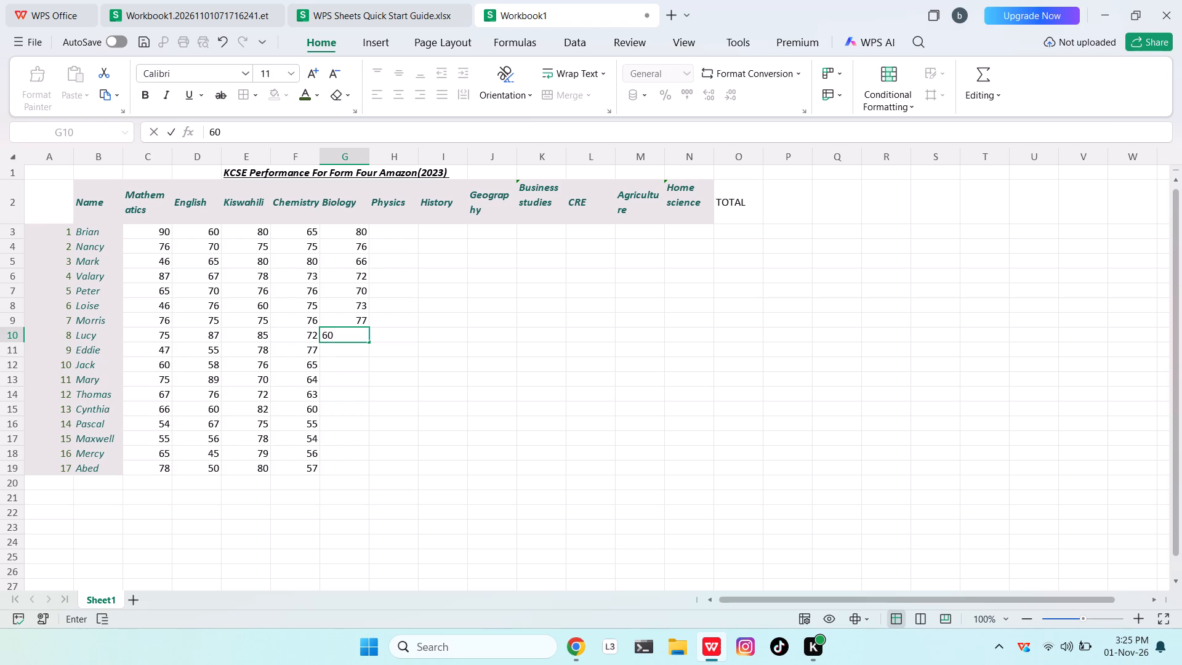
key("Down")
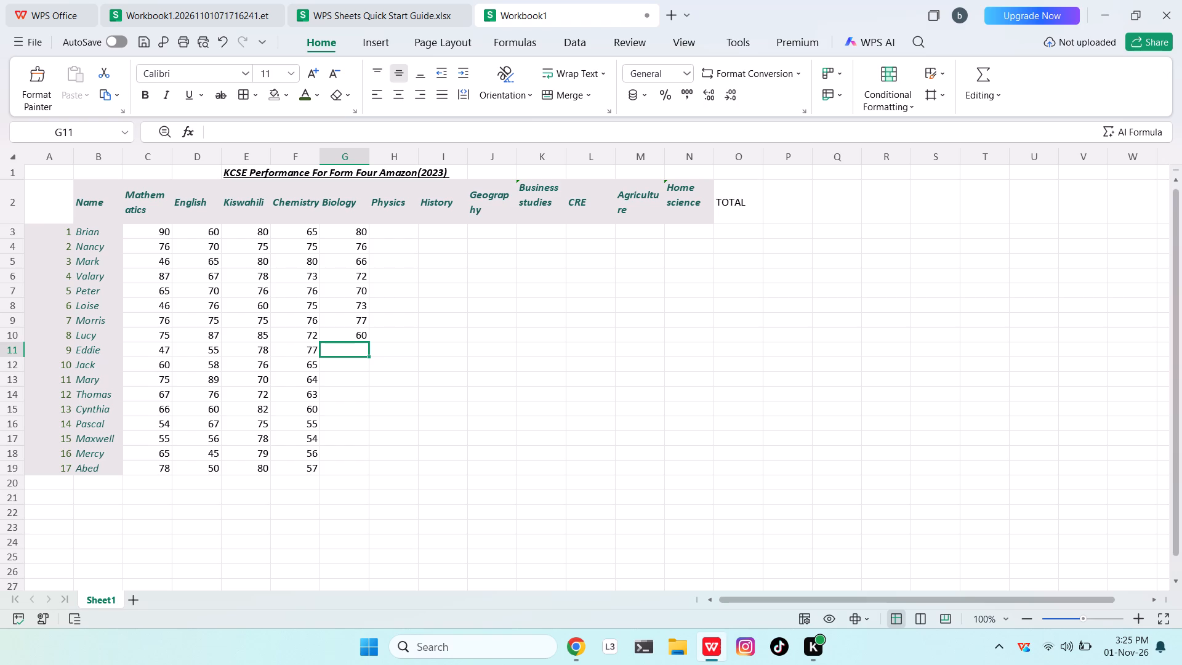
key("4")
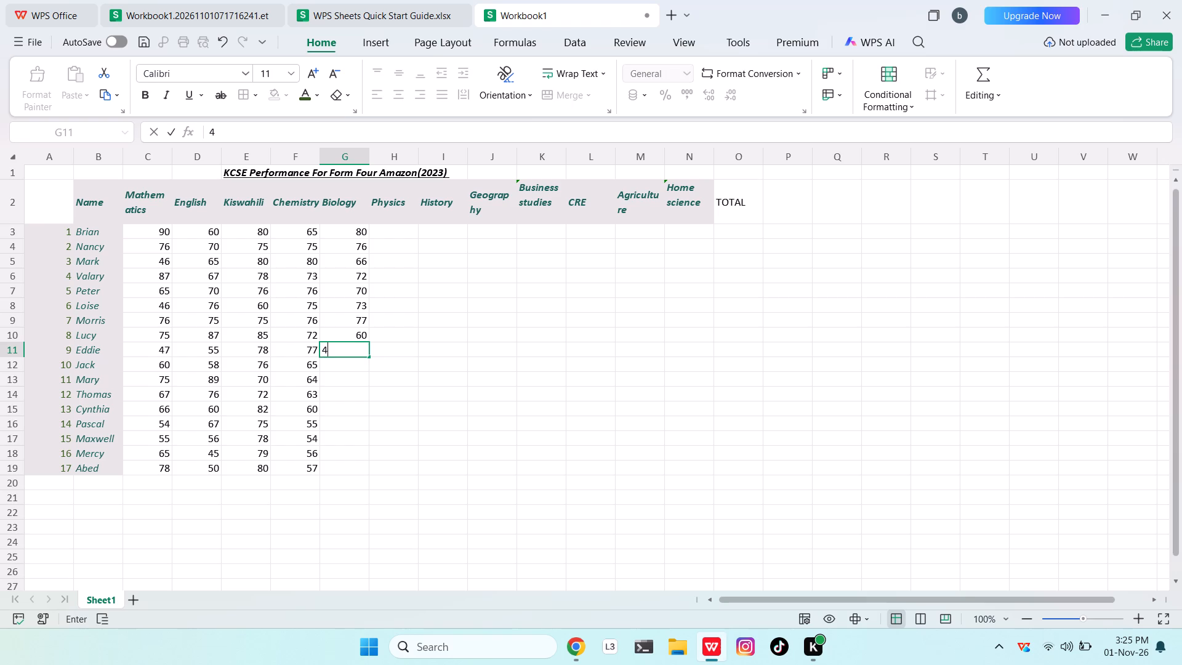
key("5")
left_click(317, 365)
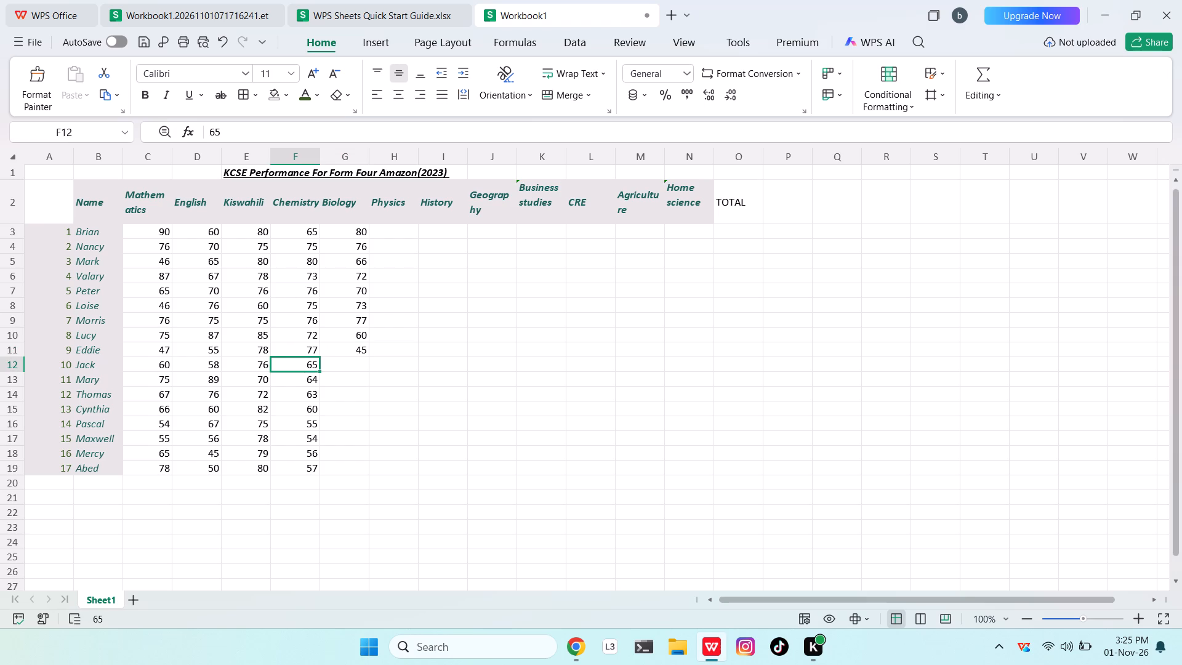
left_click(353, 368)
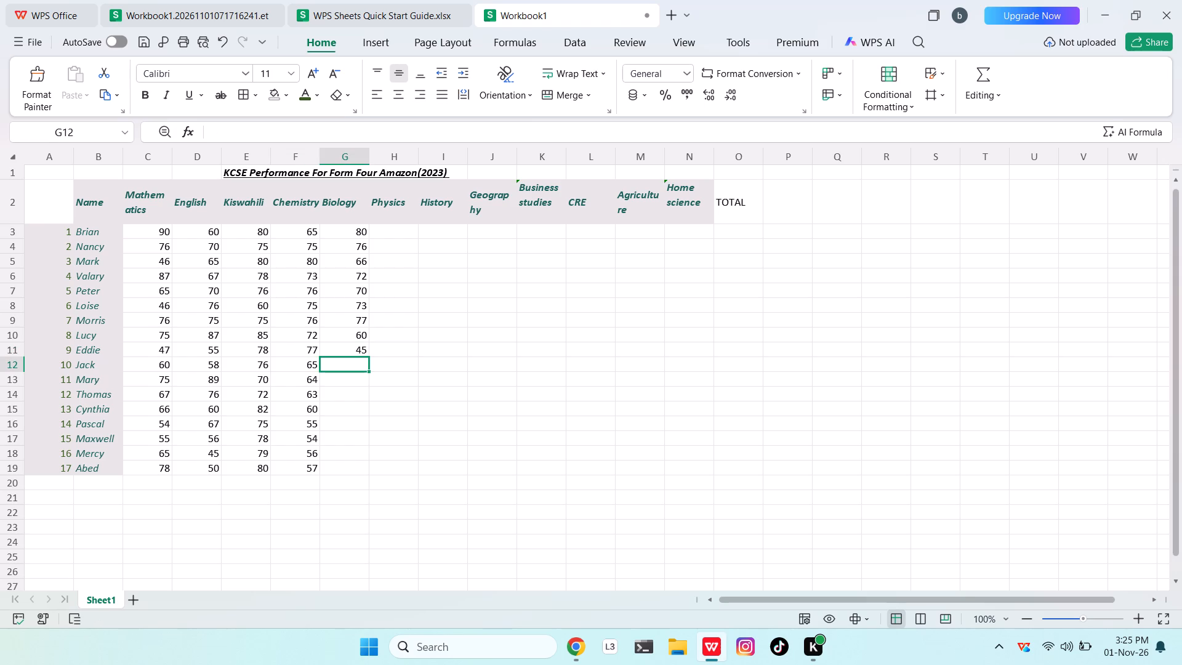
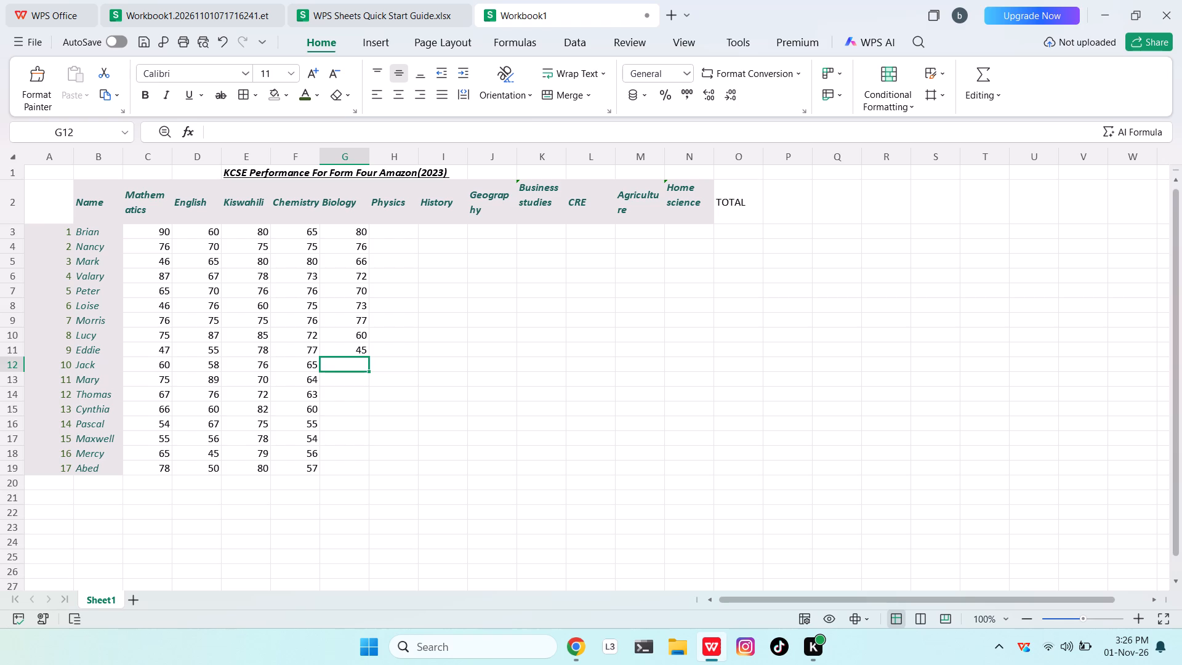
Enter the Biology marks 65 for Jack, 62 for Mary, 65 for Thomas and 67 for Cynthia.
type("65")
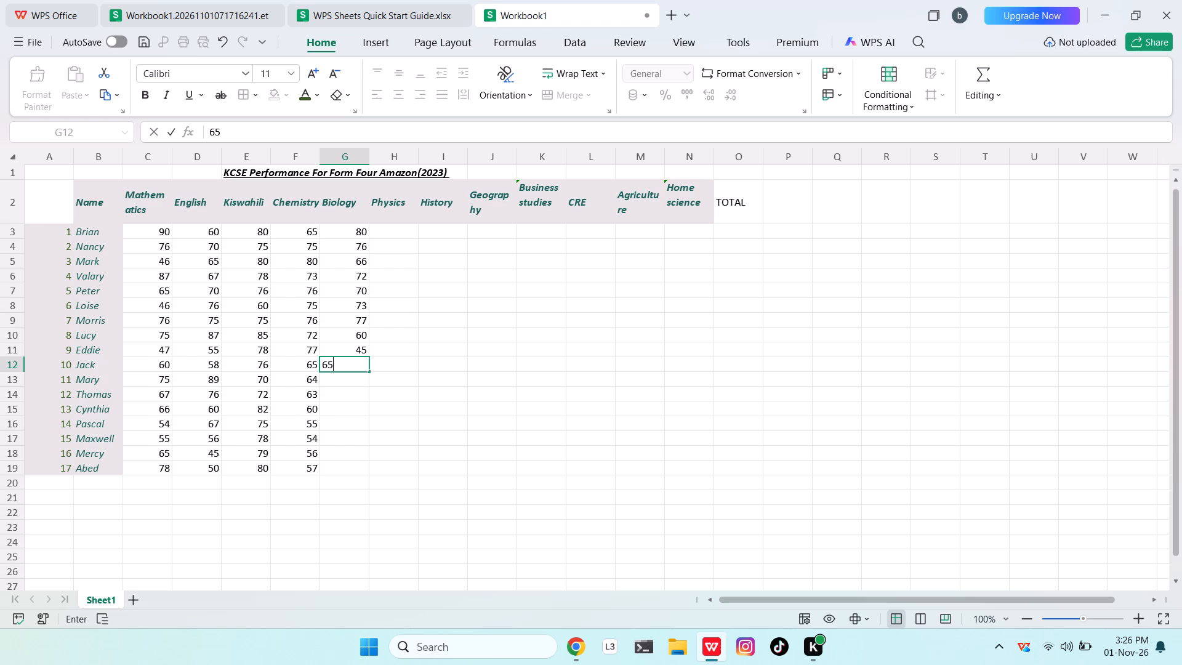
key("Down")
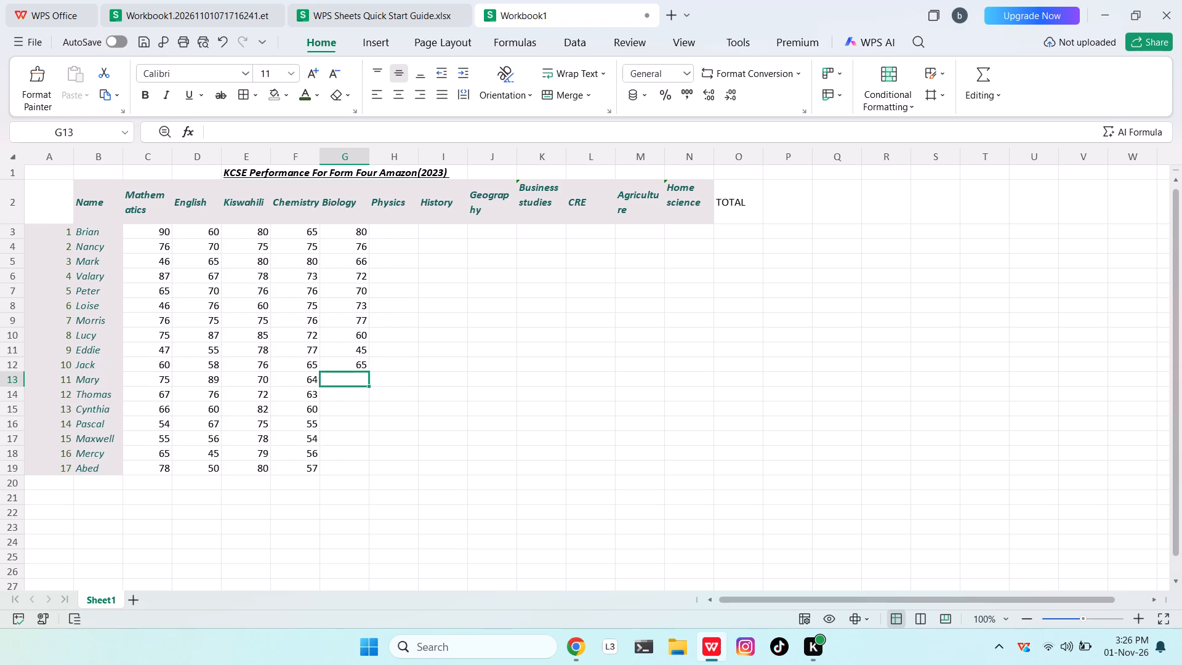
type("62")
key("Down")
type("65")
key("Down")
type("67")
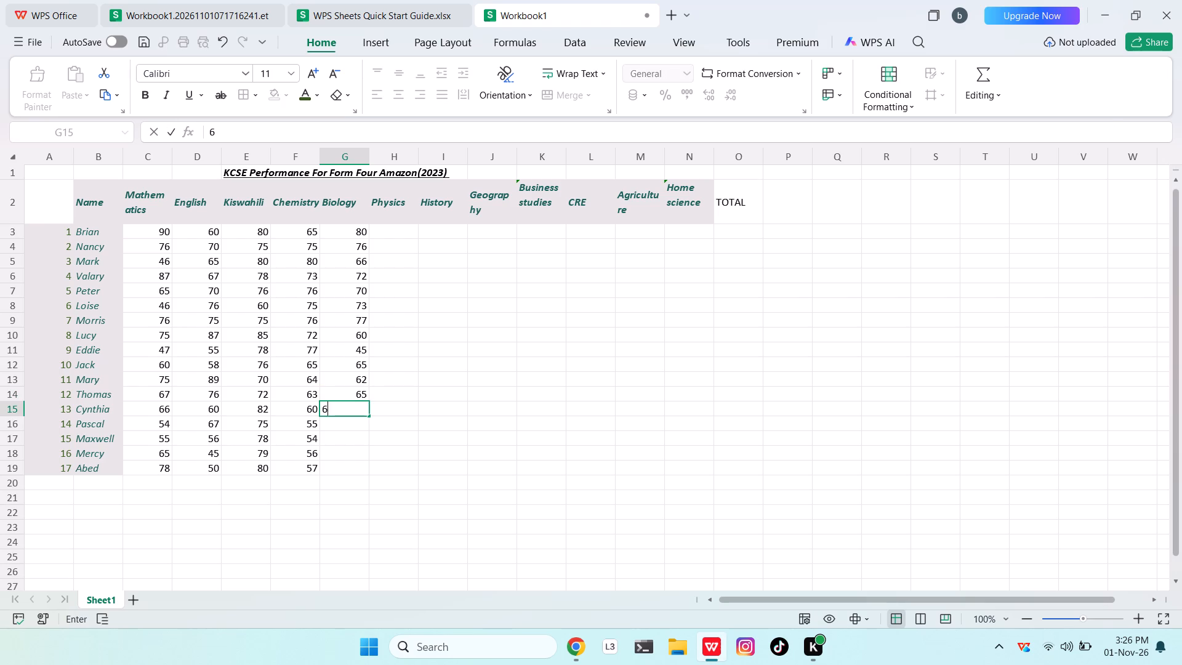
key("Down")
Enter the Biology marks 78 for Pascal, 90 for Maxwell, 76 for Mercy and 75 for Abed.
type("78")
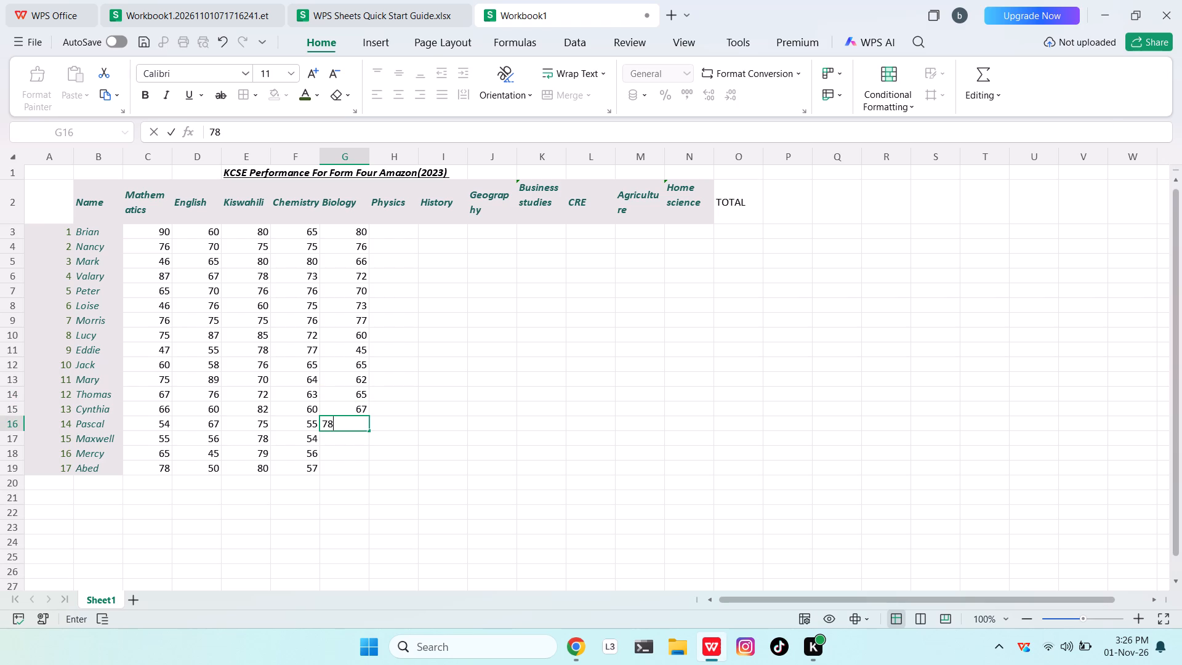
key("Down")
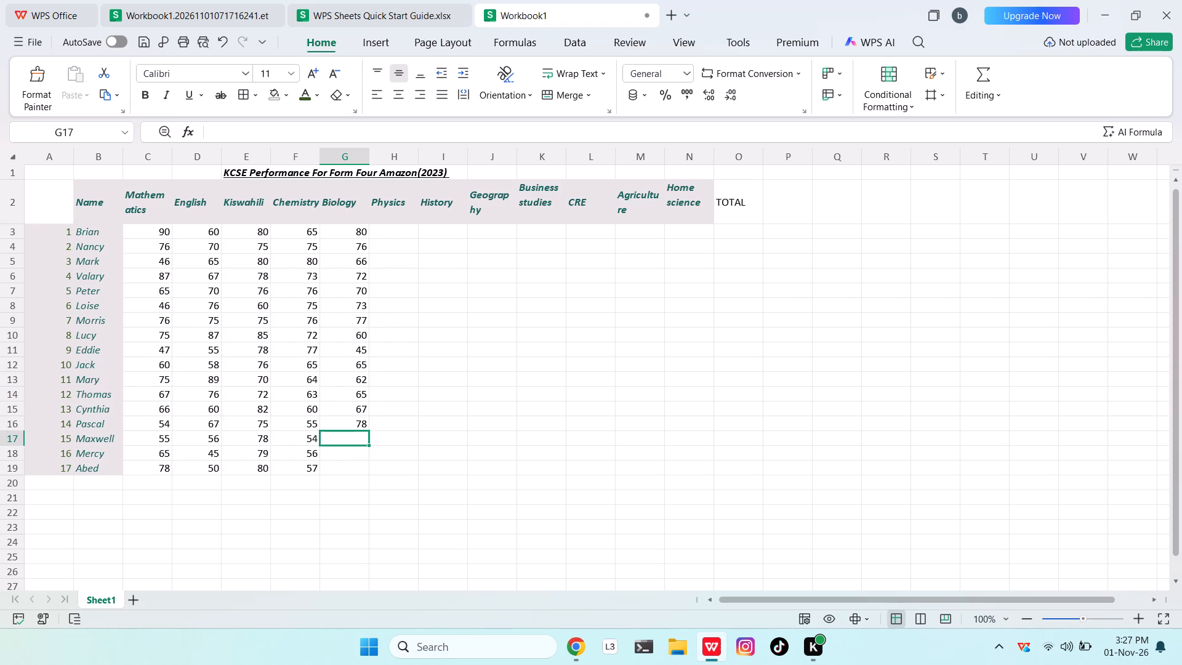
type("90")
key("Down")
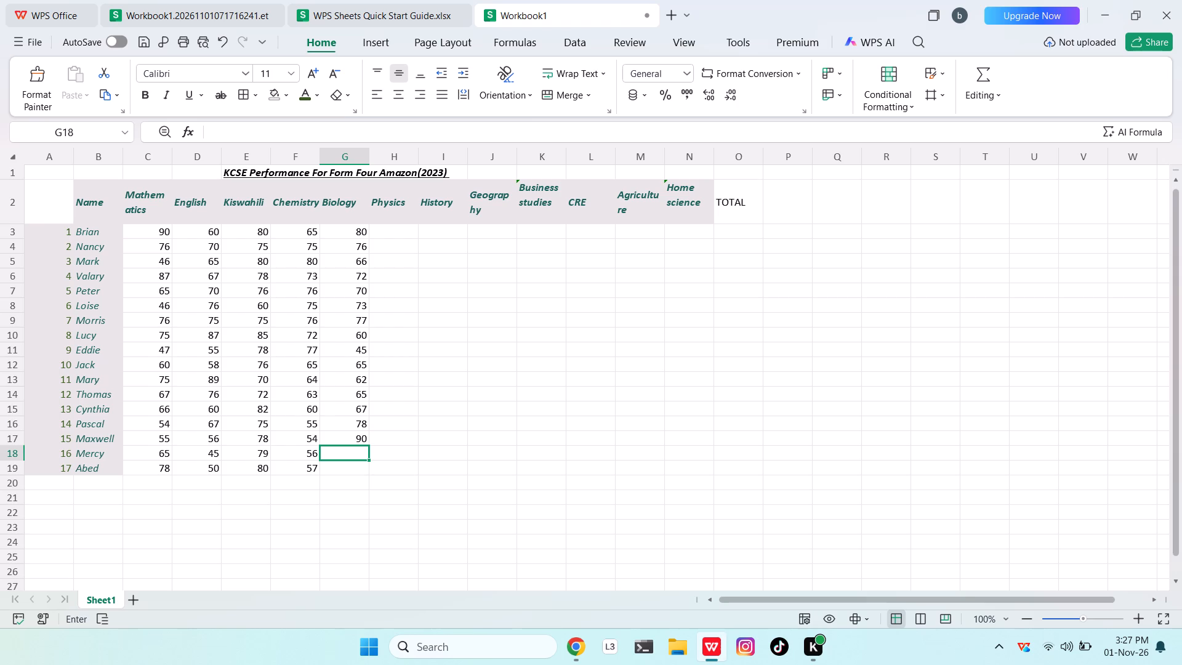
type("76")
key("Down")
type("75")
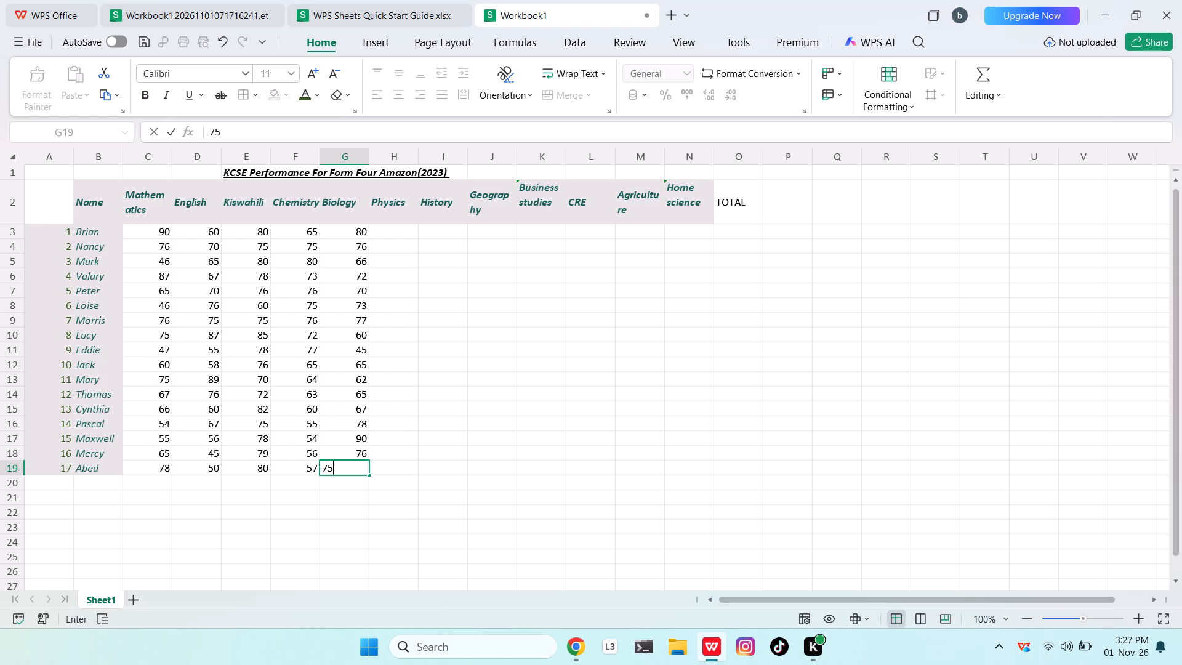
Enter the Physics marks 45 for Brian, 42 for Nancy, 43 for Mark and 45 for Valary.
left_click(398, 232)
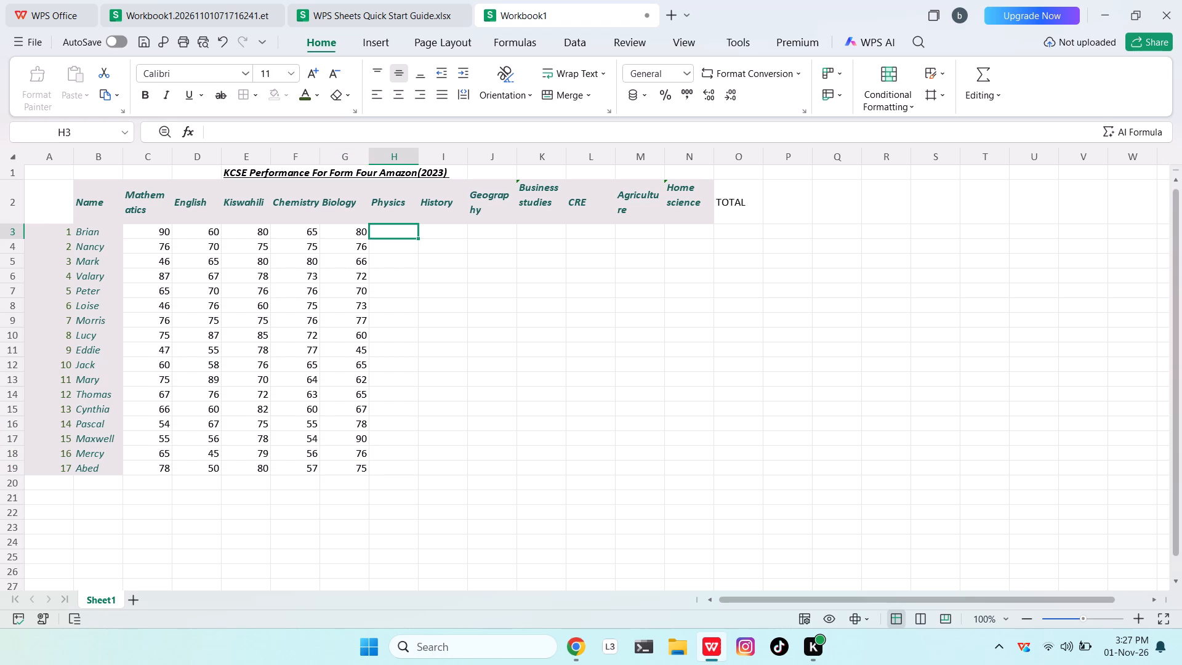
type("45")
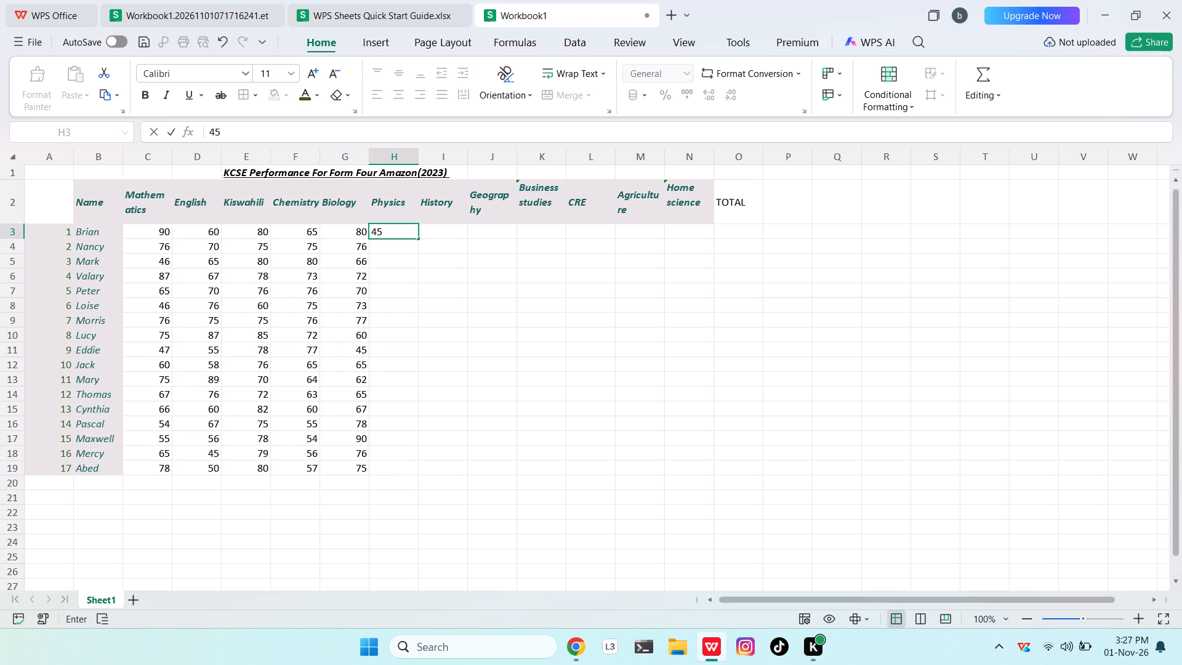
key("Down")
type("42")
key("Down")
type("43")
key("Down")
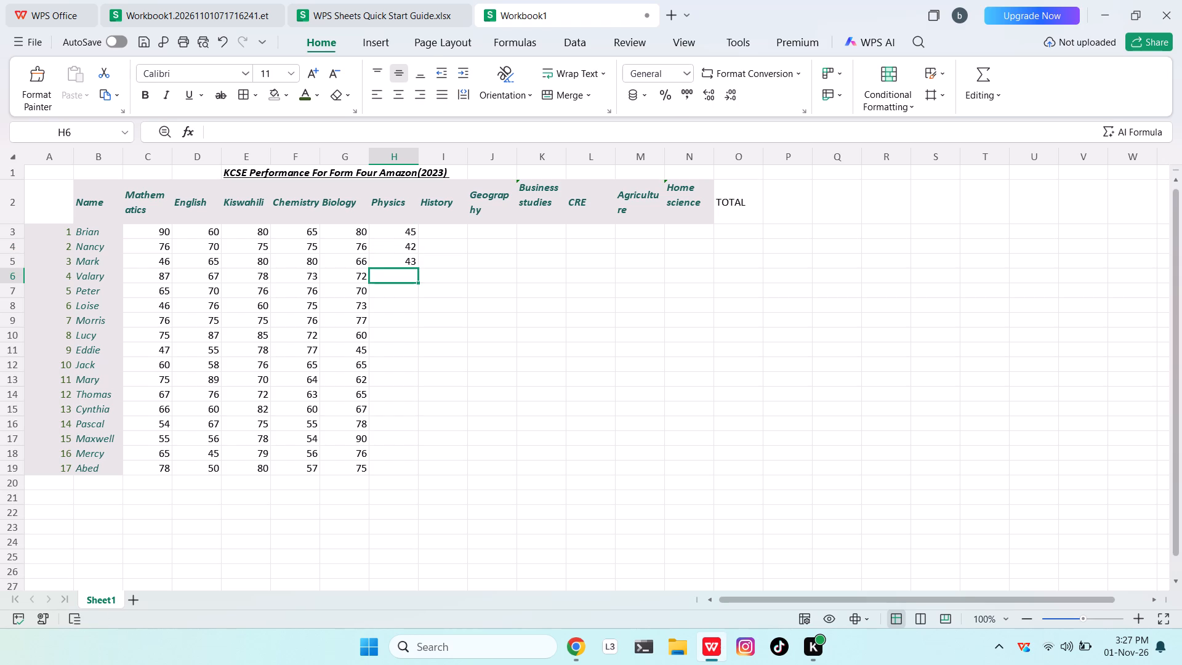
type("45")
key("Down")
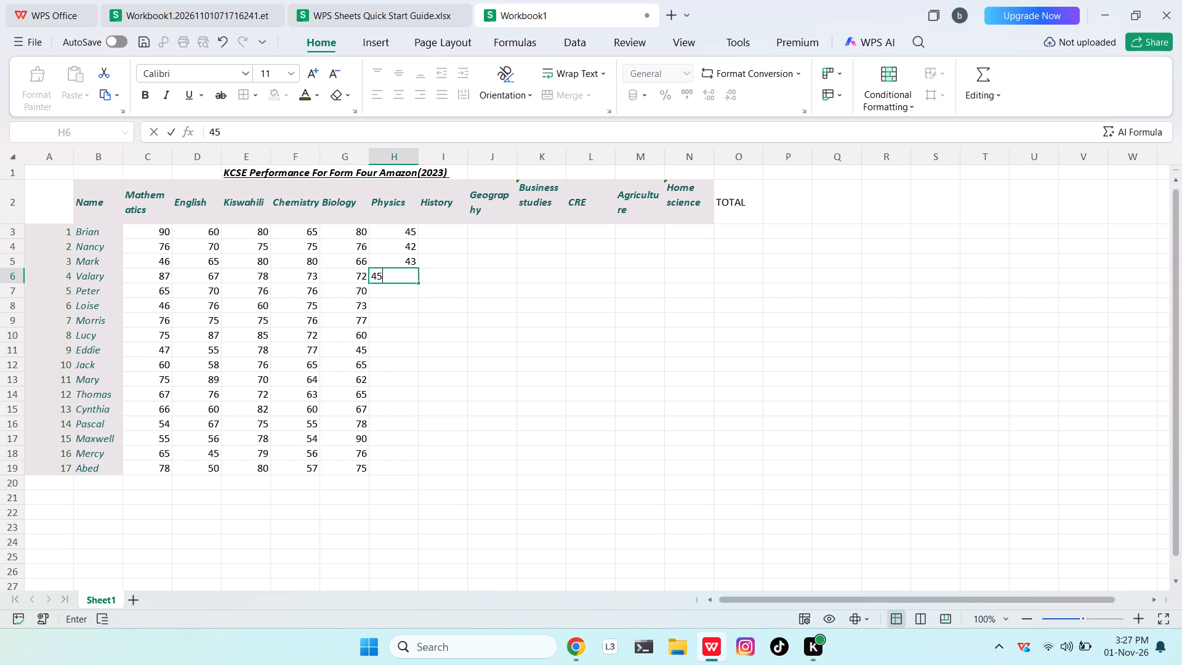
Enter the Physics marks 50 for Peter, 51 for Loise, 49 for Morris and 48 for Lucy.
type("50")
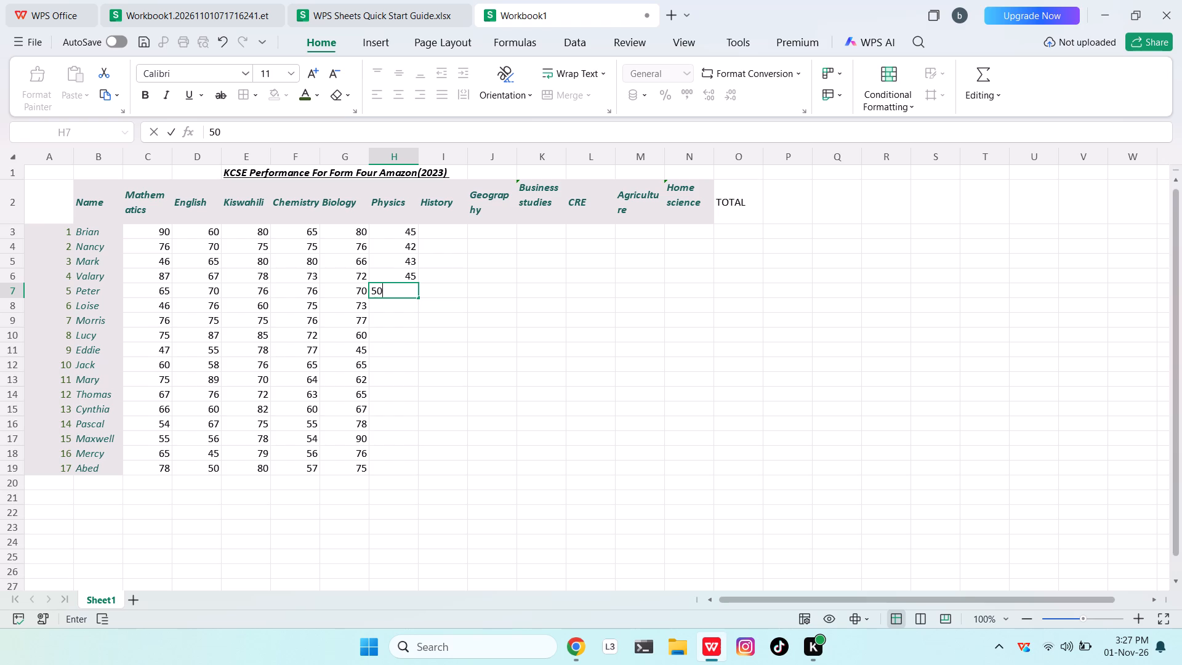
key("Down")
type("51")
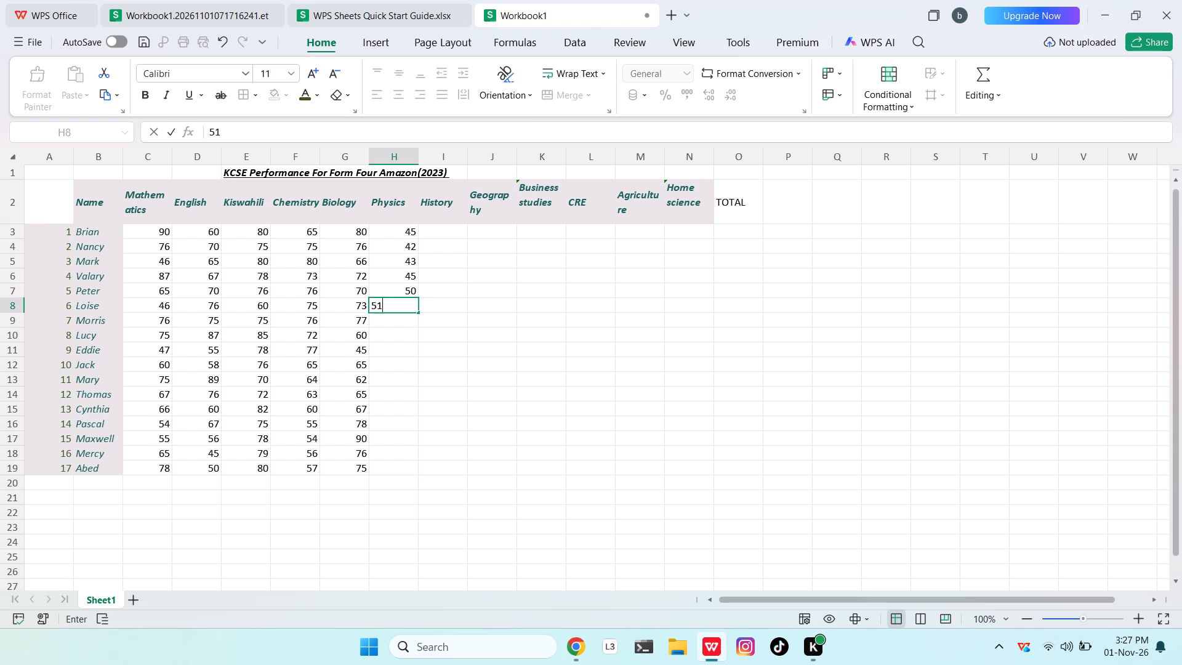
key("Down")
key("4")
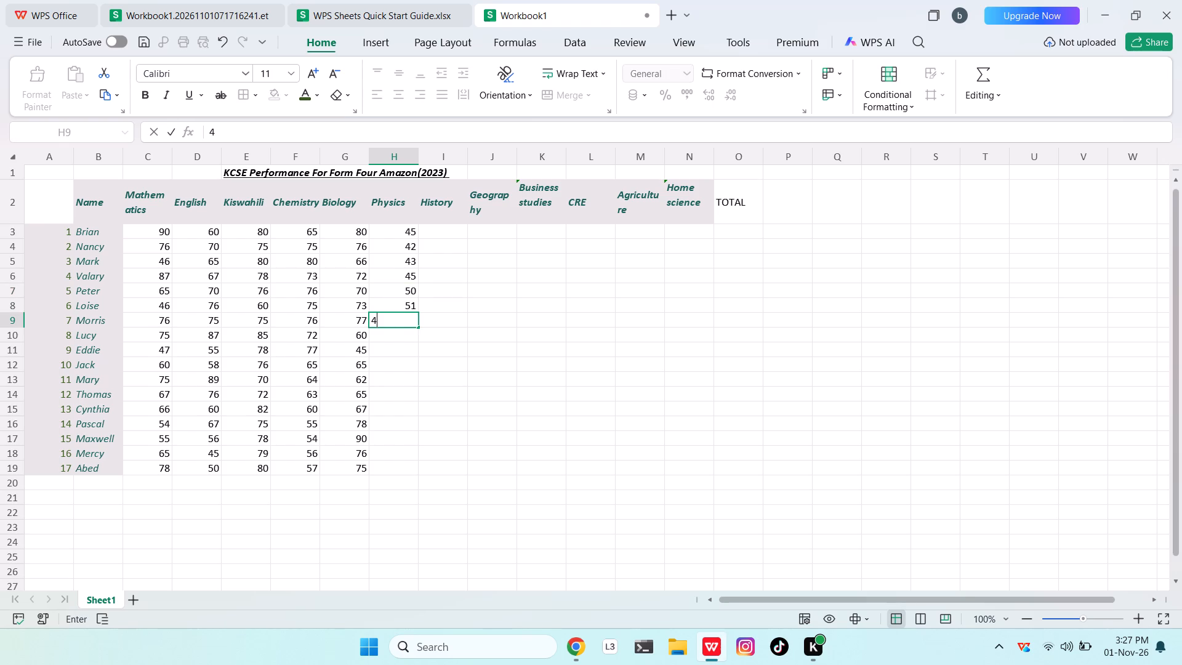
key("9")
key("Down")
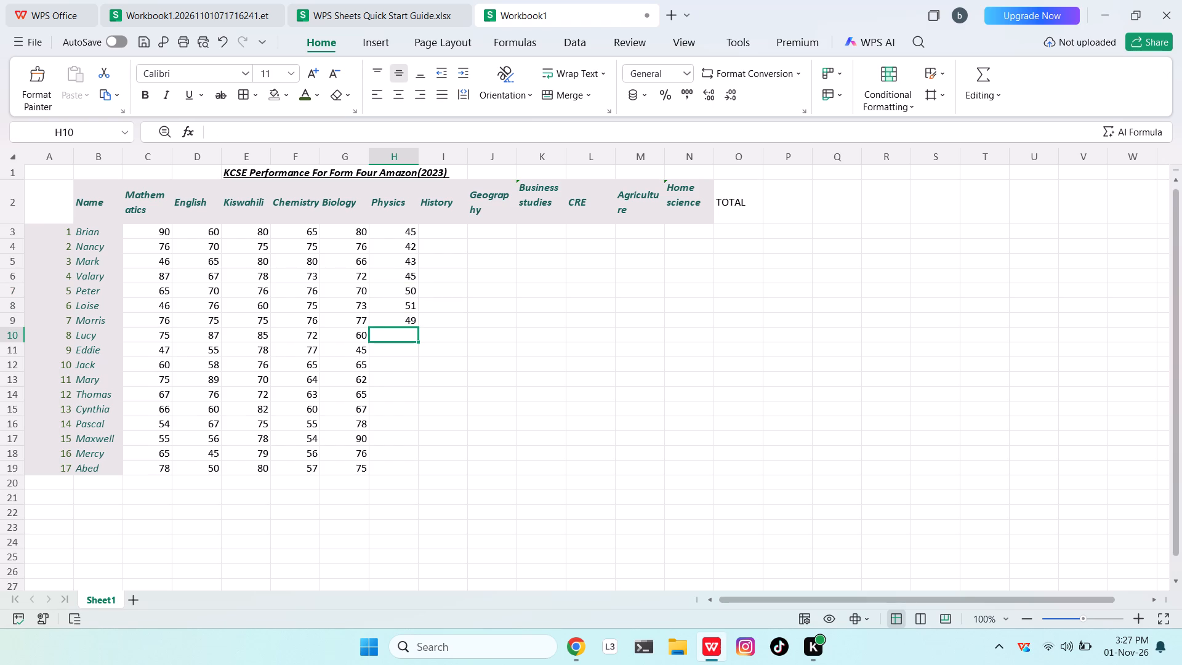
type("48")
key("Down")
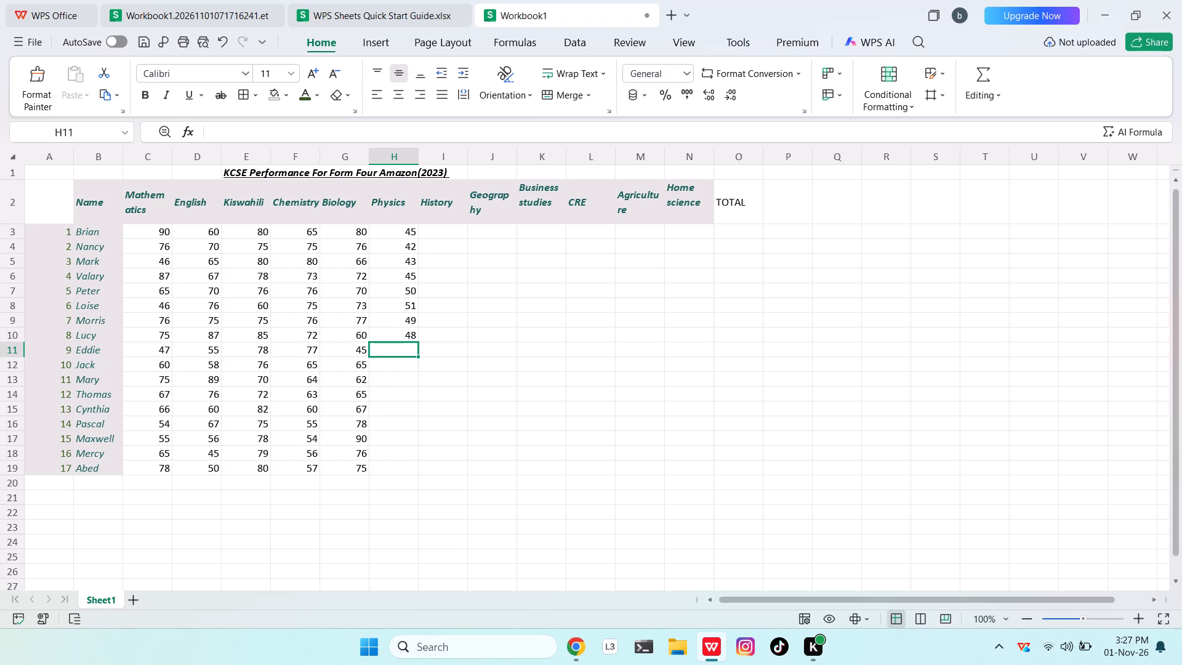
Enter the Physics marks 49 for Eddie, 55 for Jack, 60 for Mary, 55 for Thomas and 45 for Cynthia.
key("4")
key("9")
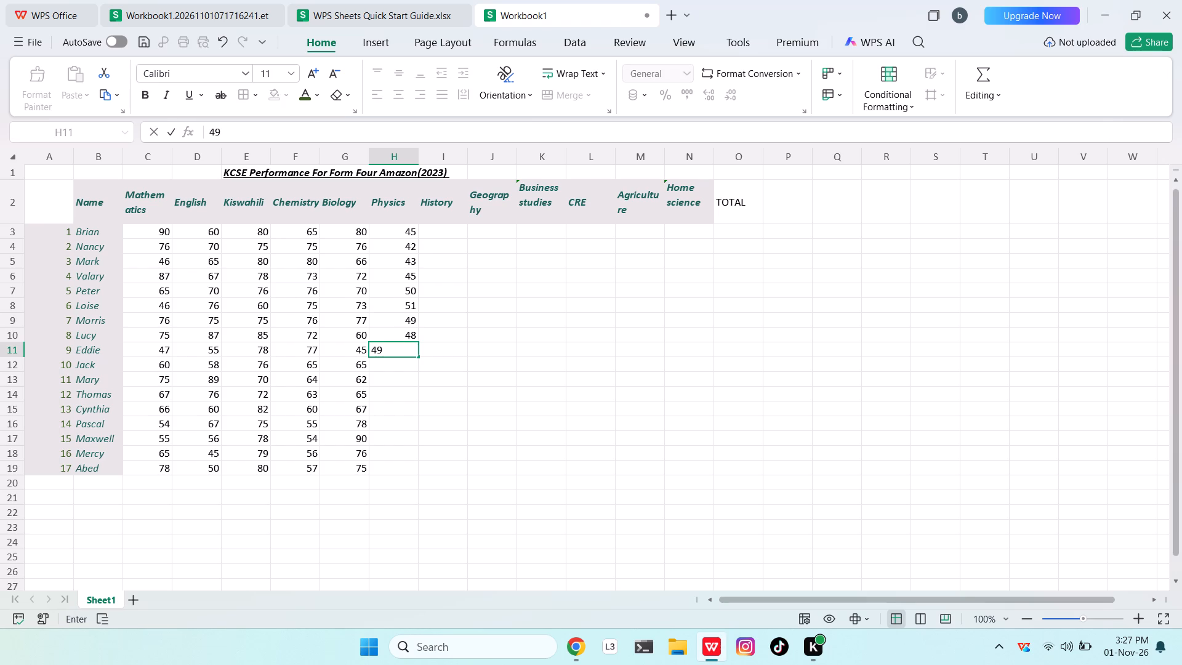
key("Down")
key("5")
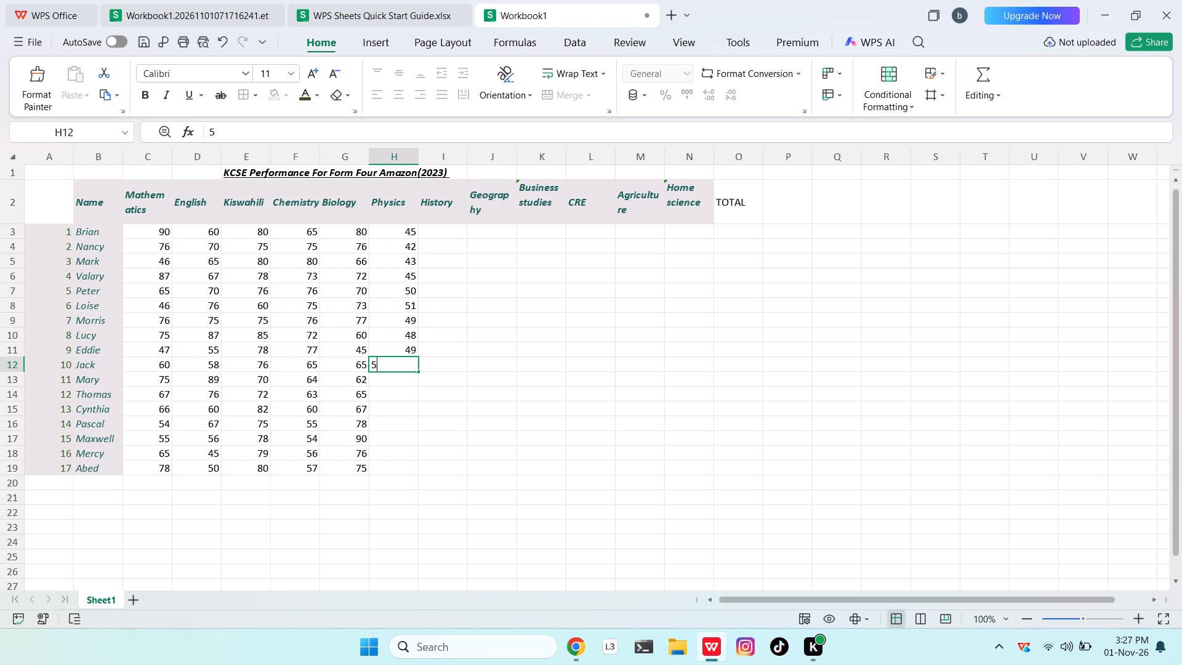
key("5")
key("Down")
type("60")
key("Down")
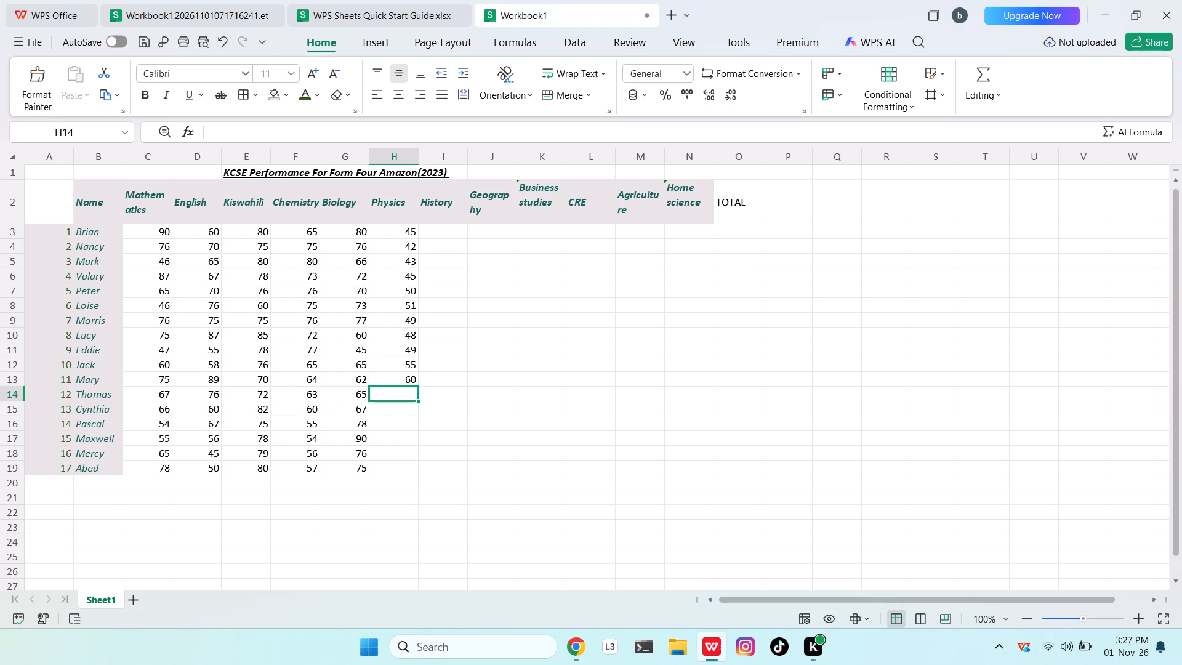
type("55")
key("Down")
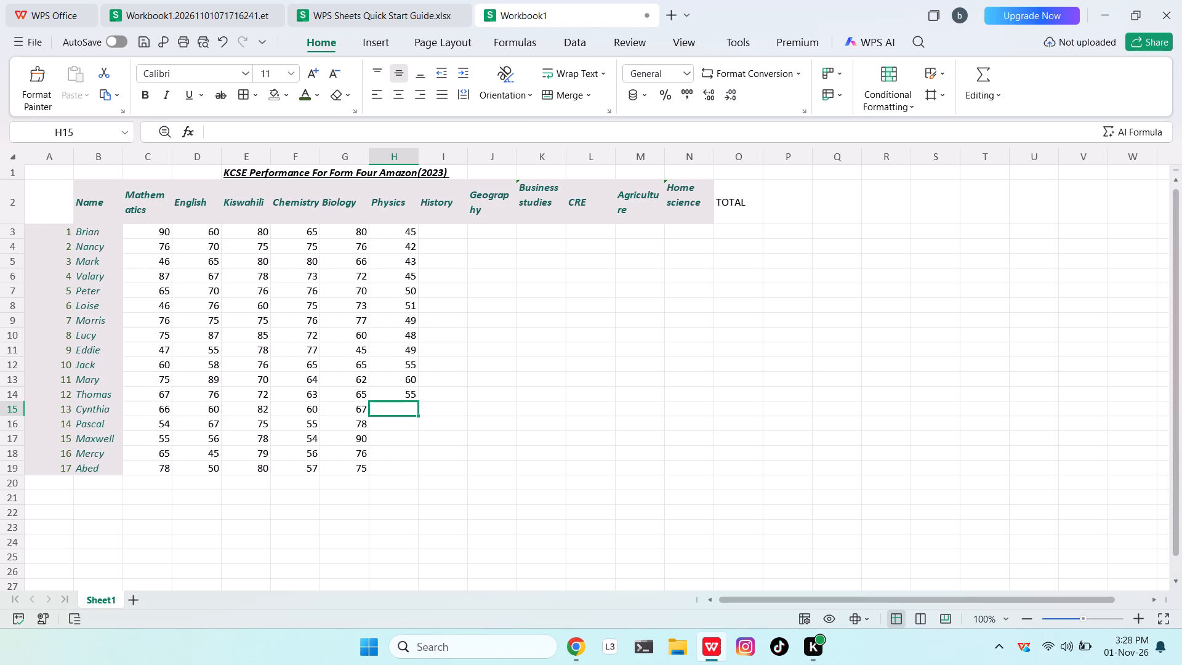
type("45")
key("Down")
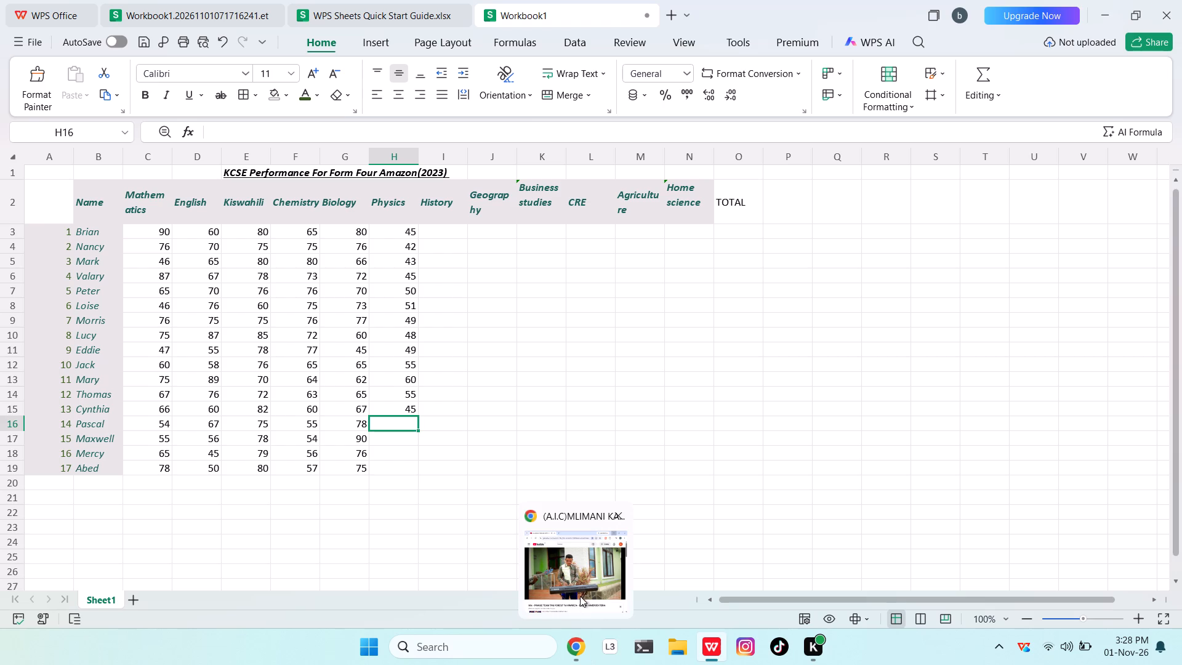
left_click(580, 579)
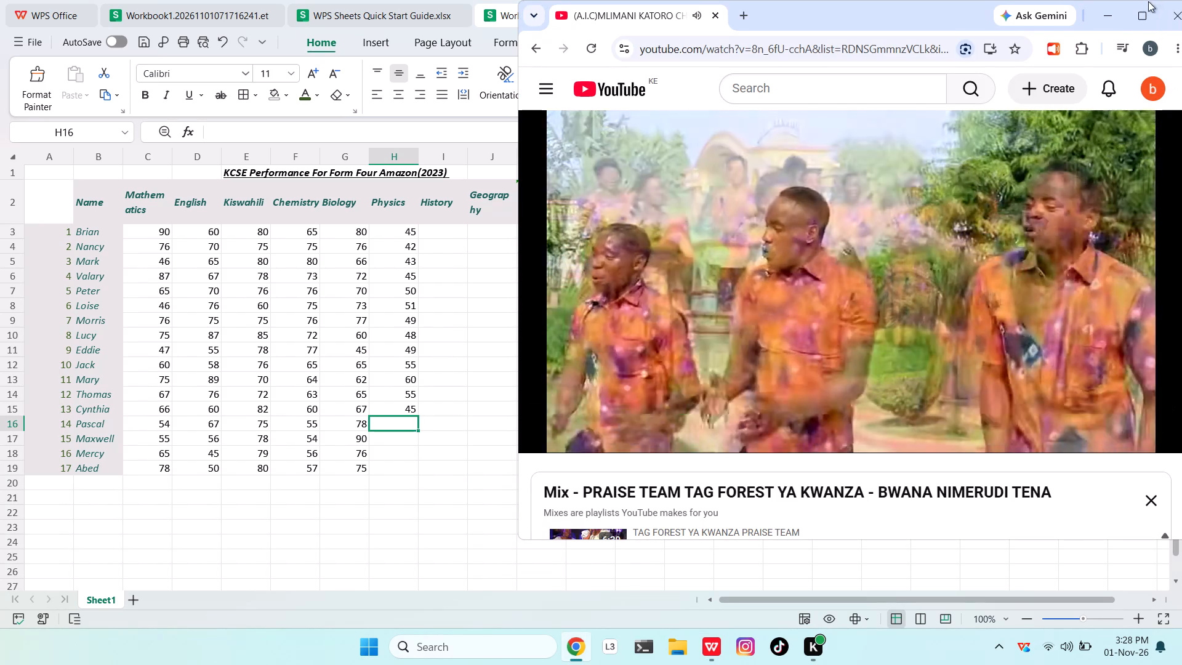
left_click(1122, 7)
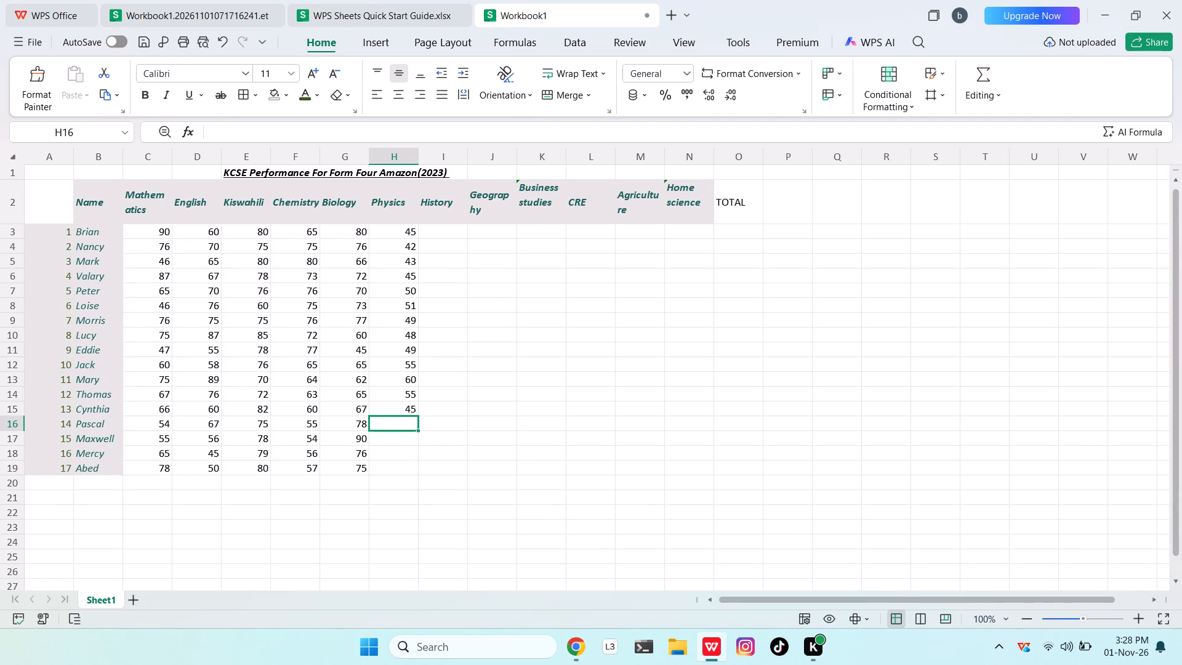
Enter the Physics mark 47 for Pascal.
left_click(404, 417)
key("4")
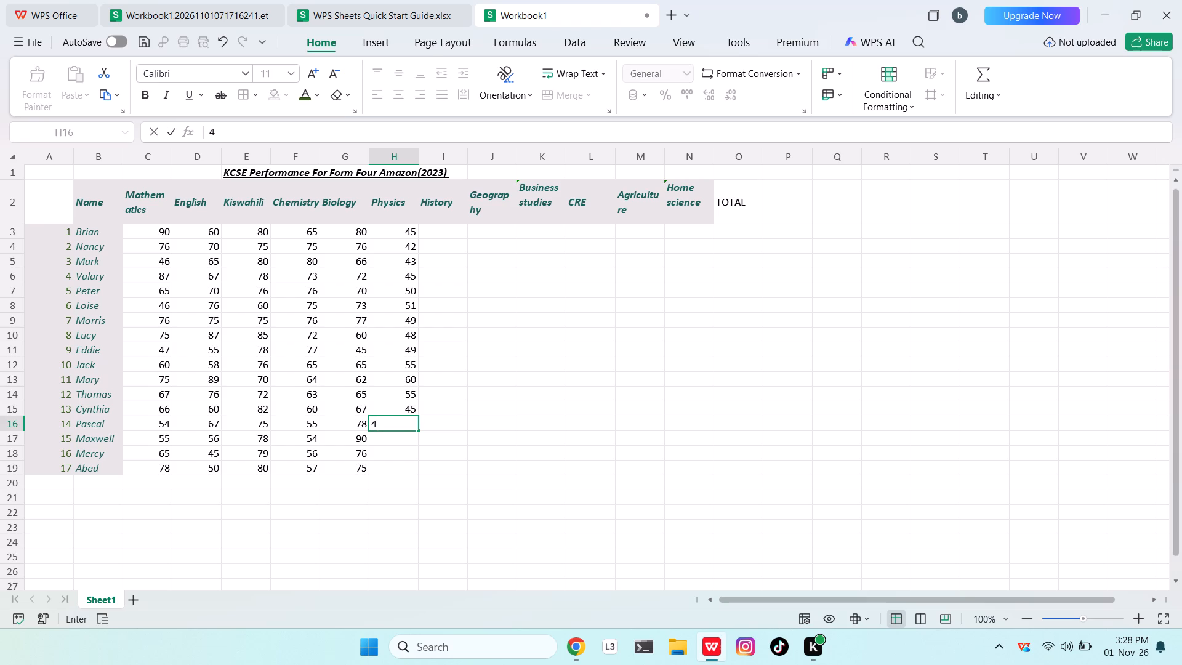
key("7")
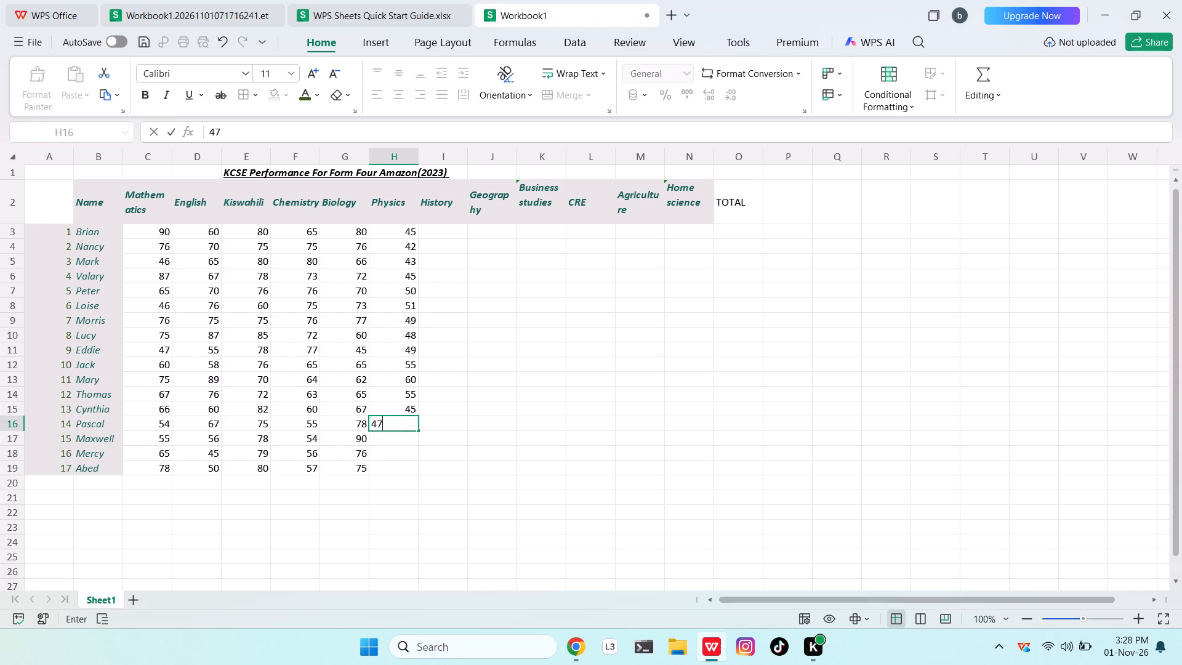
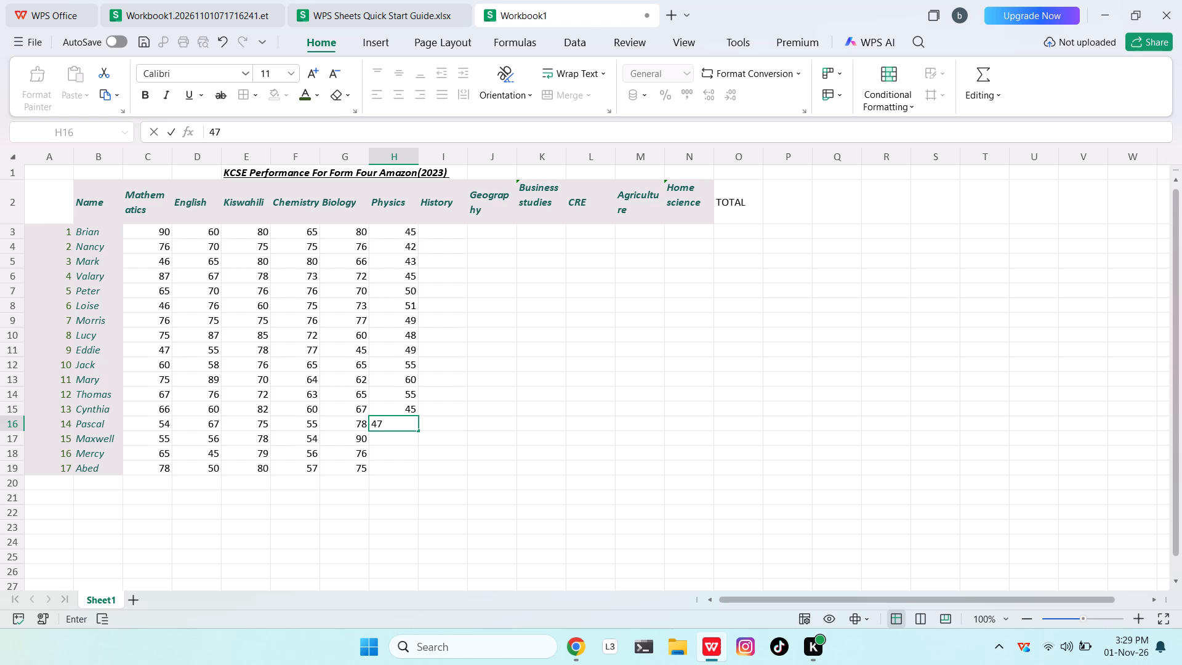
Enter the Physics marks 45 for Maxwell, 59 for Mercy and 58 for Abed.
key("Down")
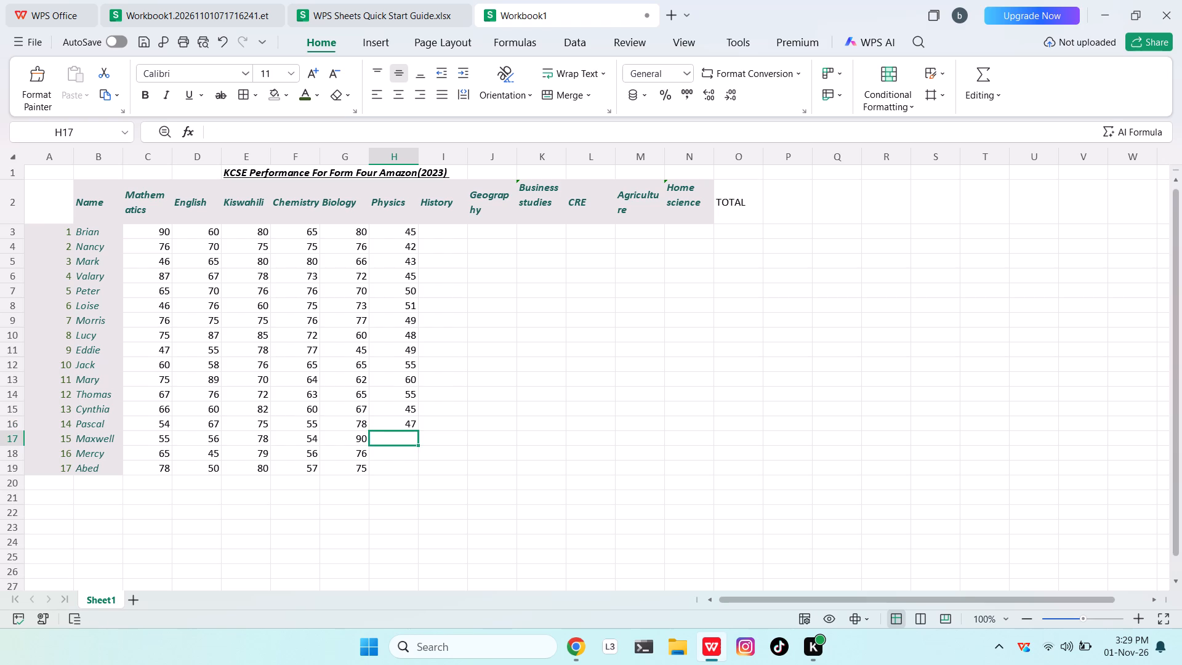
type("45")
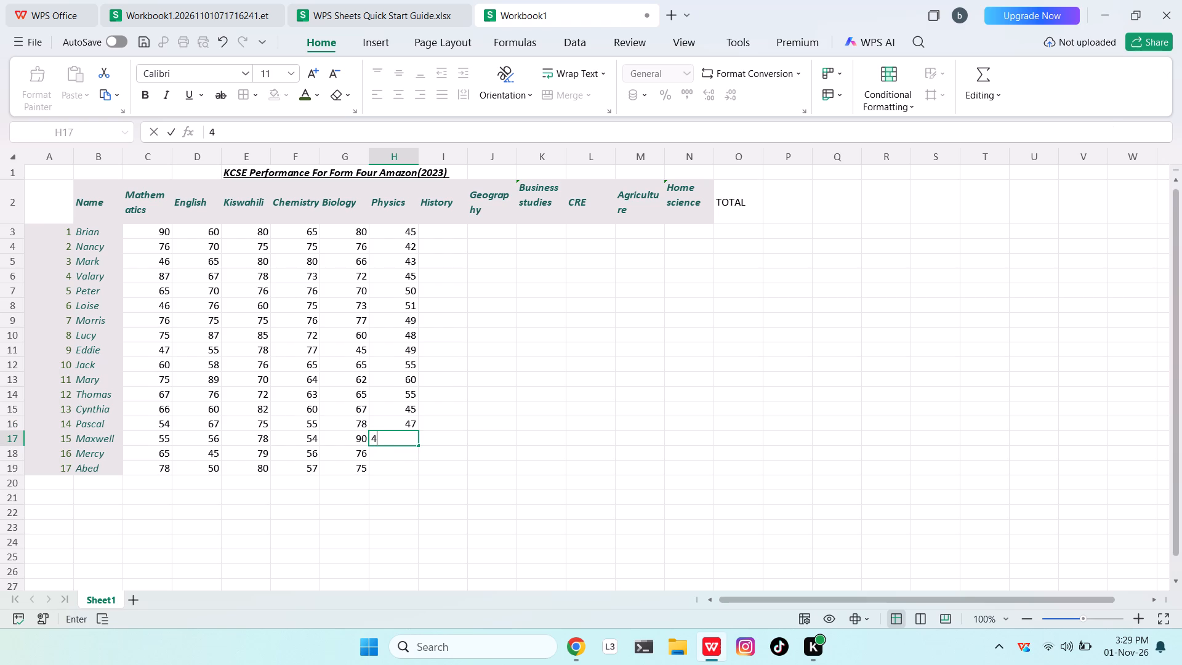
key("Down")
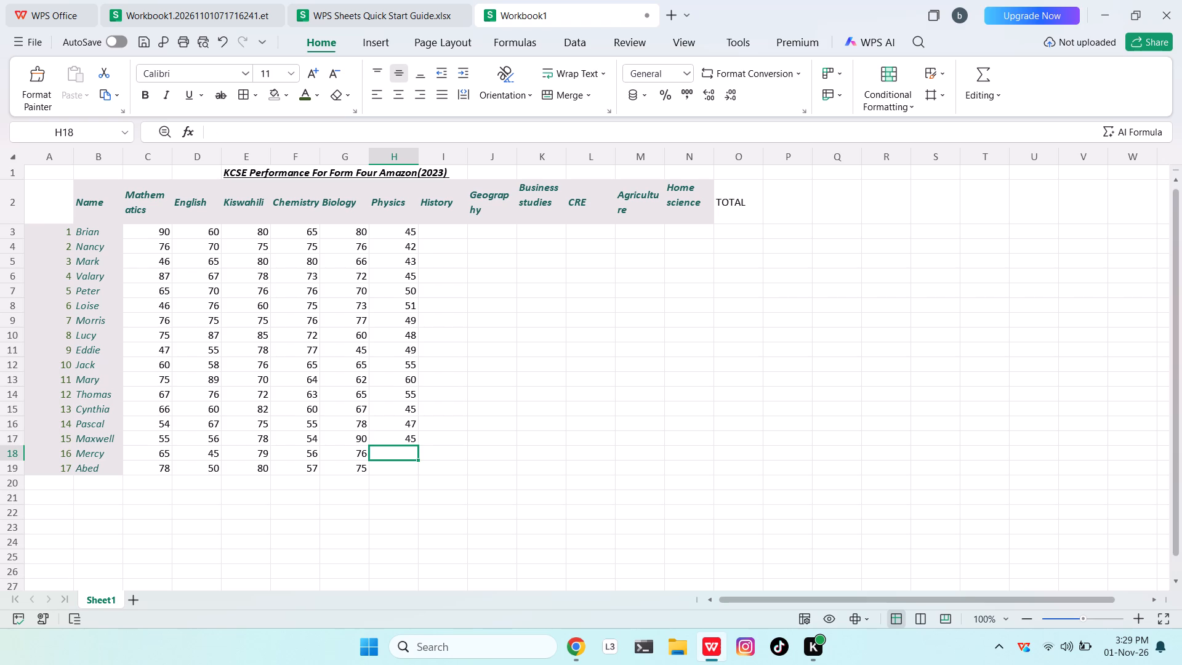
key("5")
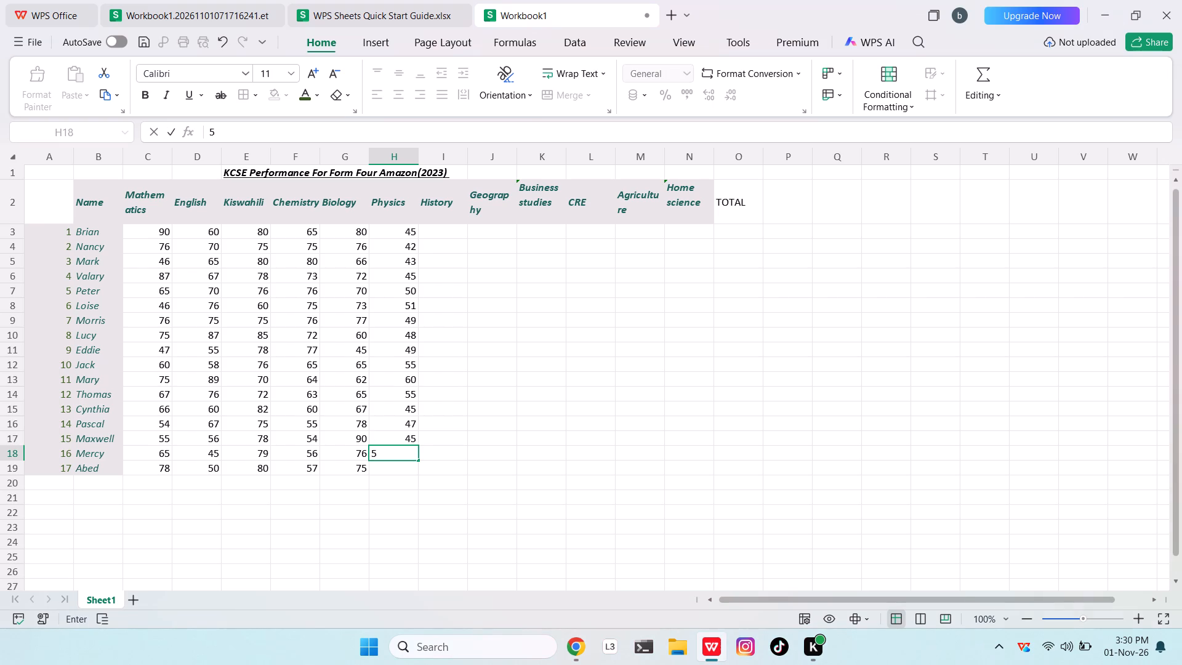
key("9")
key("Down")
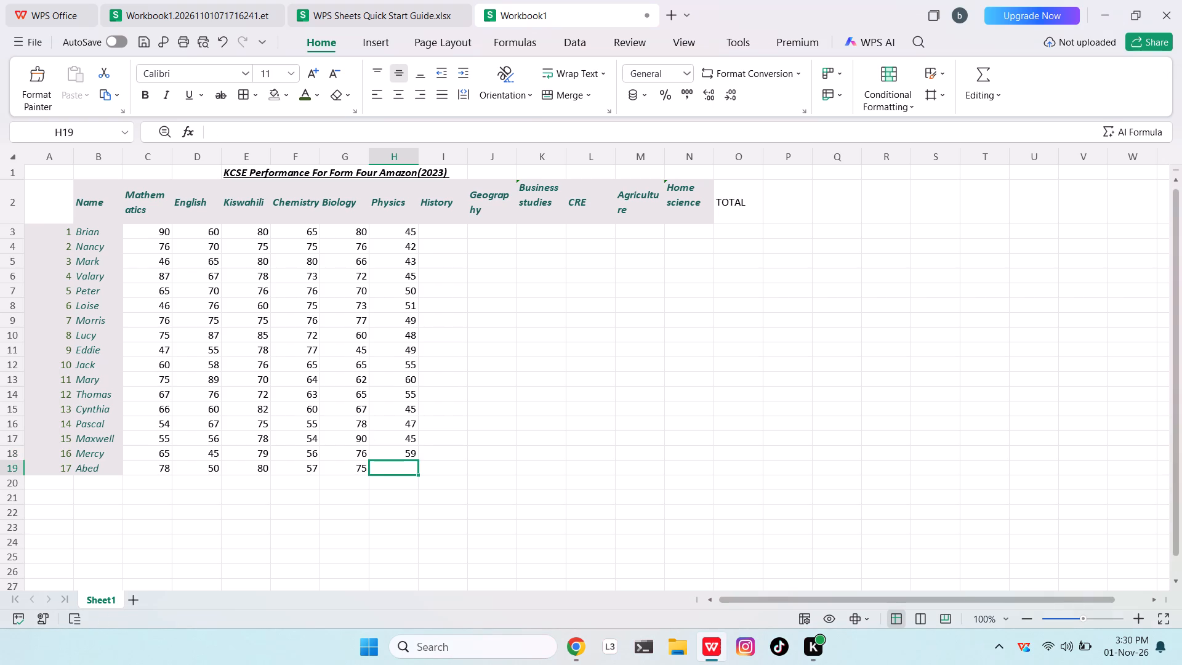
key("5")
key("8")
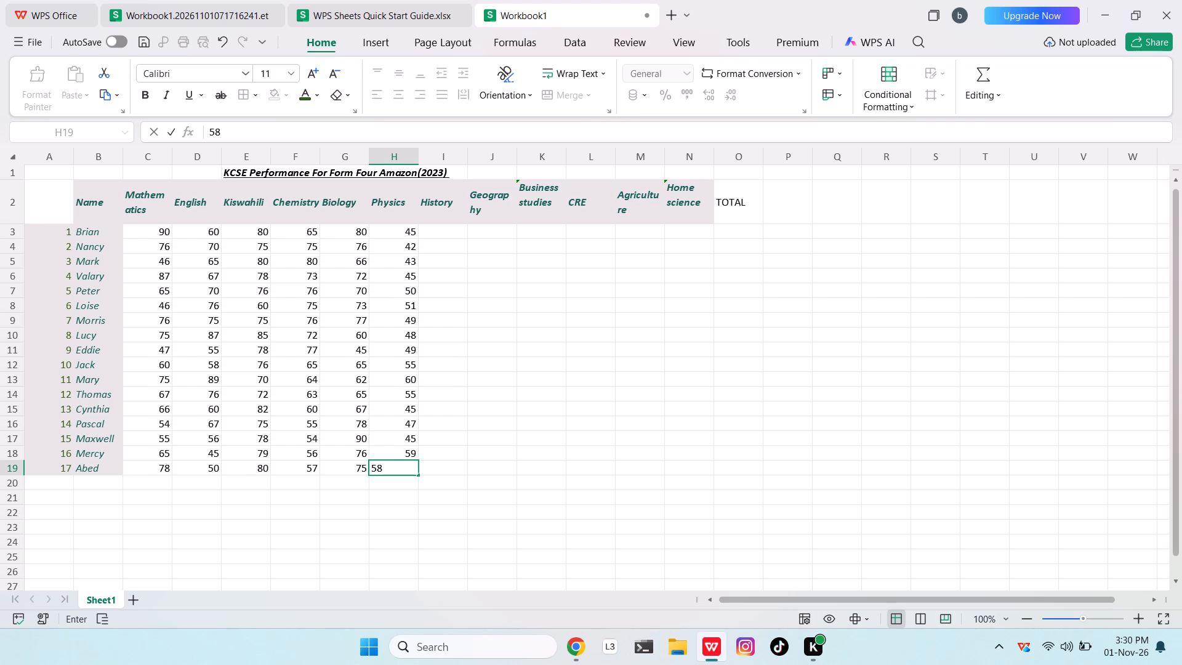
Enter the History marks 90 for Brian, 80 for Nancy, 85 for Mark and 86 for Valary.
left_click(441, 233)
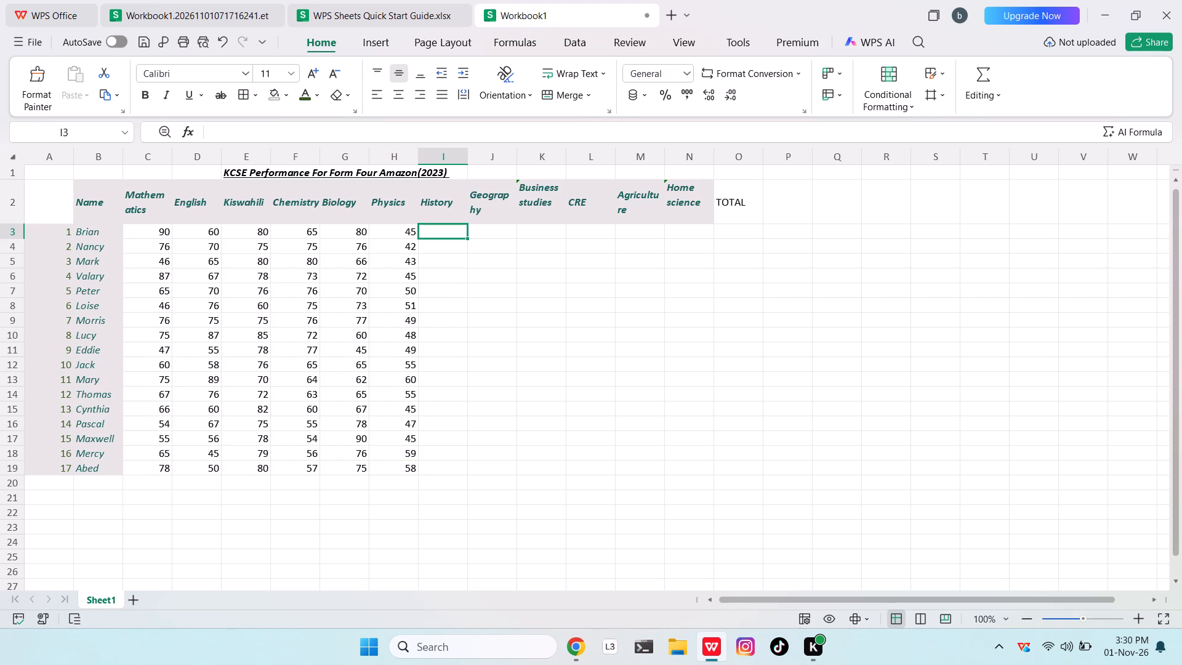
type("90")
key("Down")
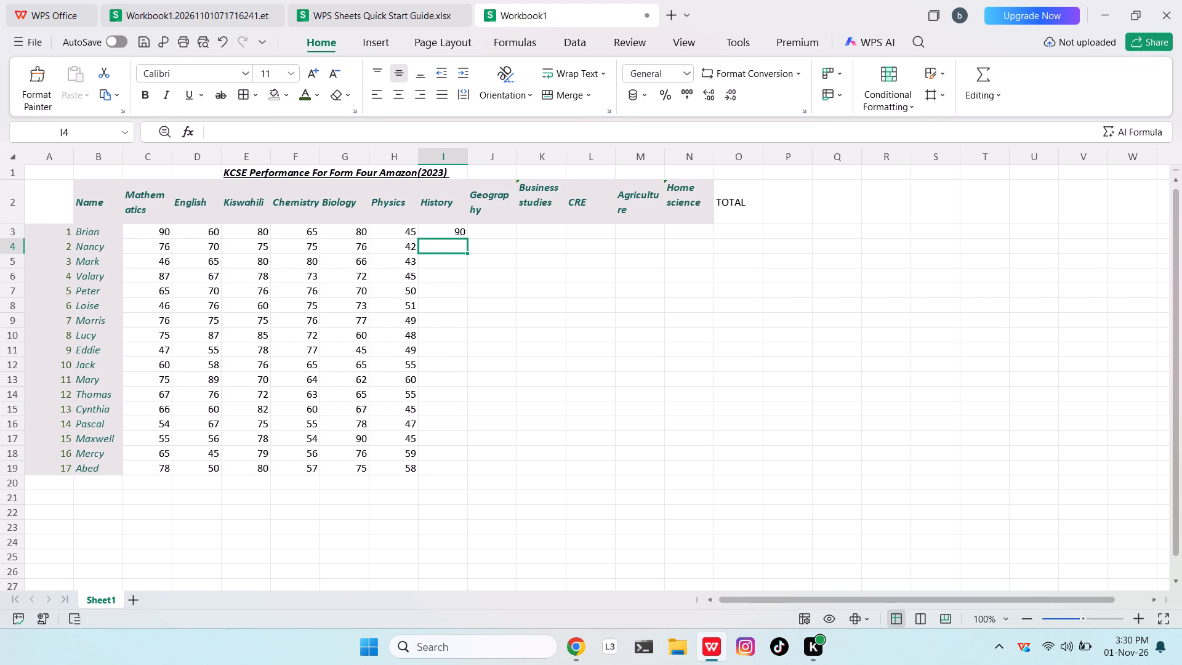
type("80")
key("Down")
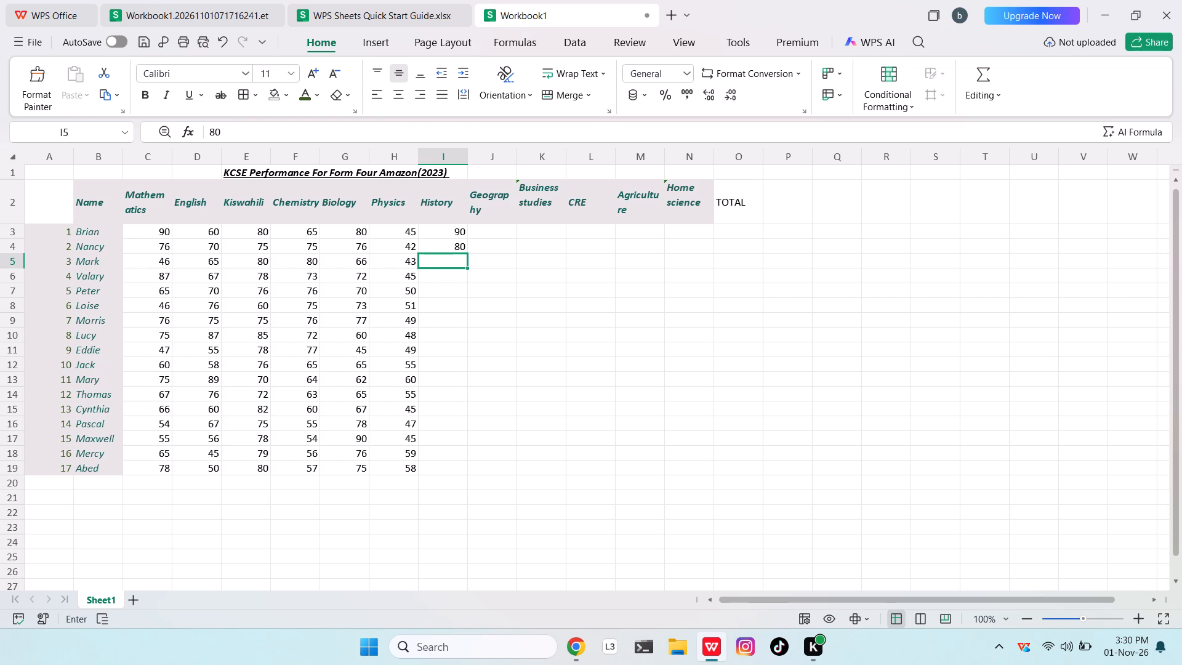
type("85")
key("Down")
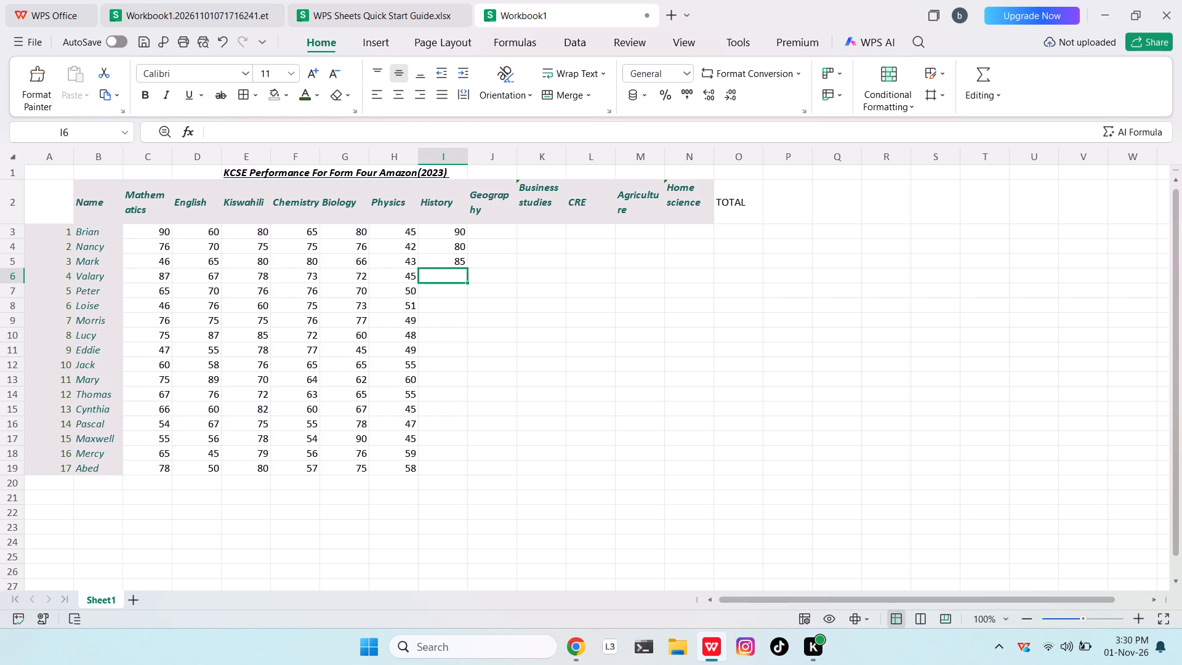
type("86")
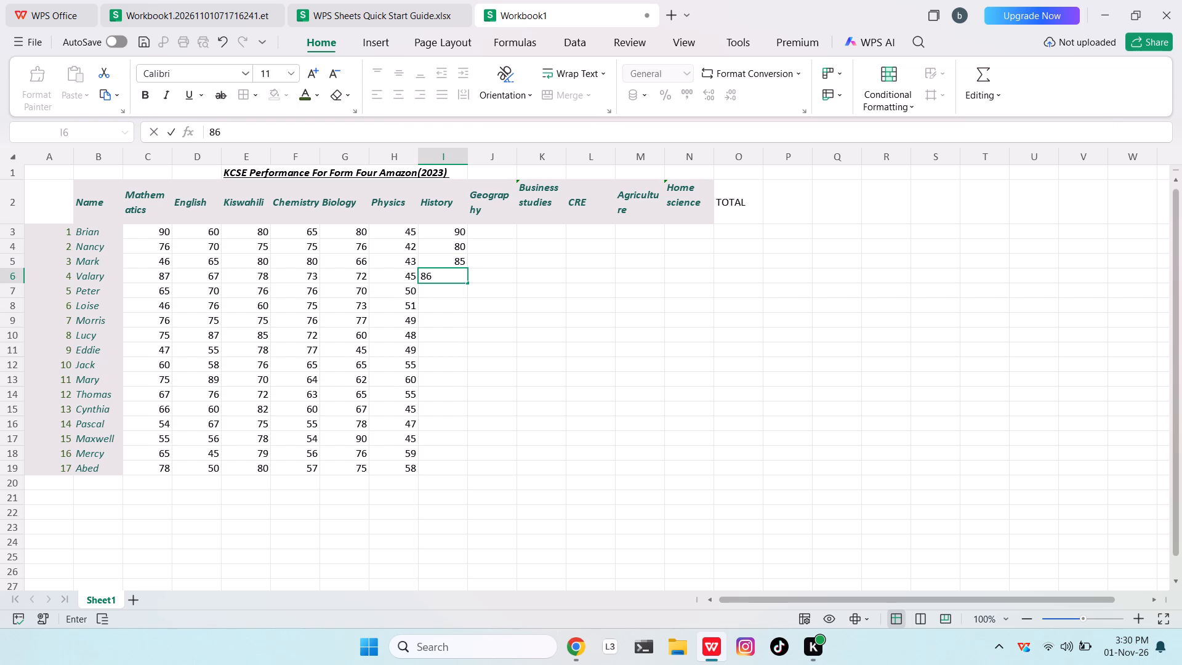
key("Down")
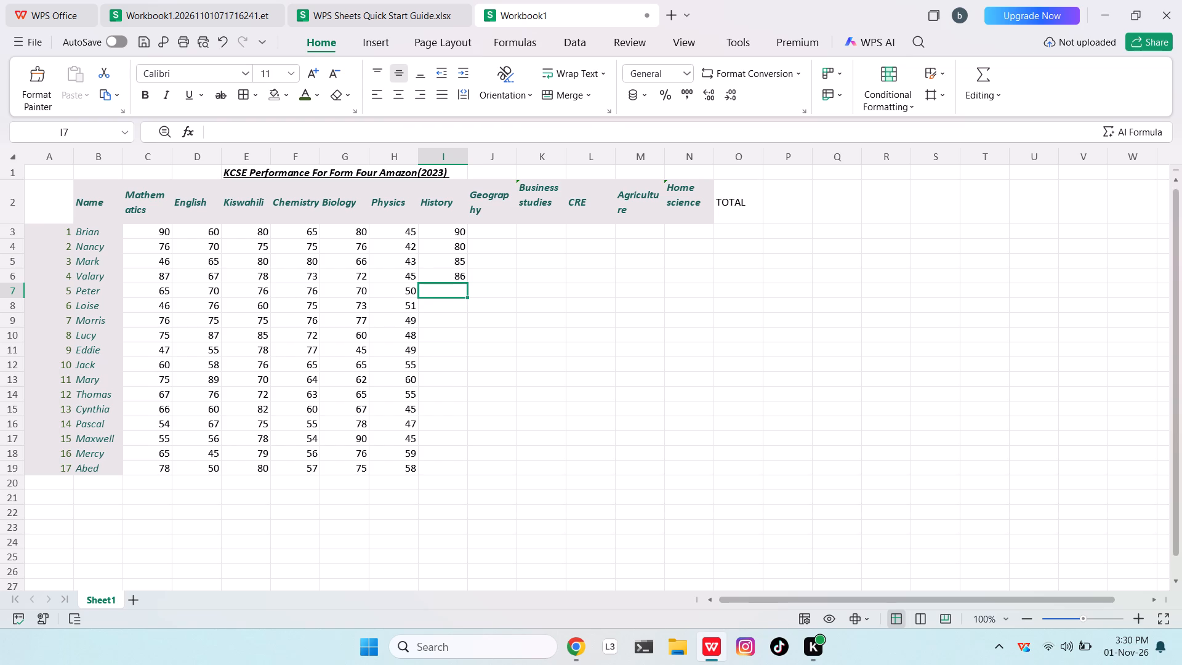
Switch to Chrome, search YouTube for "WANAJESHI ISHIRINI NA NNE NA MASERAFI" and play the second Wazee 24 video result.
left_click(572, 646)
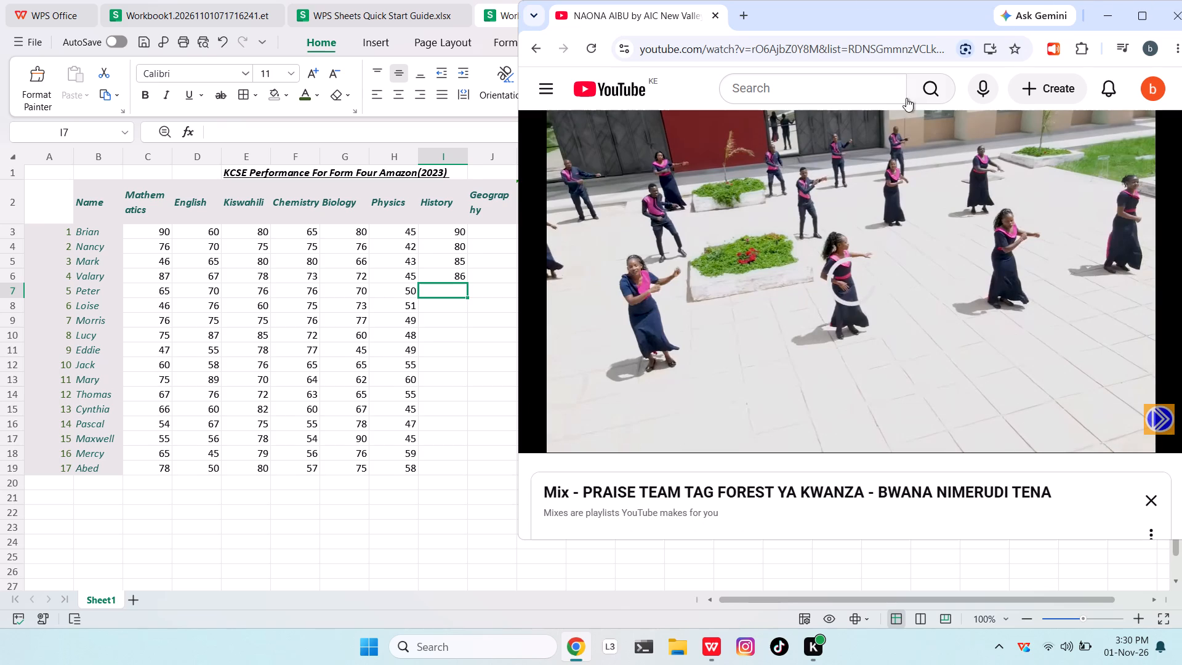
left_click(924, 98)
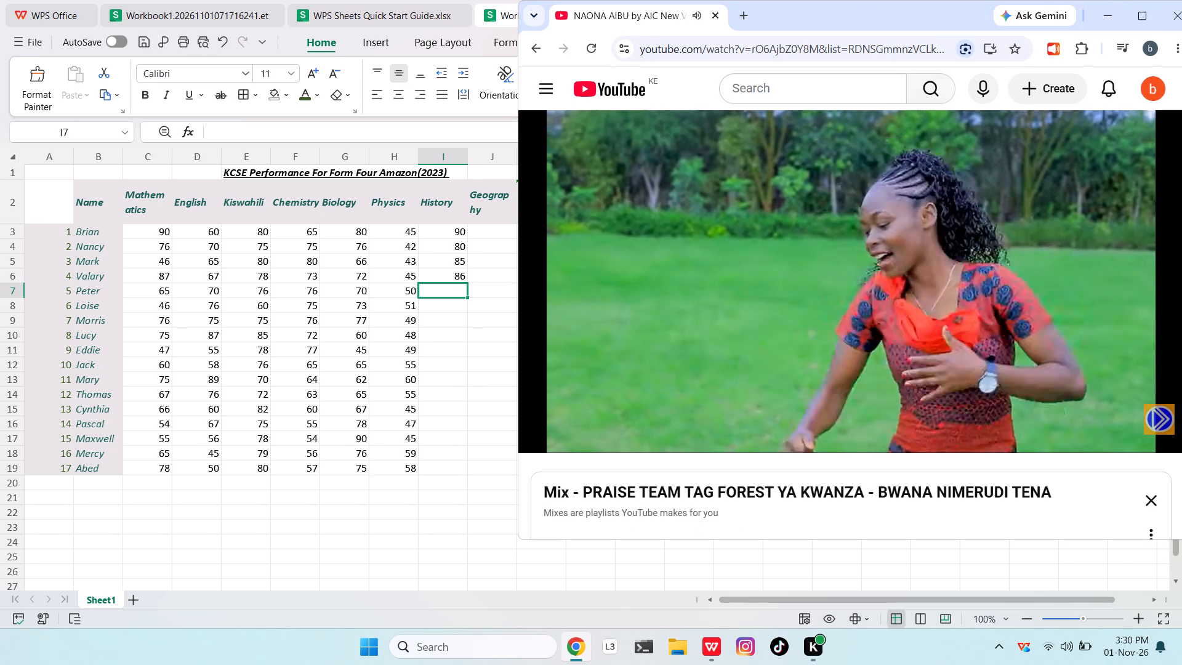
left_click(885, 83)
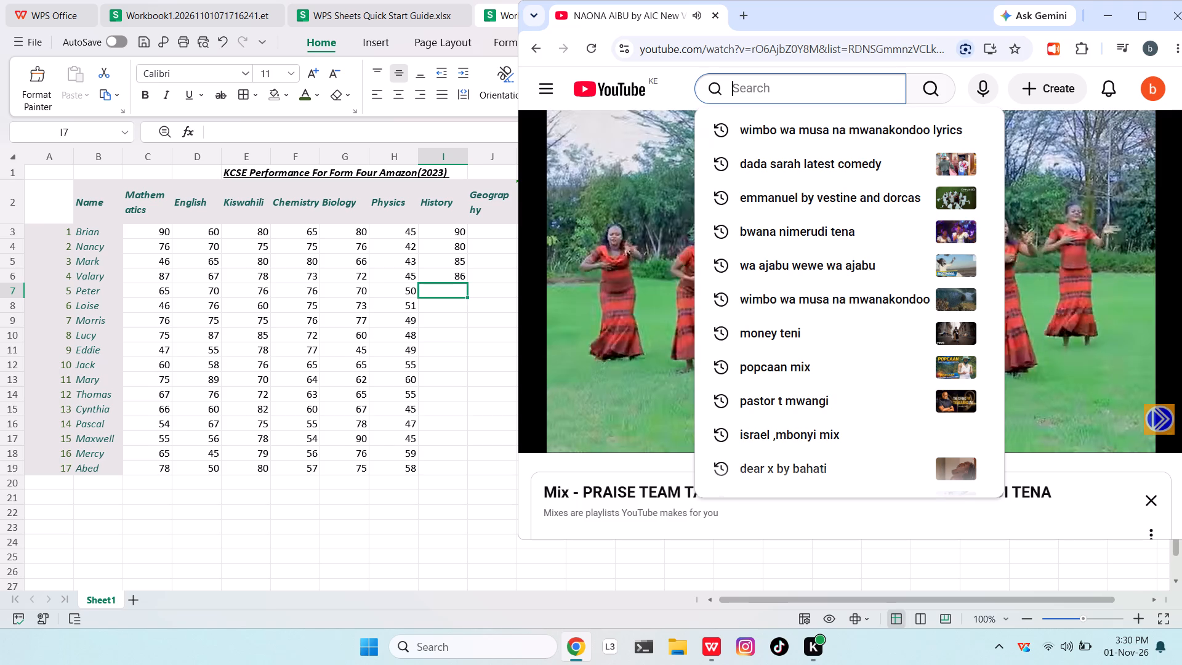
type("WANAJESHI ISHIRINI NA NNE NA MASE")
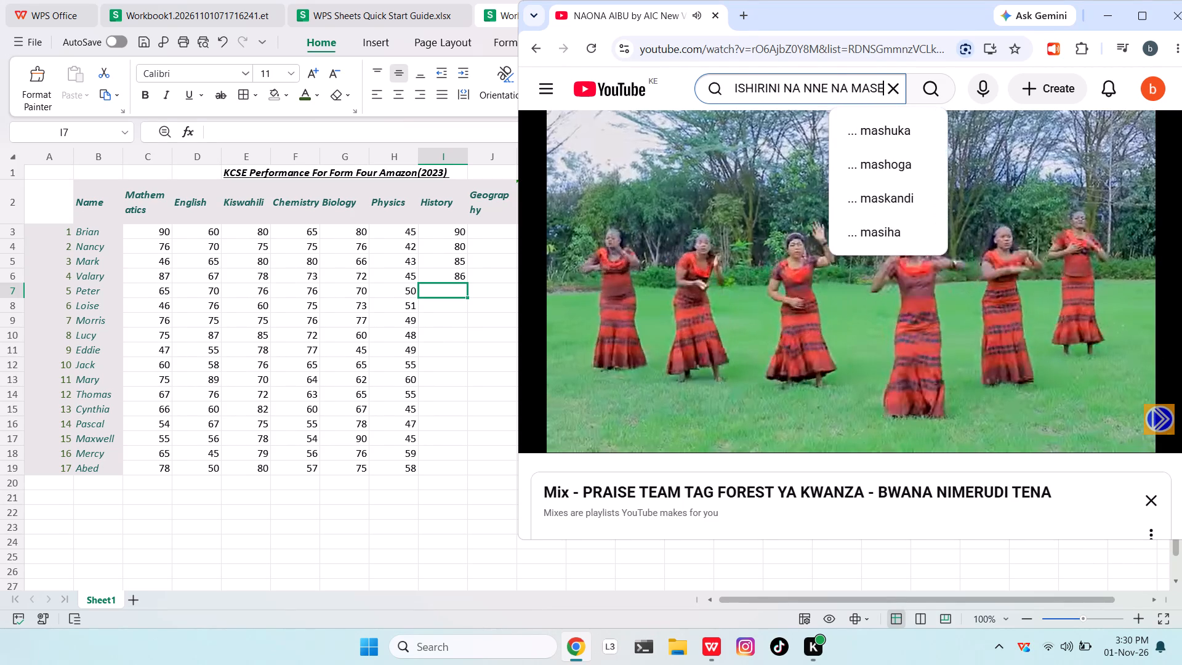
type("RA")
type("FI")
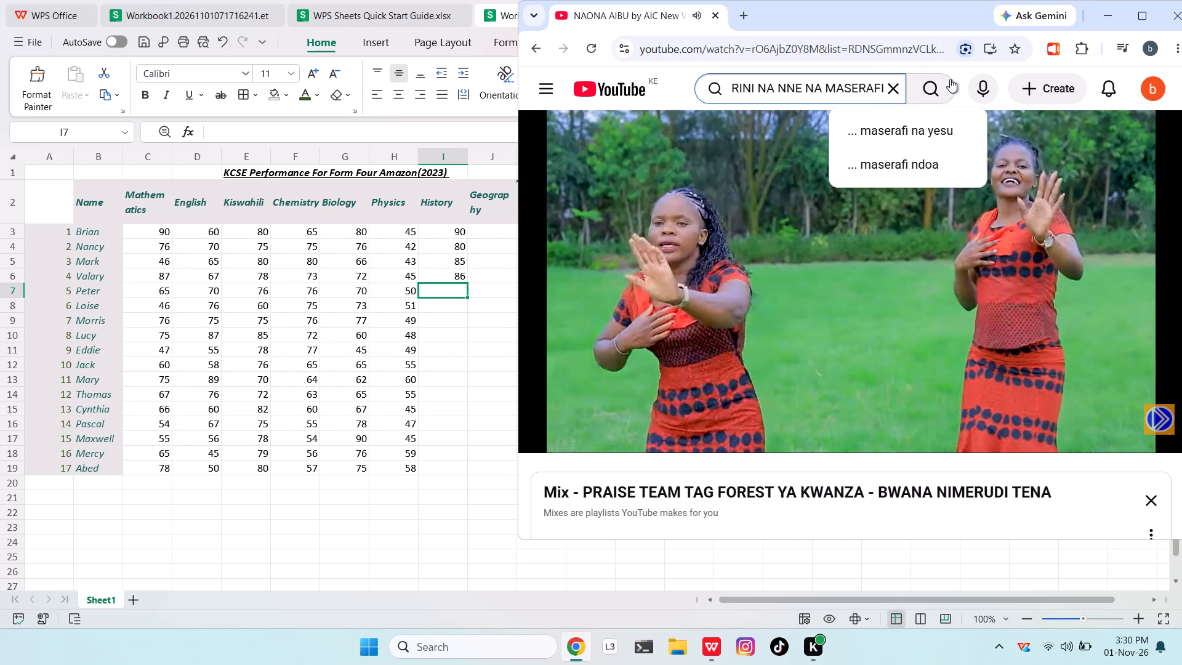
left_click(942, 83)
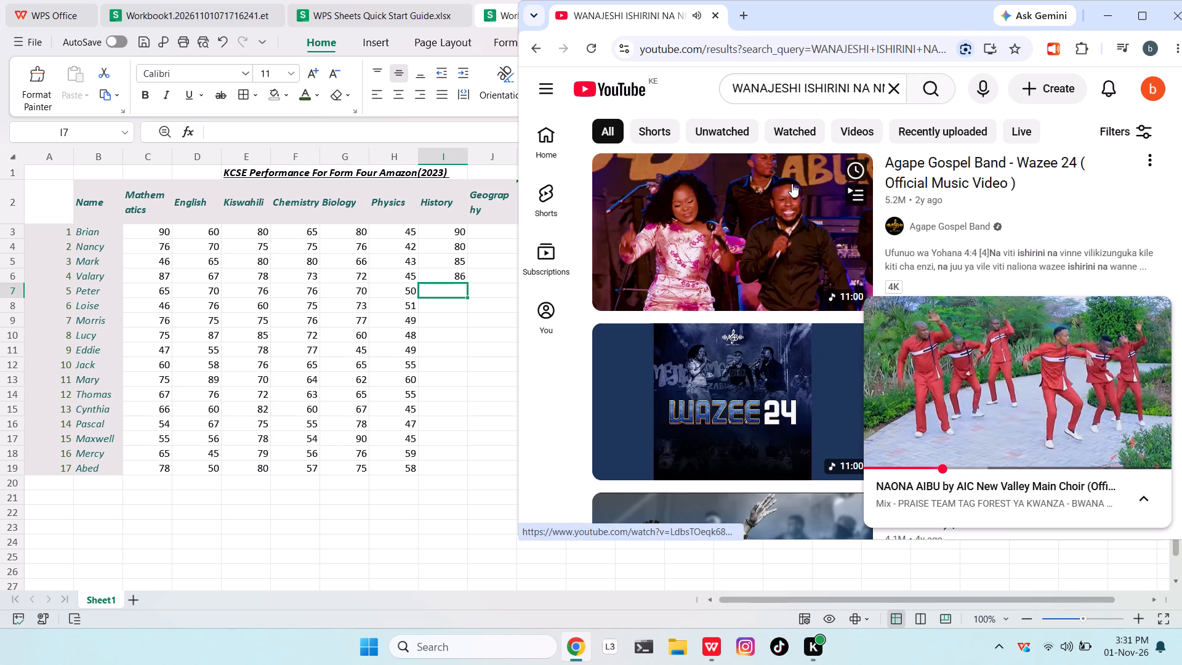
left_click(713, 419)
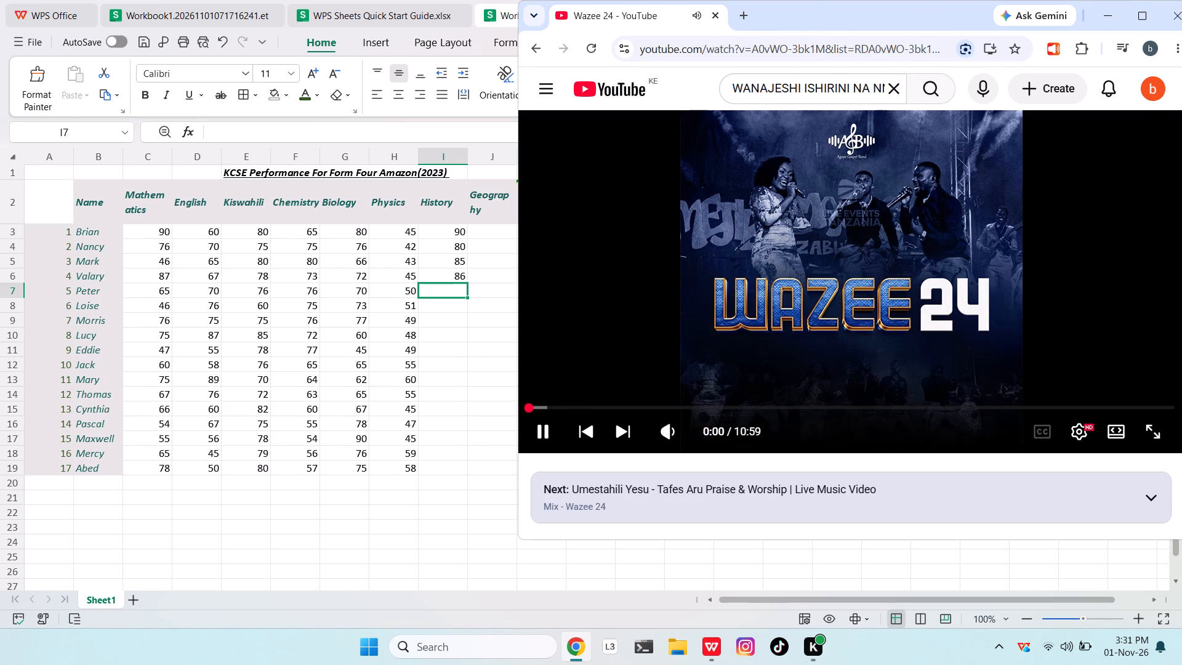
Return to the WPS mark sheet and enter the History marks 90 for Peter, 95 for Loise, 88 for Morris, 86 for Lucy and 98 for Eddie.
left_click(442, 290)
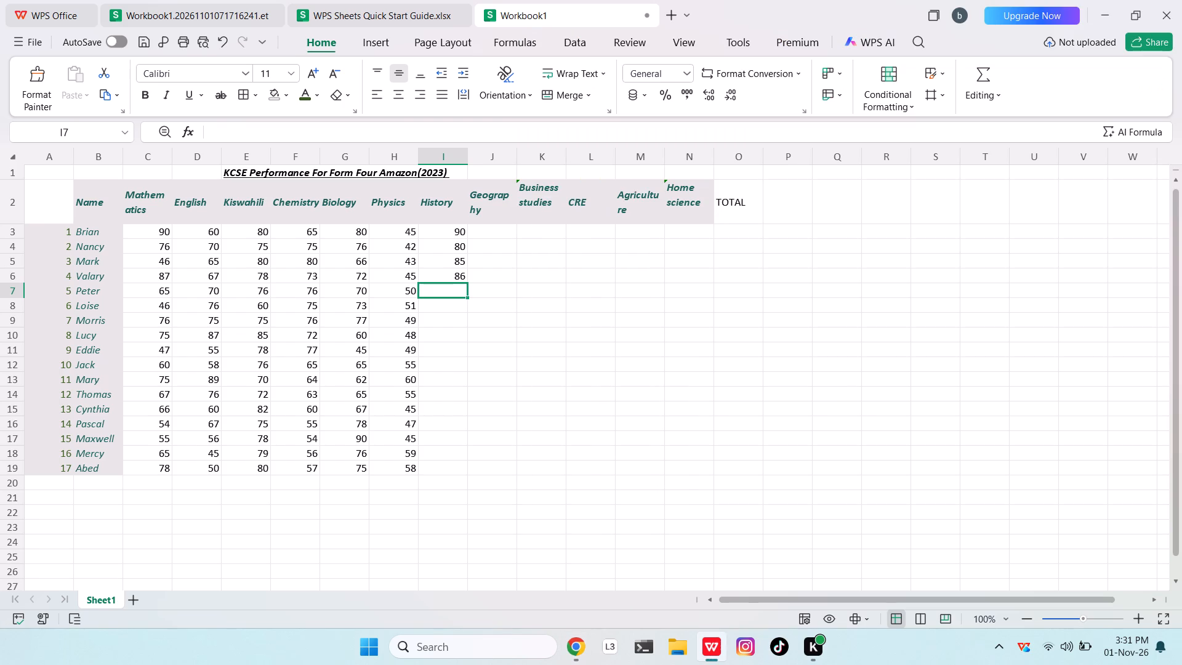
type("90")
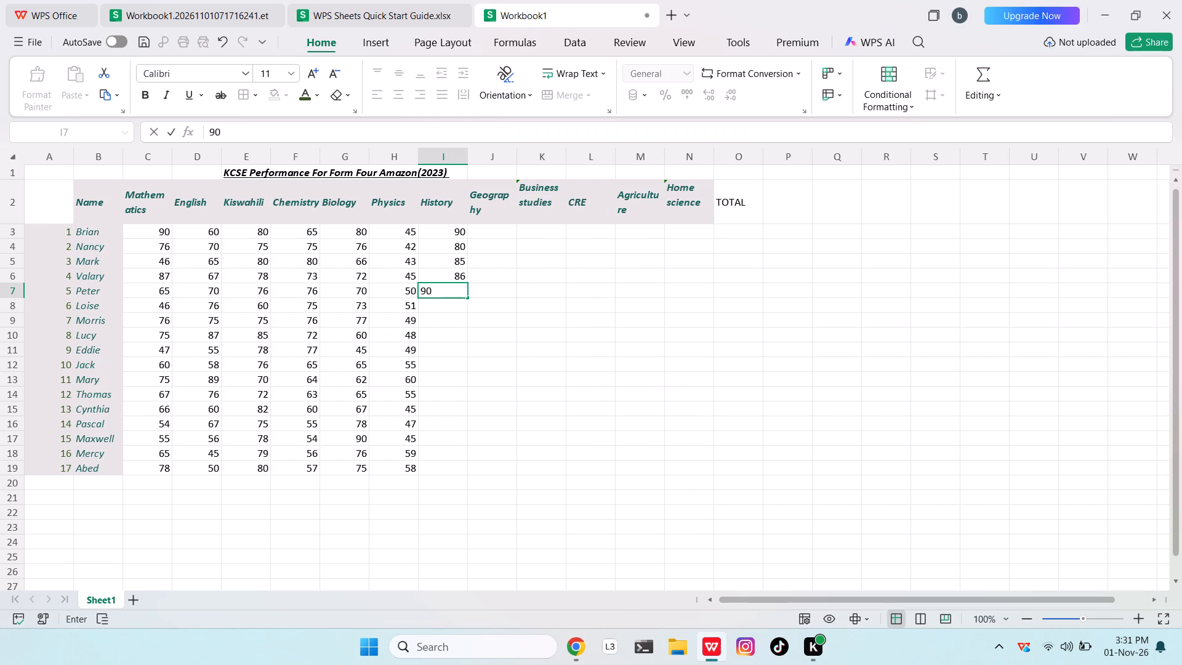
key("Down")
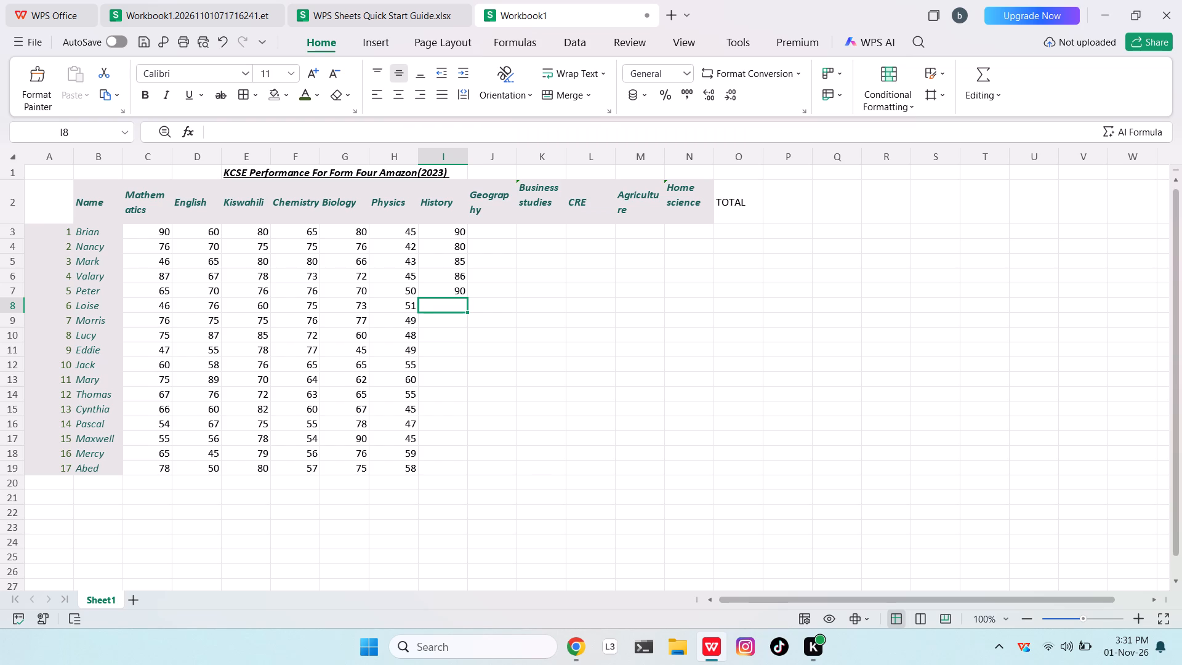
type("95")
key("Down")
type("88")
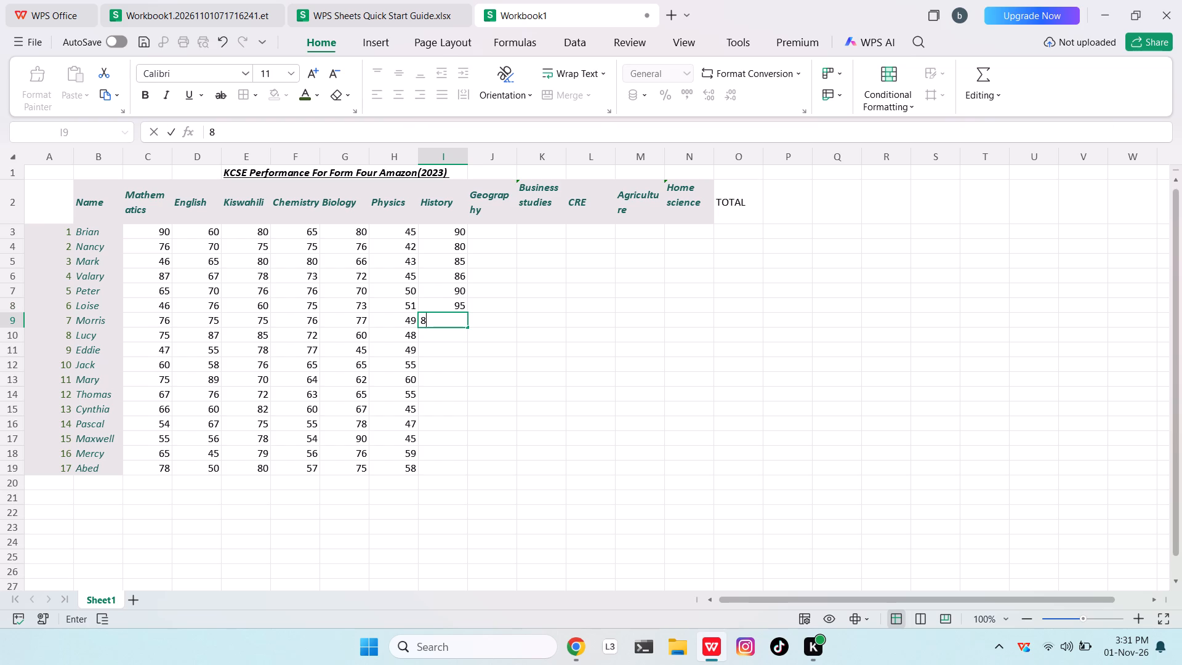
key("Down")
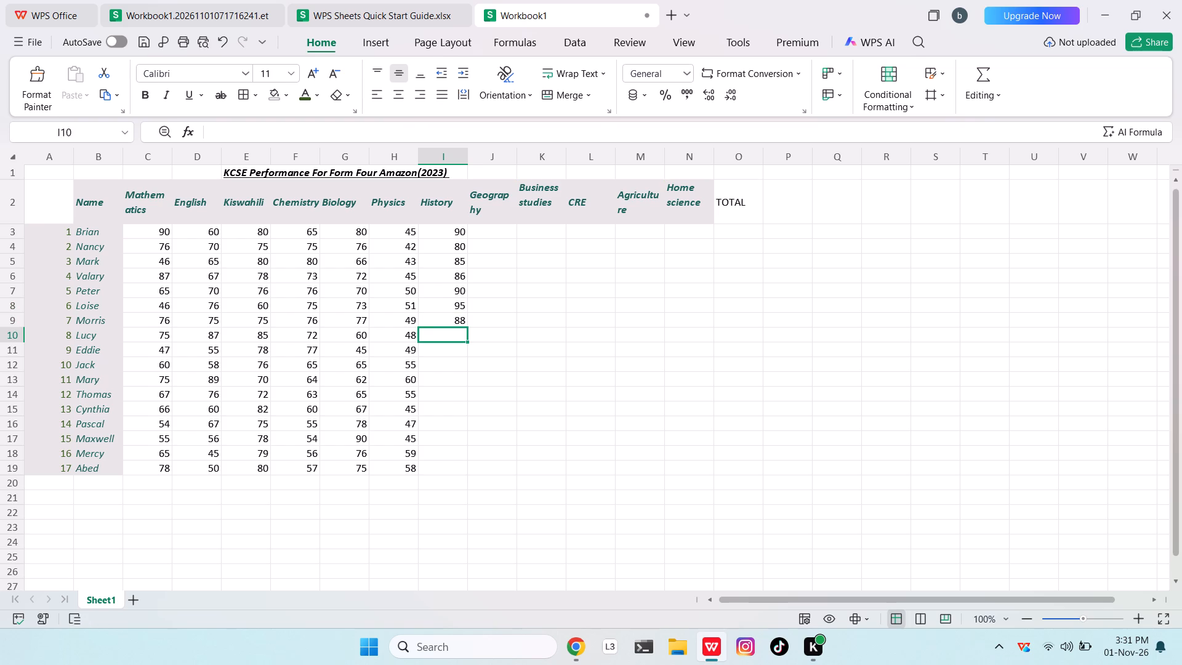
key("8")
key("6")
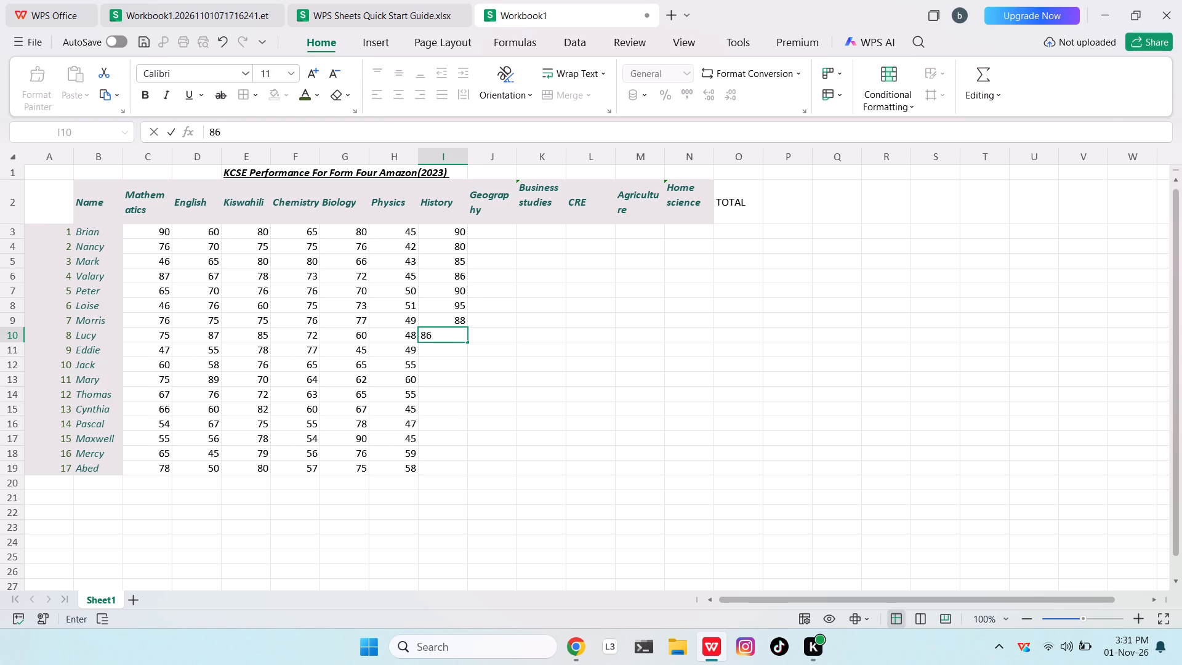
key("Down")
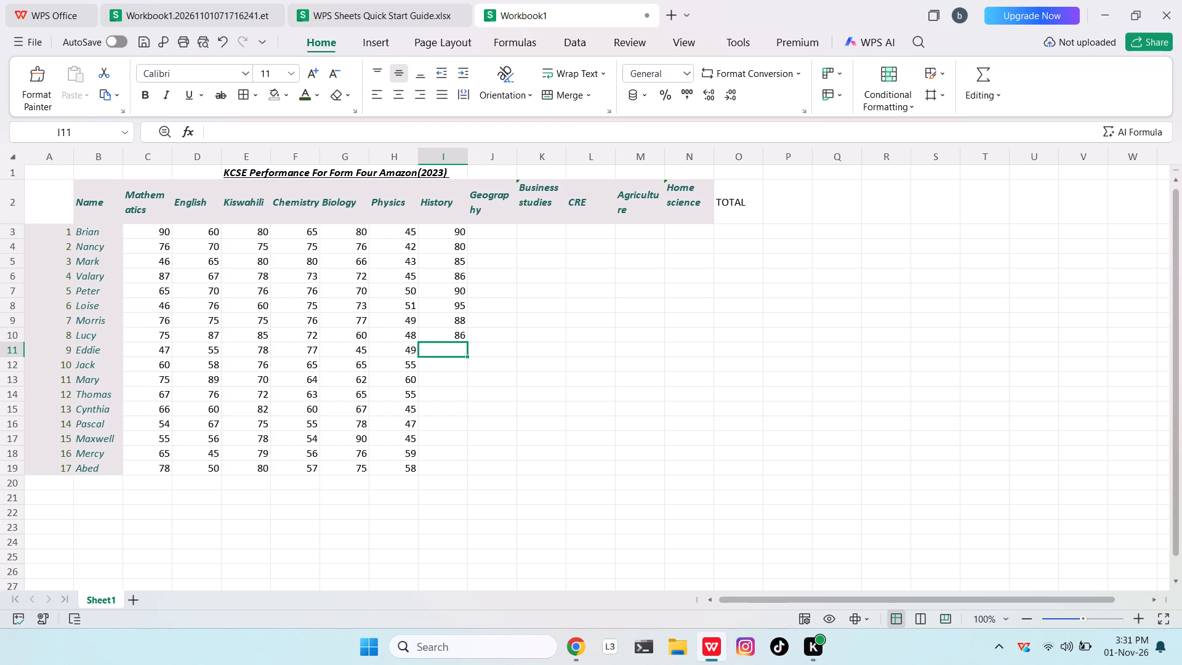
key("9")
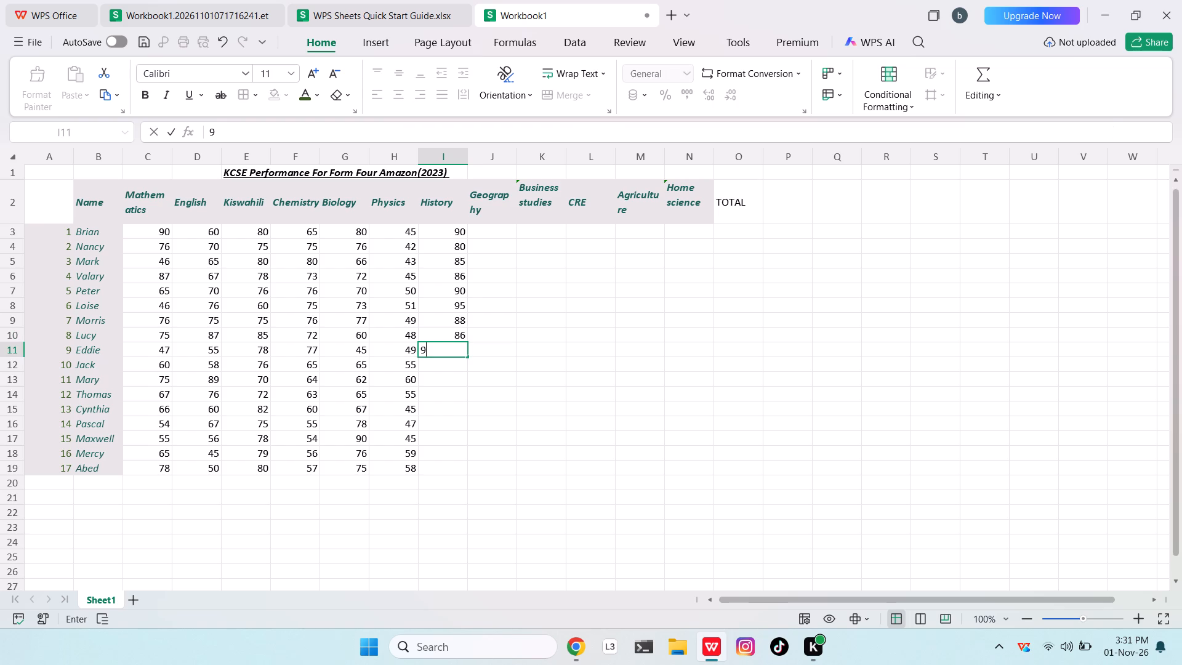
key("8")
key("Down")
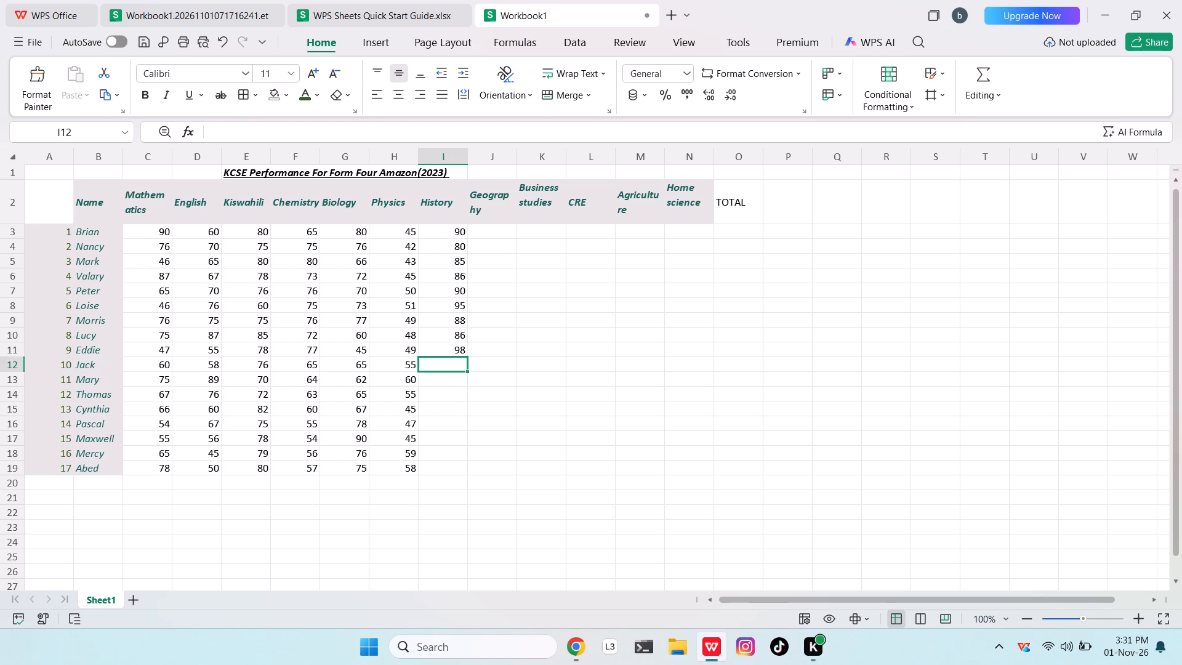
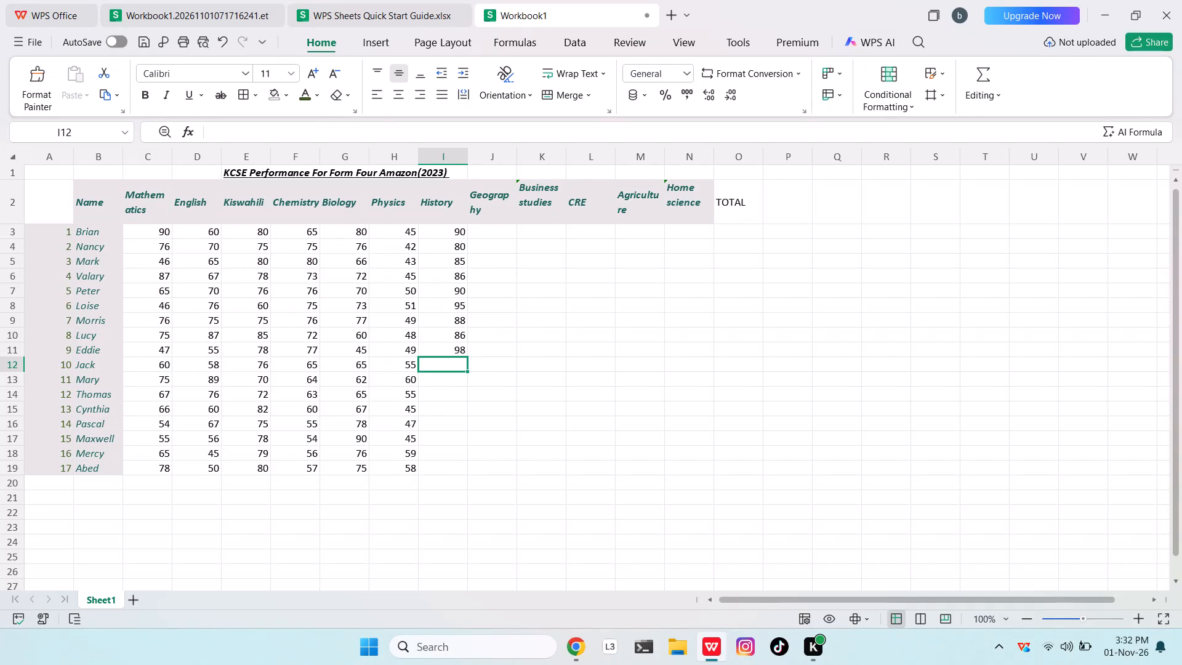
Add the column headers Average and Grade in the two header cells following TOTAL.
left_click(782, 211)
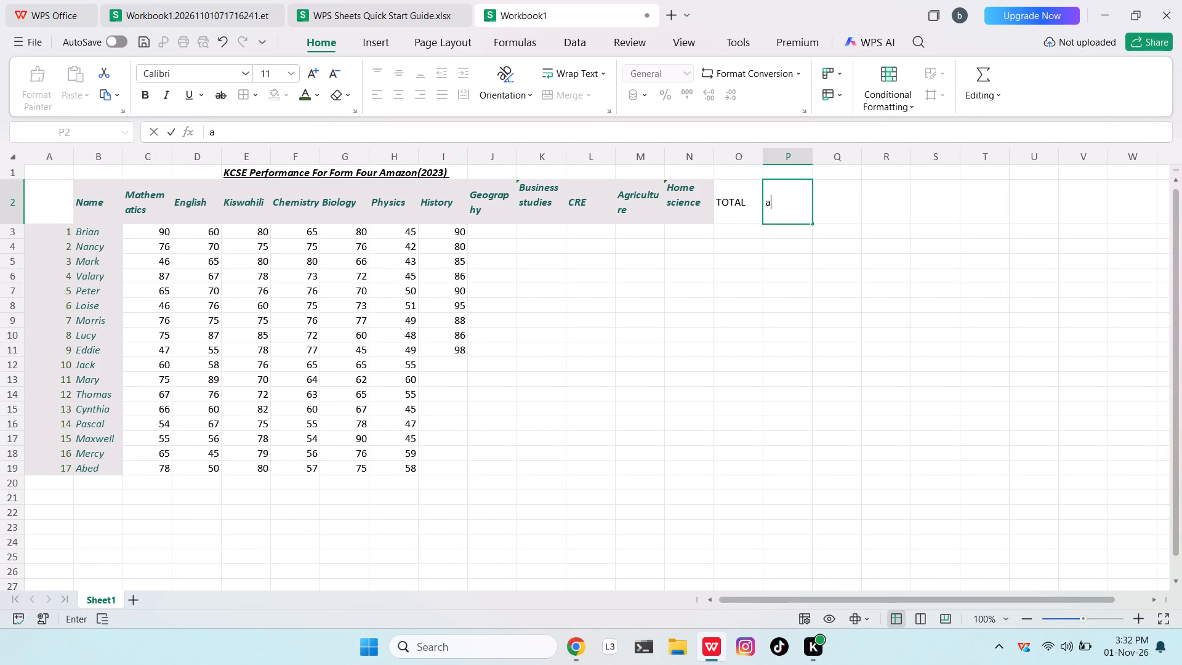
key("BackSpace")
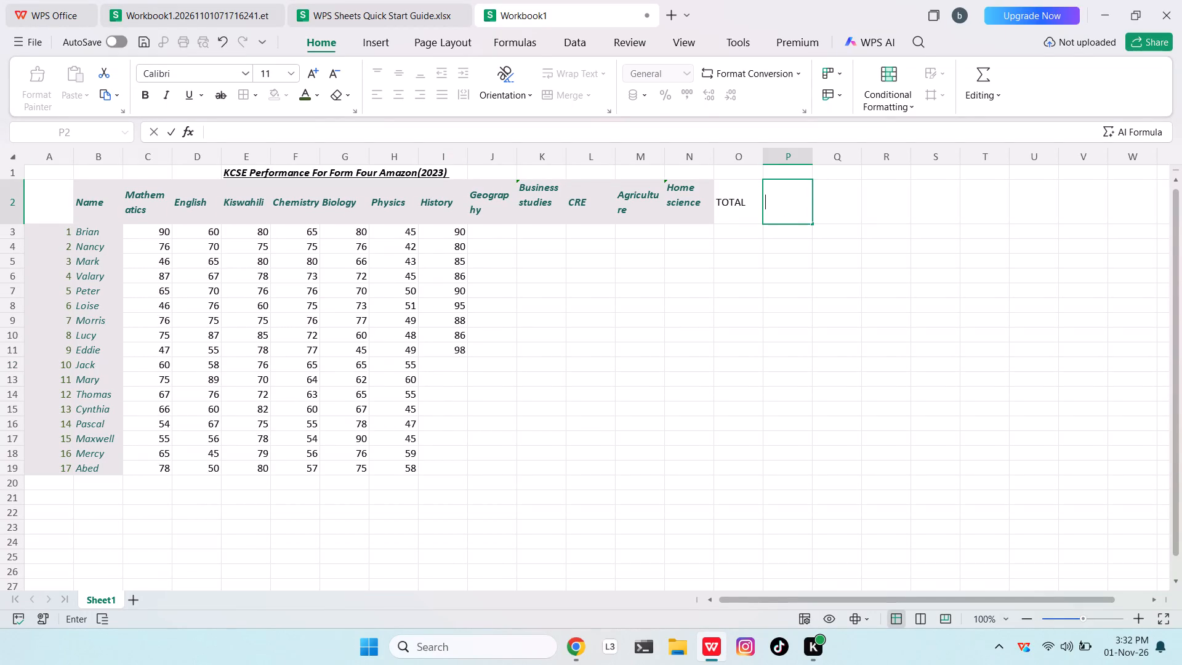
key("a")
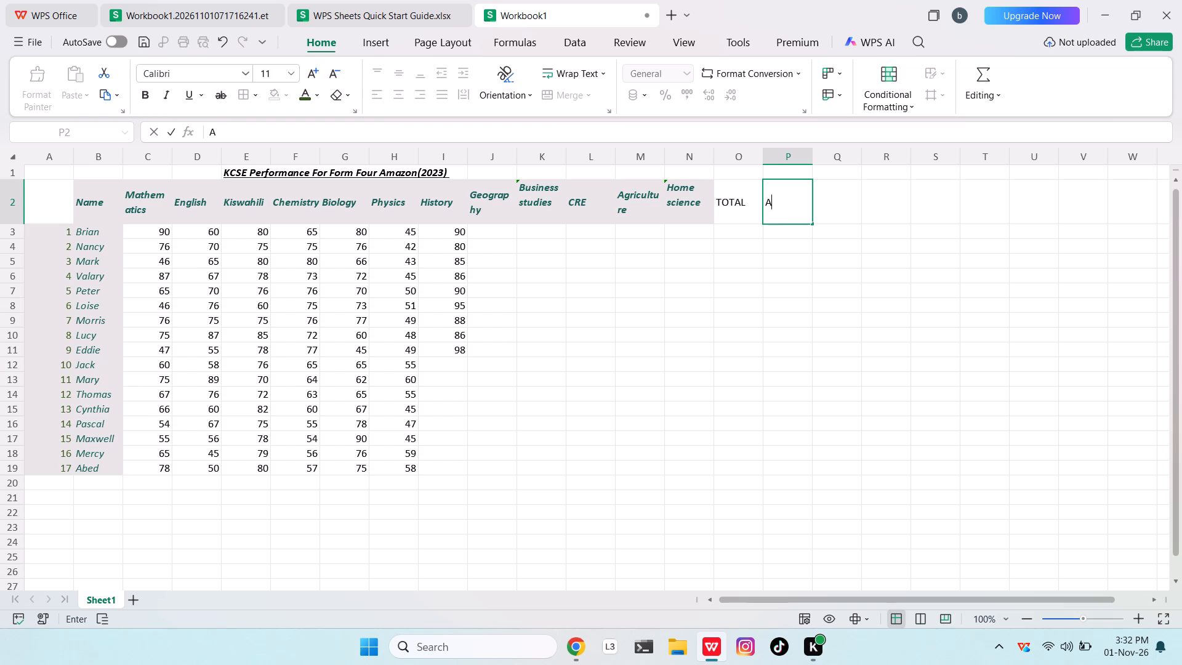
key("v")
type("era")
type("ge")
left_click(846, 208)
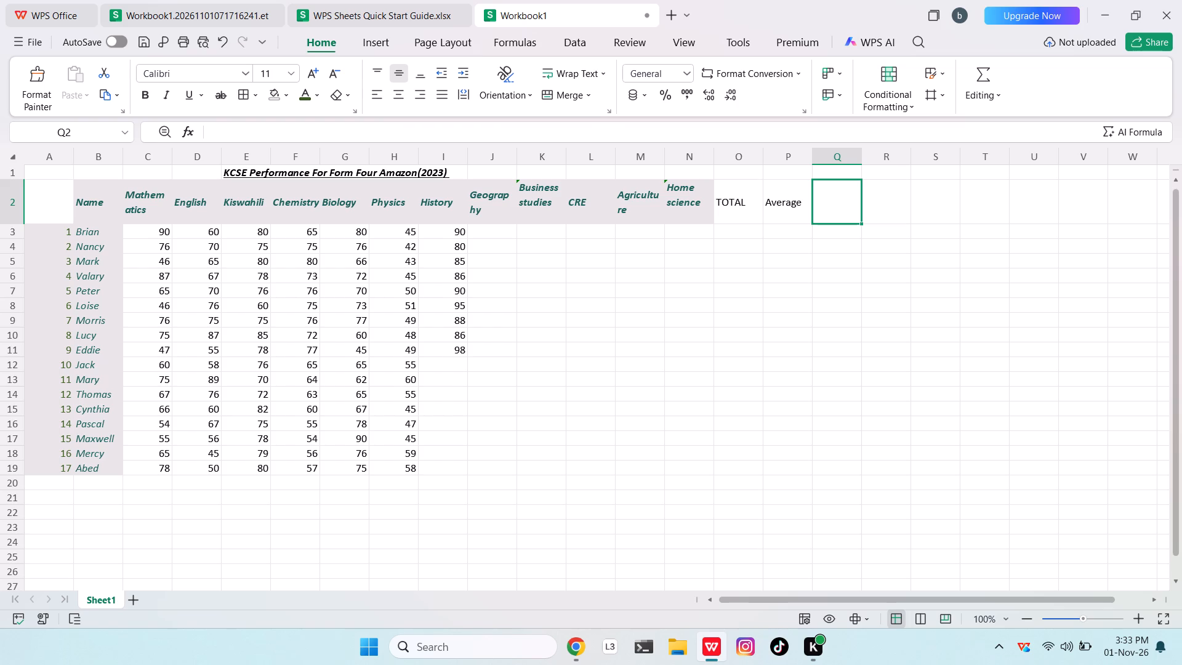
type("grade")
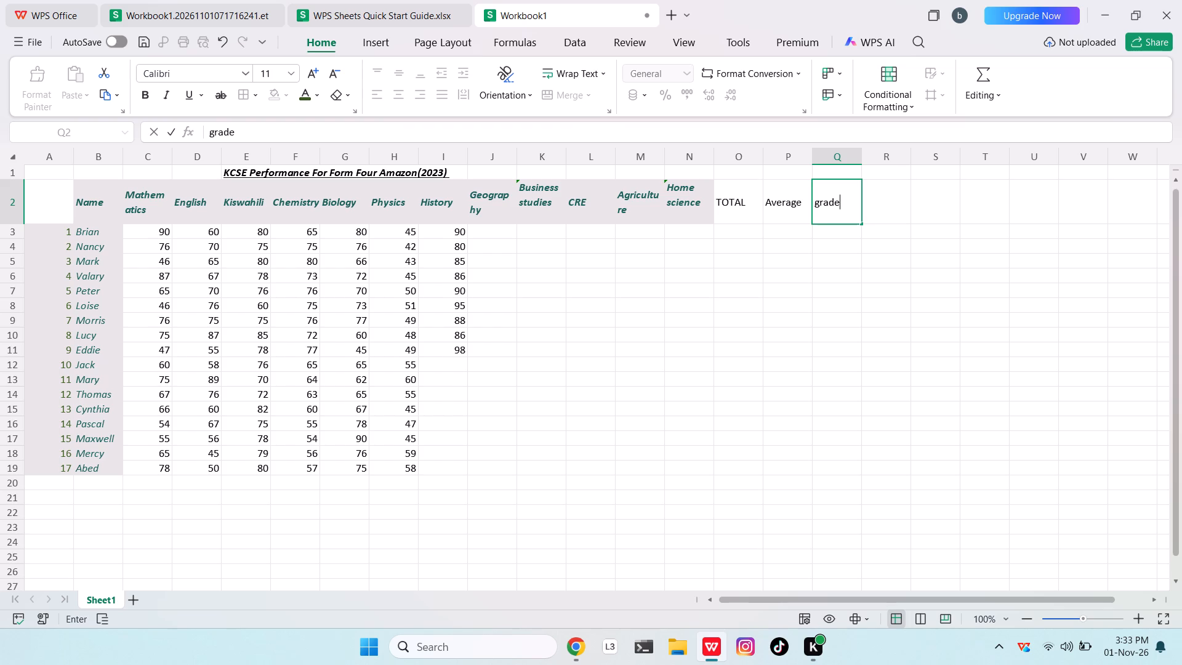
left_click(818, 211)
key("BackSpace")
key("g")
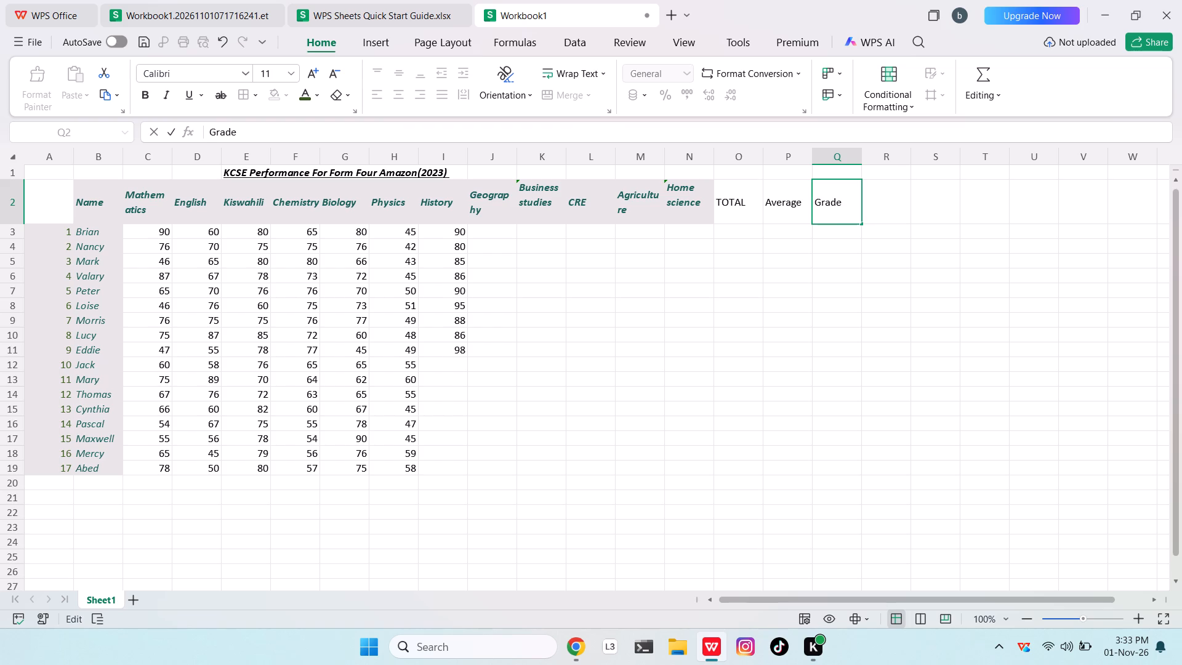
Add the column header Position in the header cell following Grade.
left_click(894, 219)
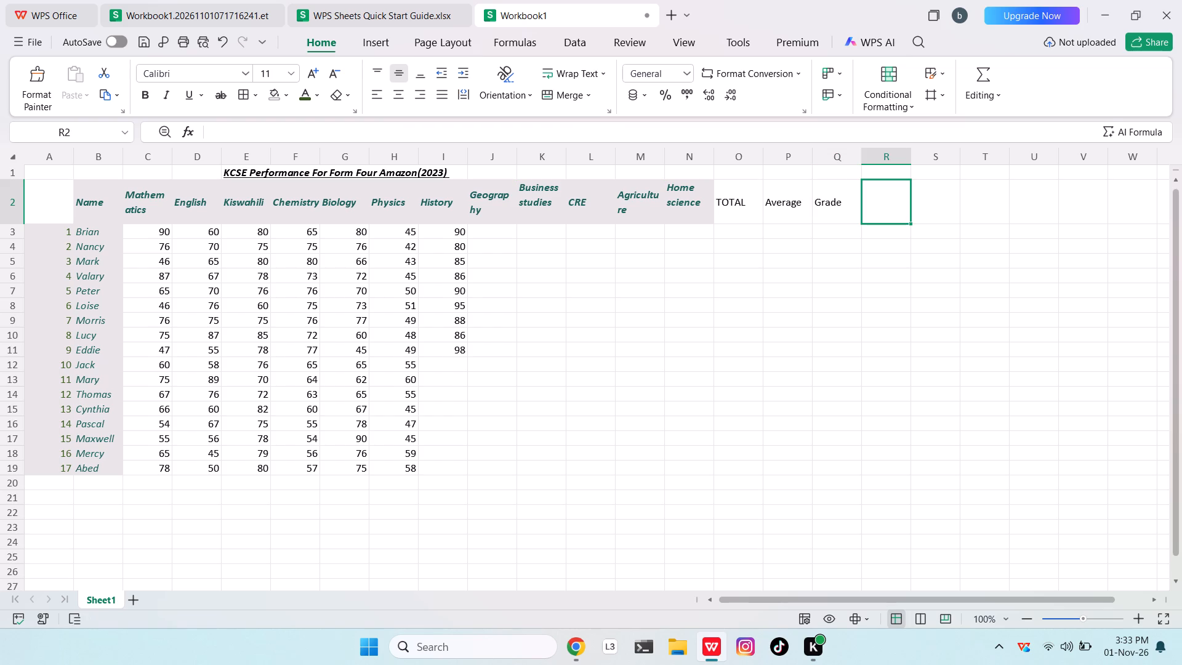
key("p")
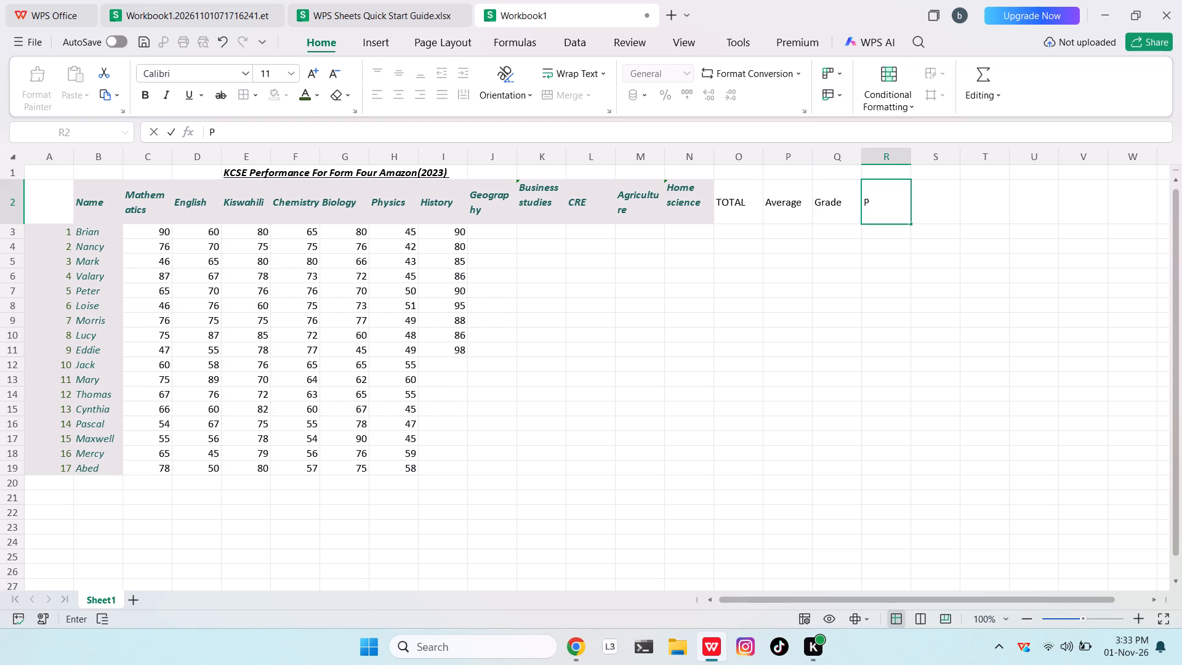
type("osion")
key("BackSpace")
key("BackSpace")
type("tion")
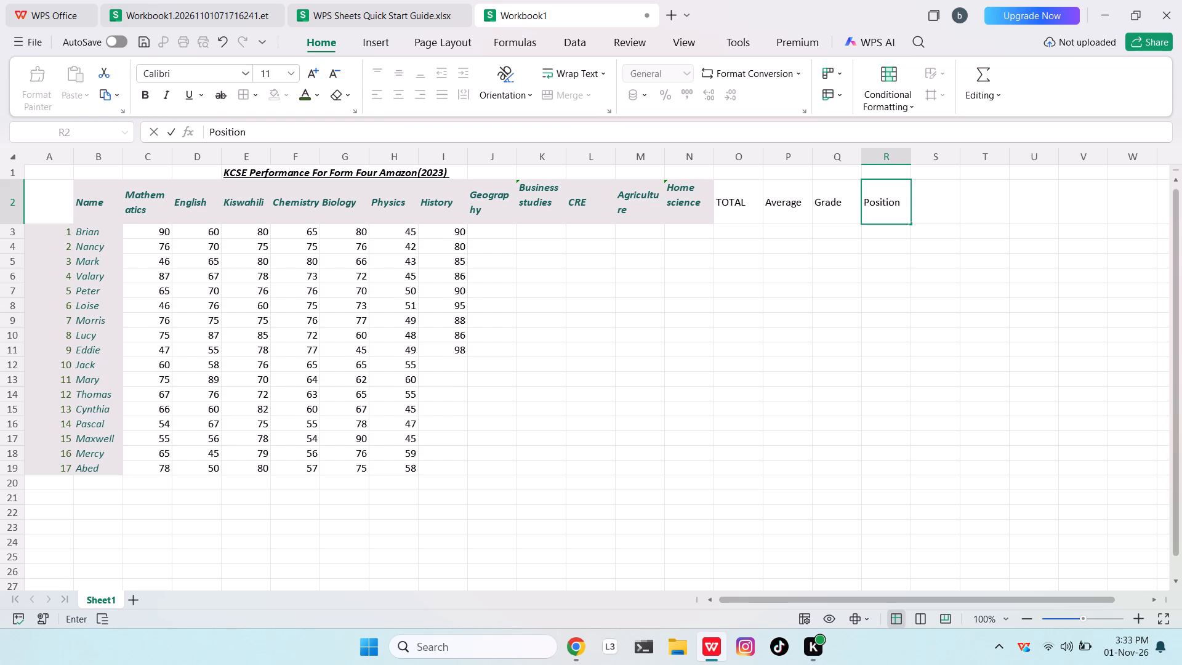
left_click(894, 219)
Enter the History marks 90 for Jack, 80 for Mary, 85 for Thomas and 82 for Cynthia.
left_click(462, 367)
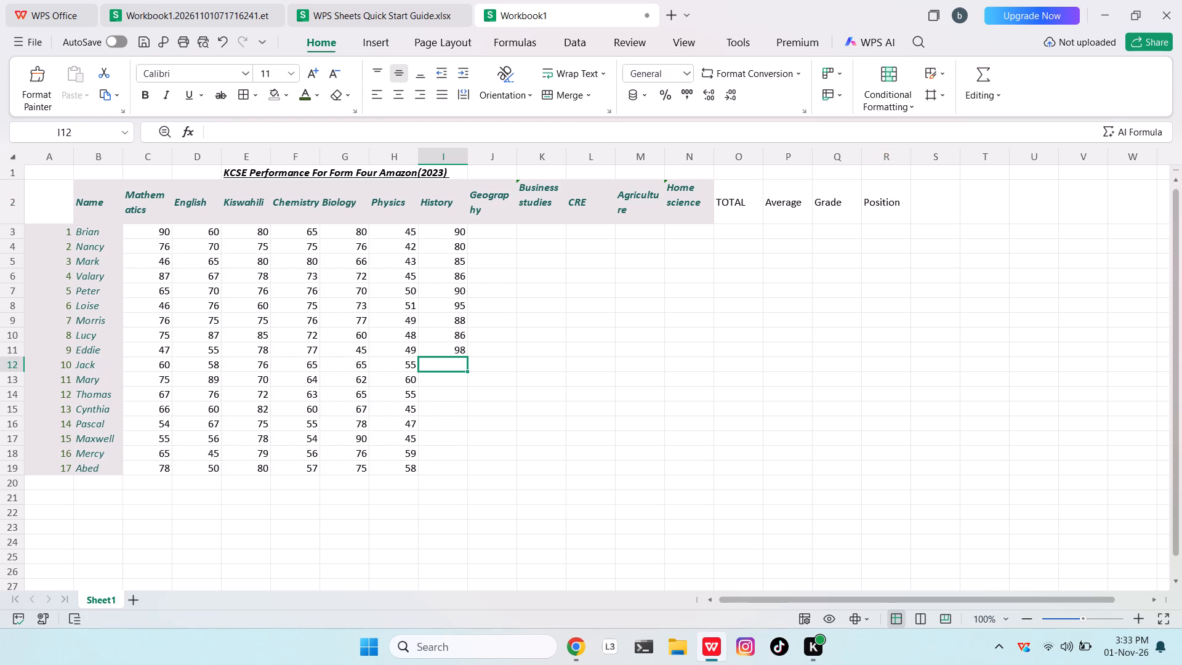
type("90")
key("Down")
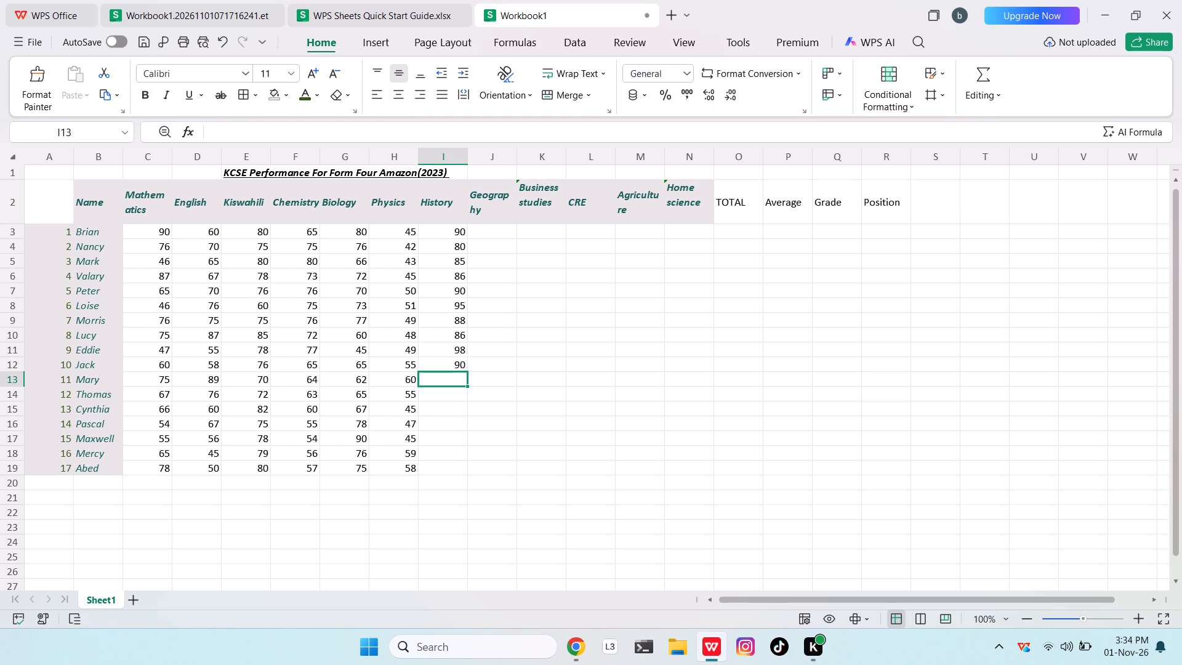
key("8")
key("0")
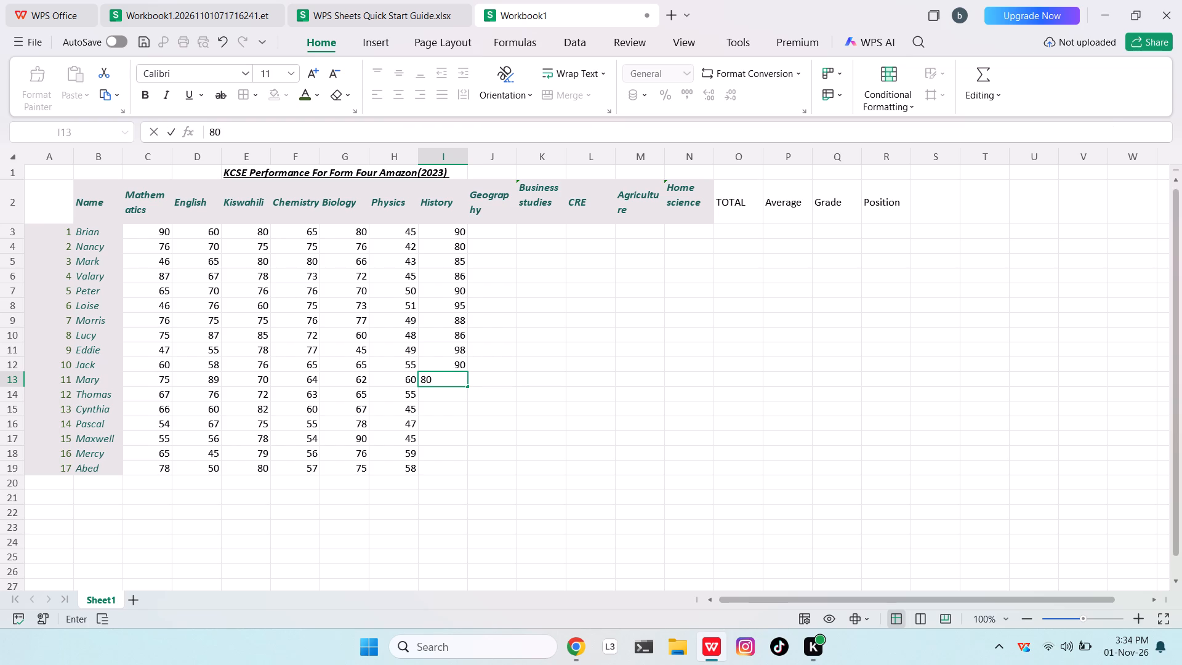
key("Down")
type("85")
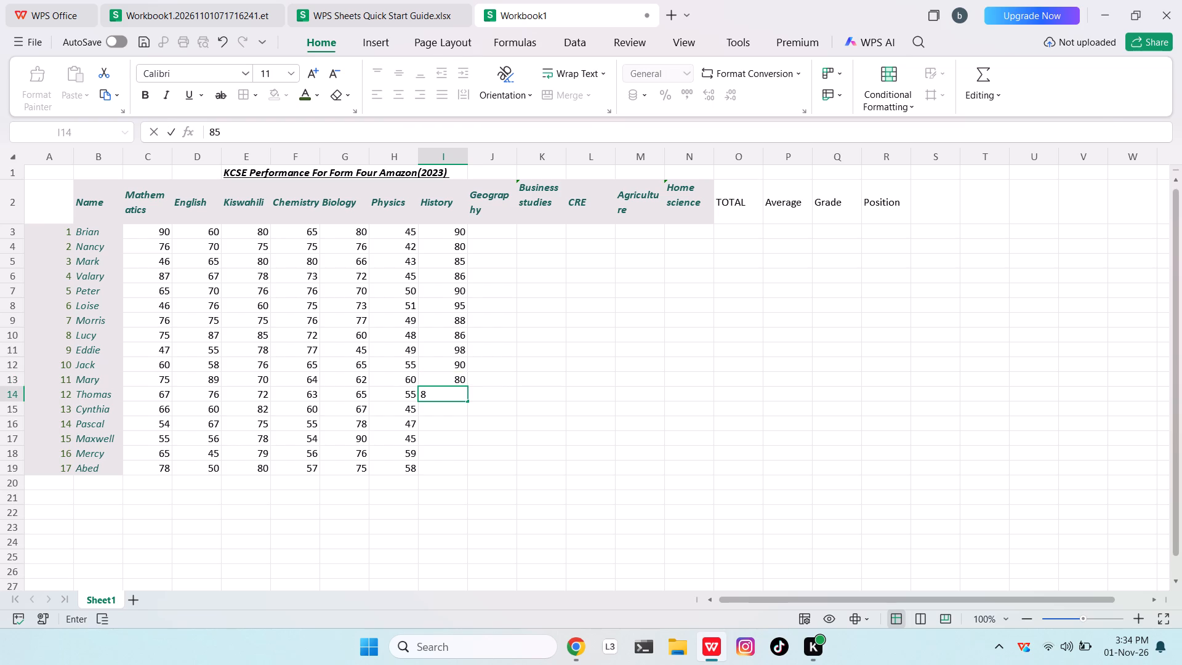
key("Down")
key("8")
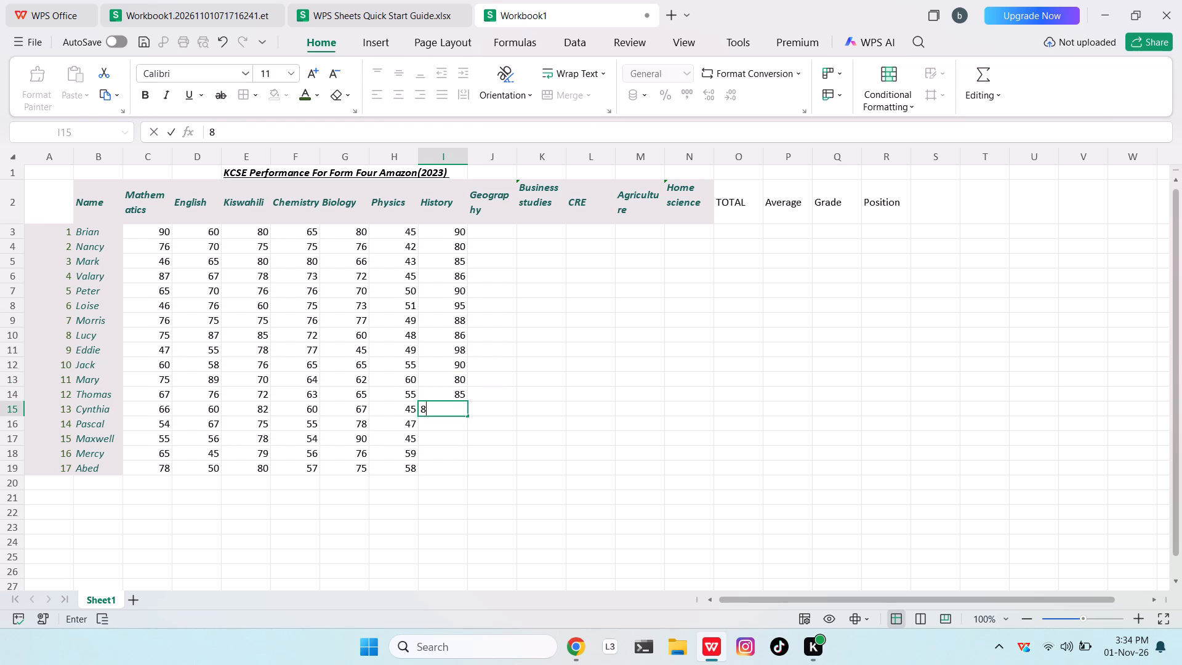
key("2")
key("Down")
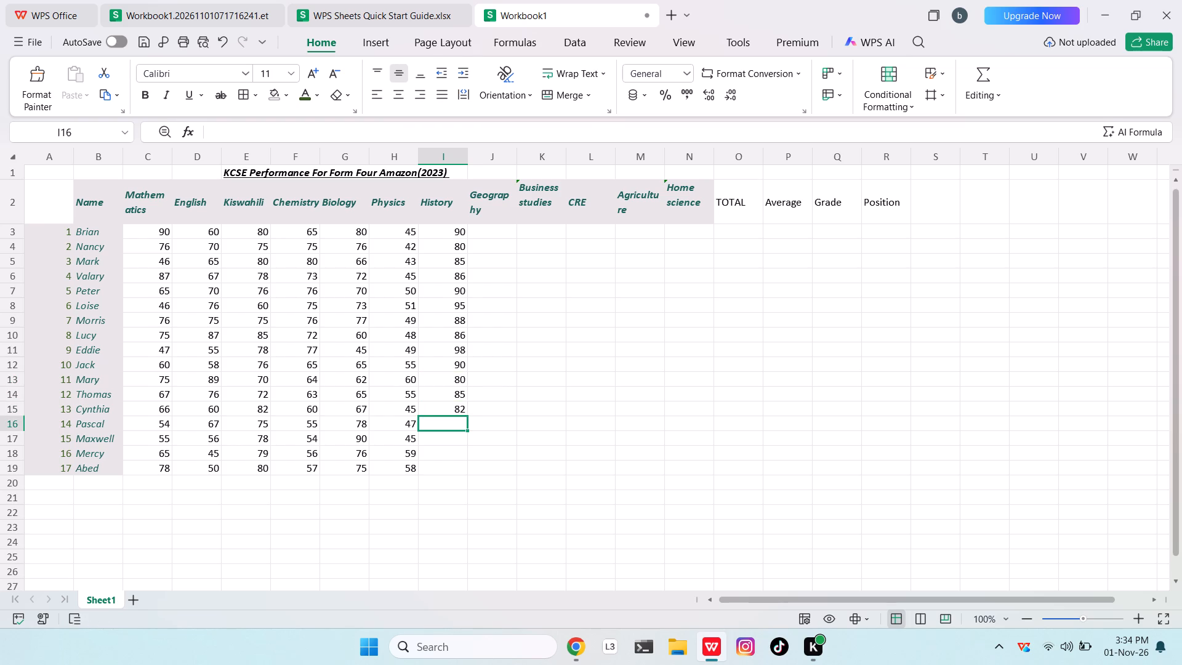
Enter the History marks 83 for Pascal, 75 for Maxwell, 76 for Mercy and 79 for Abed.
type("83")
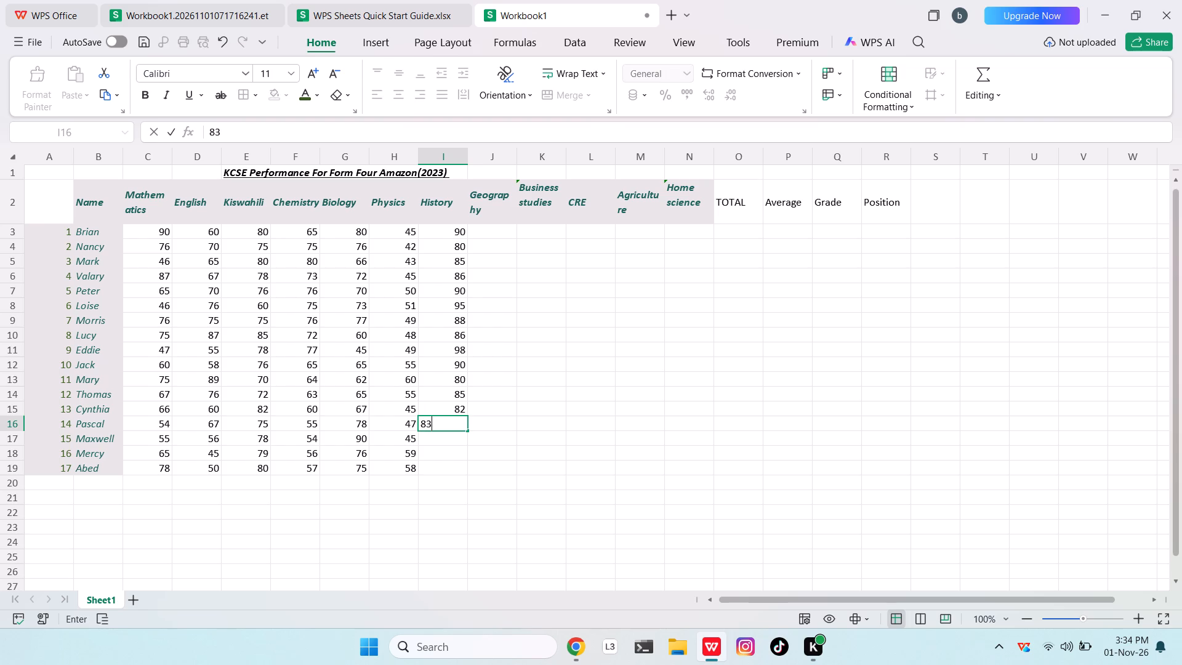
key("Down")
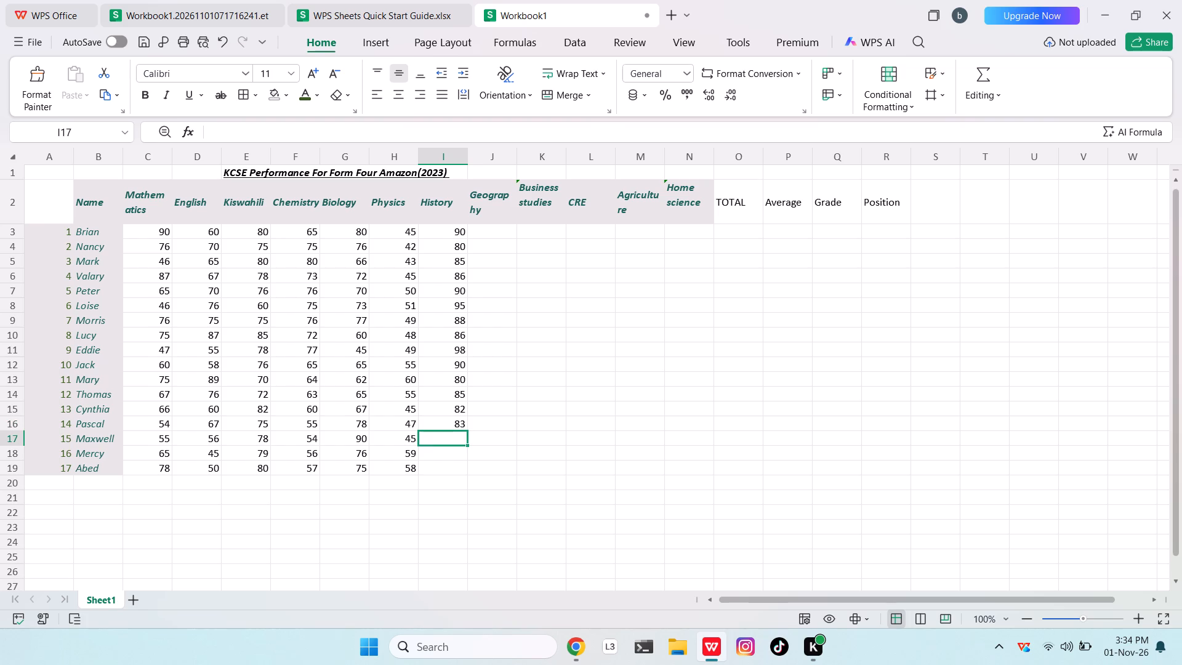
type("75")
key("Down")
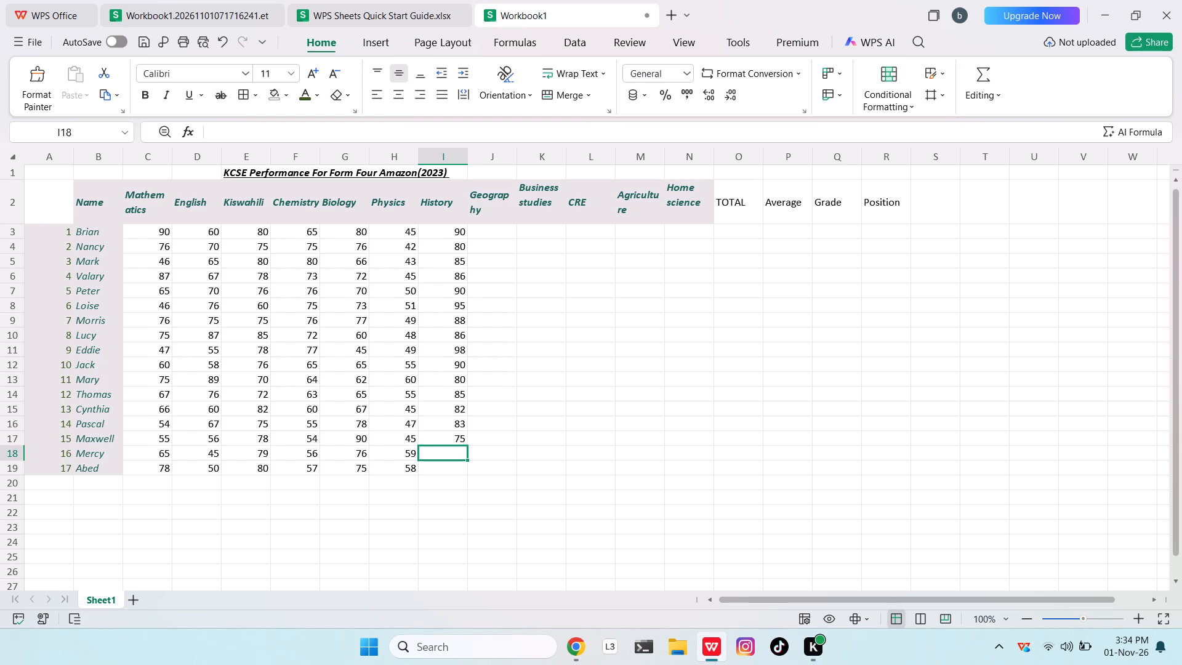
type("76")
key("Down")
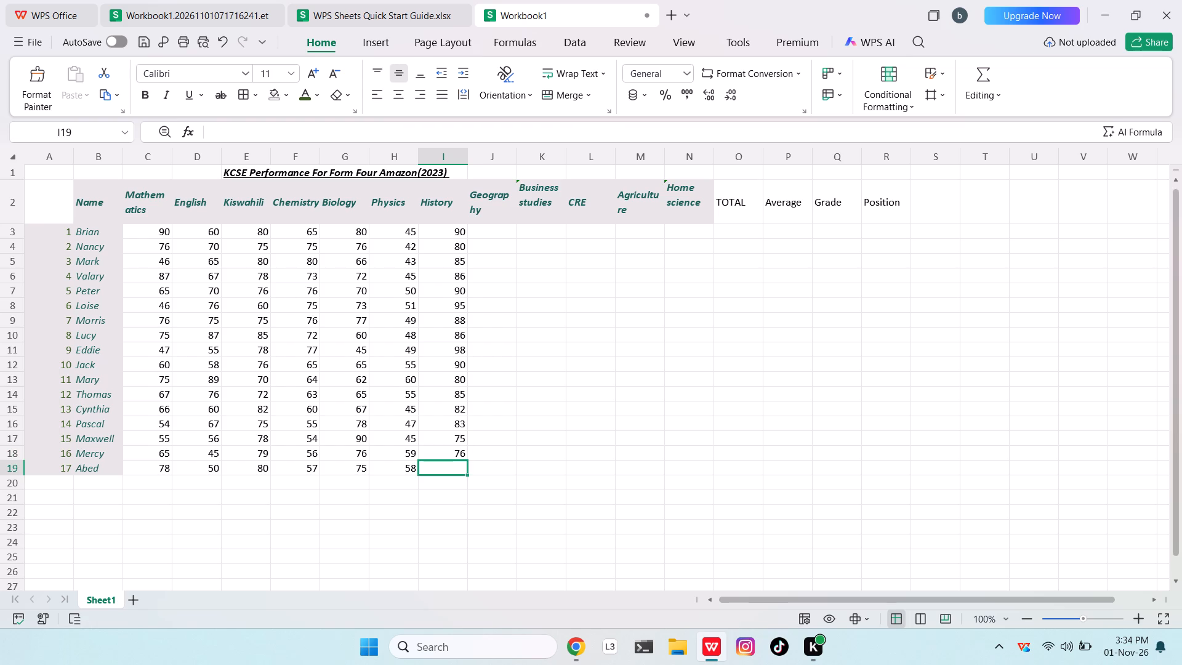
type("79")
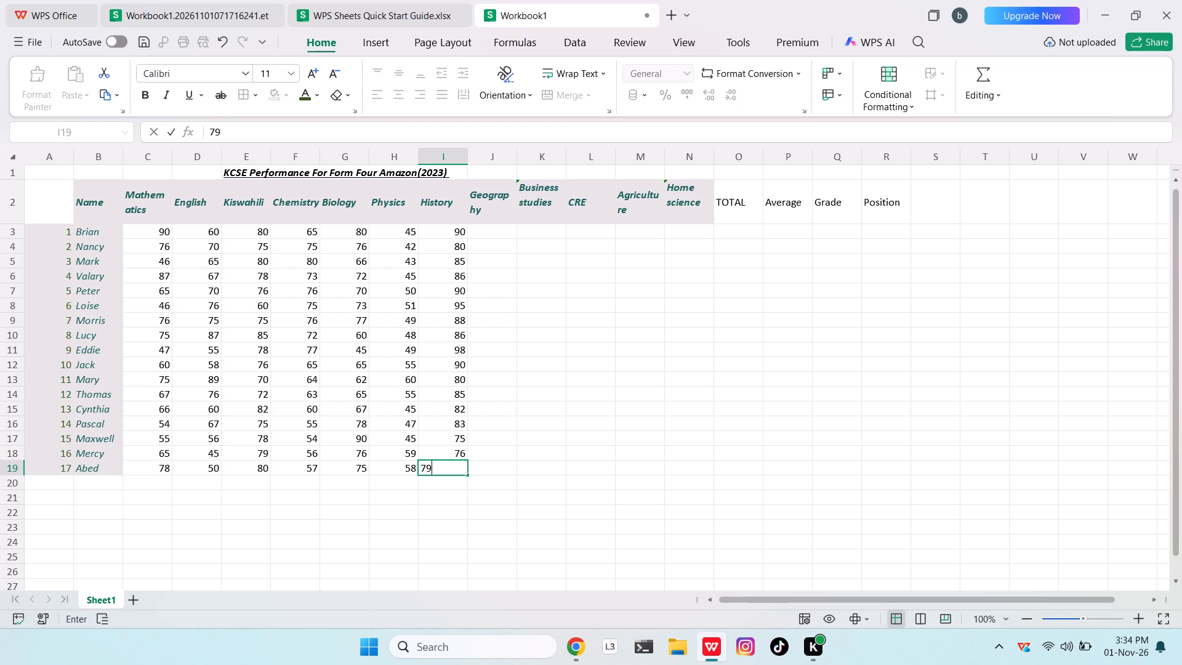
Enter the Geography marks 95 for Brian, 85 for Nancy, 92 for Mark and 77 for Valary.
left_click(496, 234)
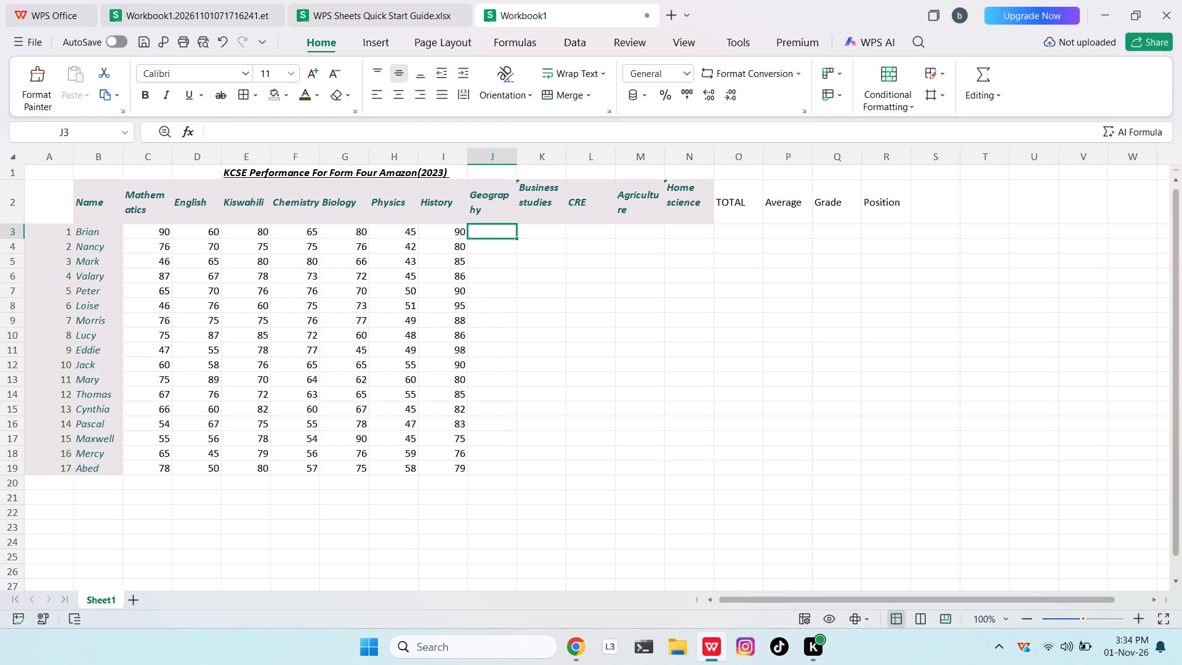
left_click(496, 235)
key("9")
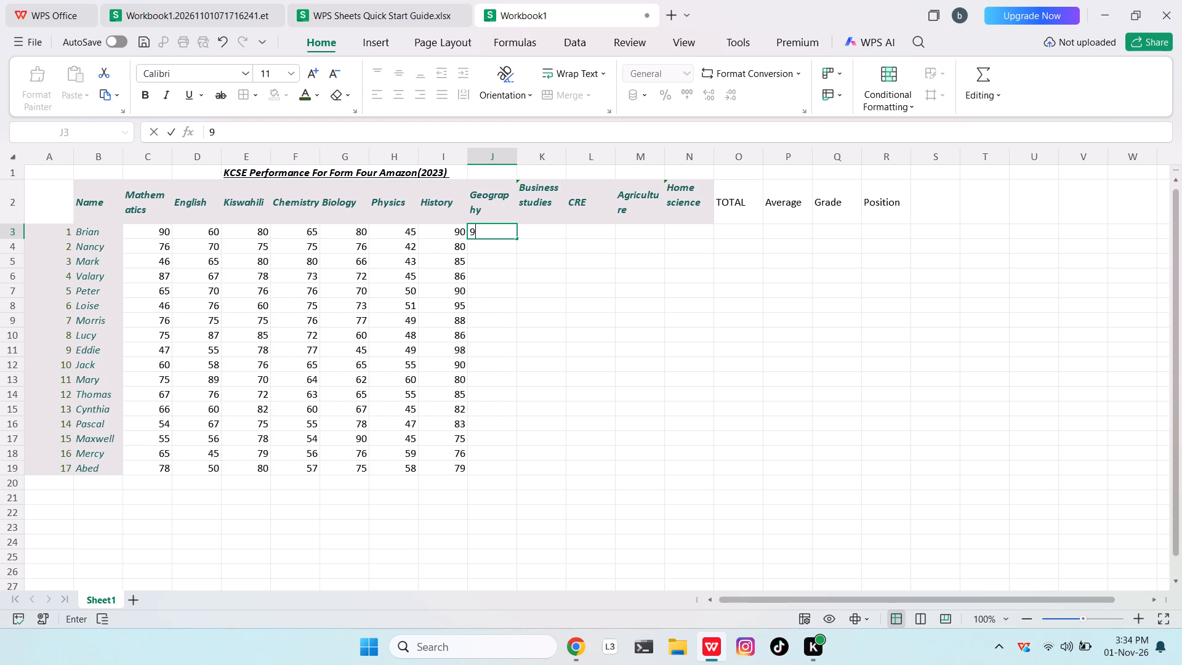
key("5")
key("Down")
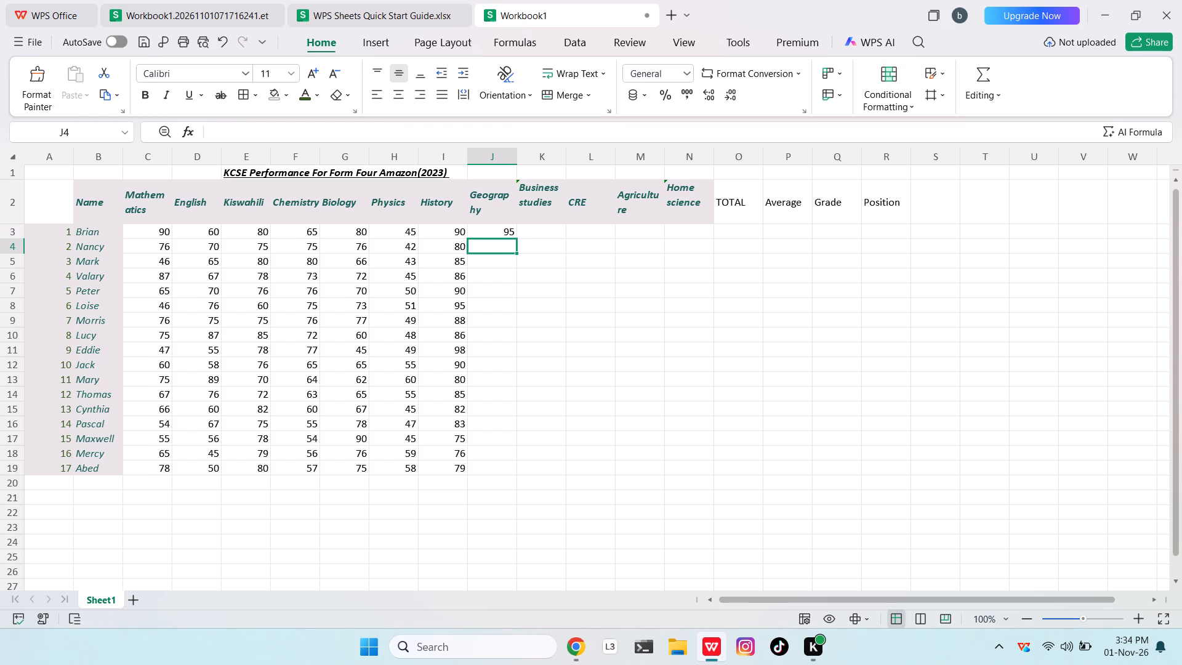
type("85")
key("Down")
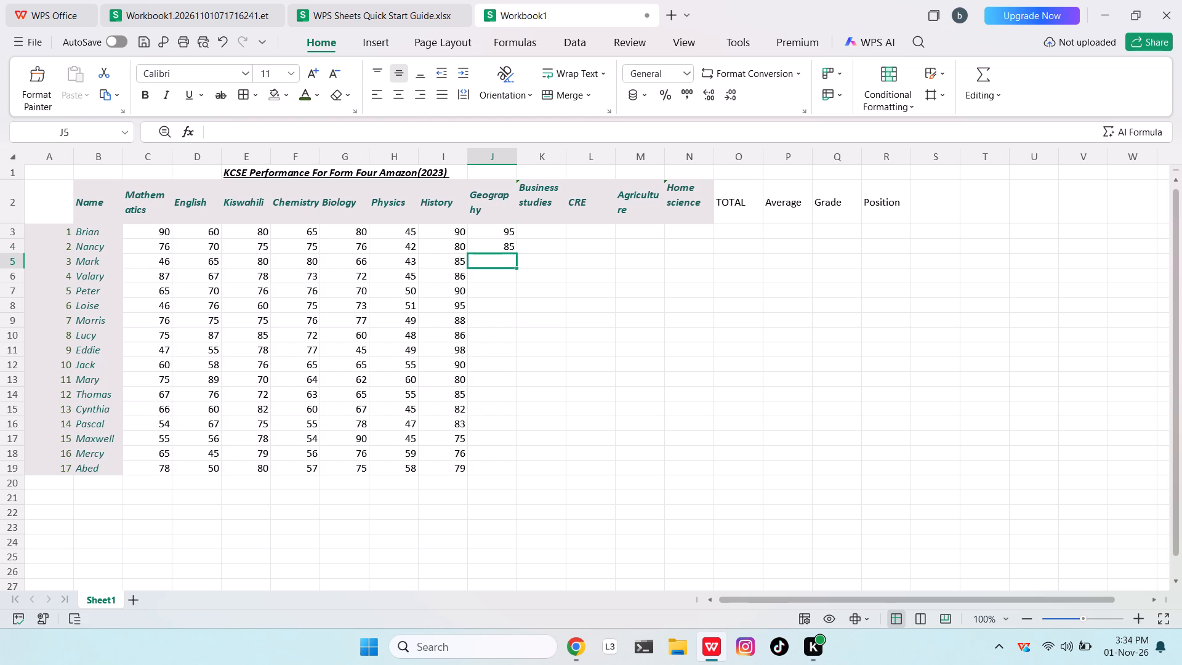
key("9")
key("2")
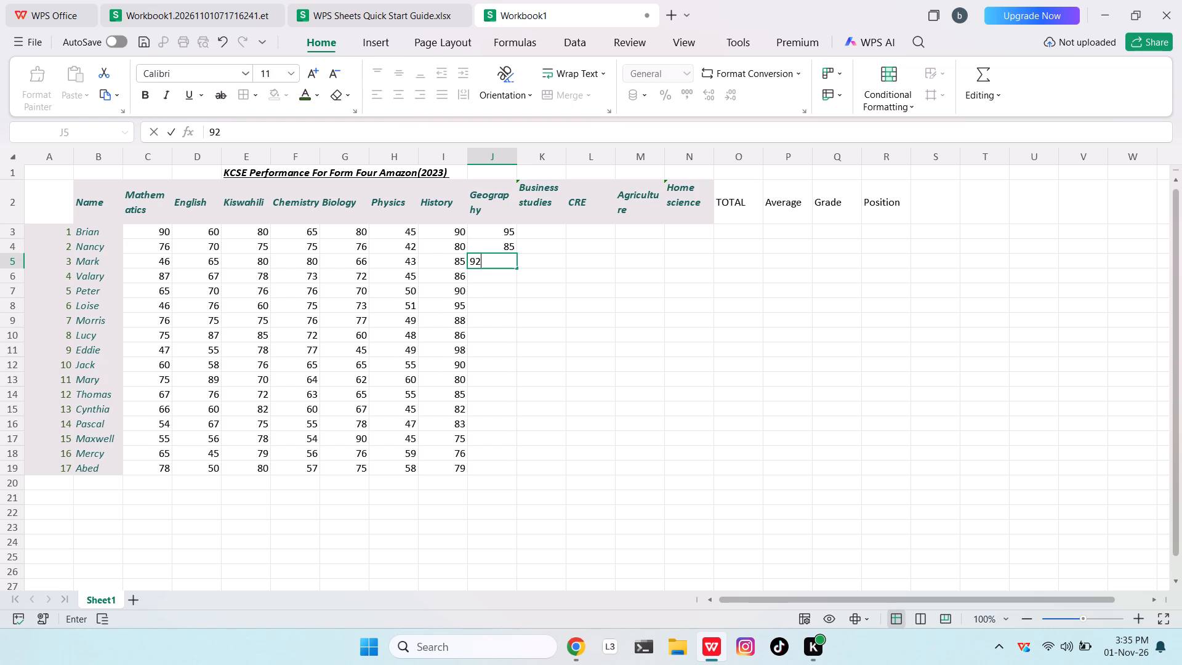
key("Down")
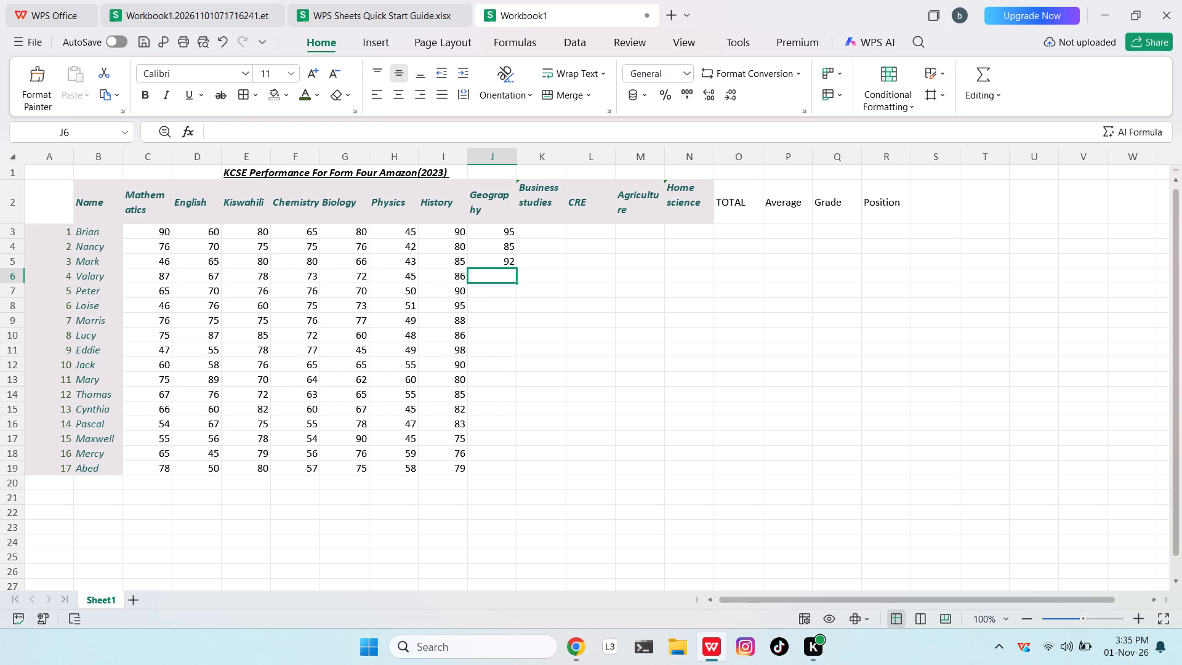
type("77")
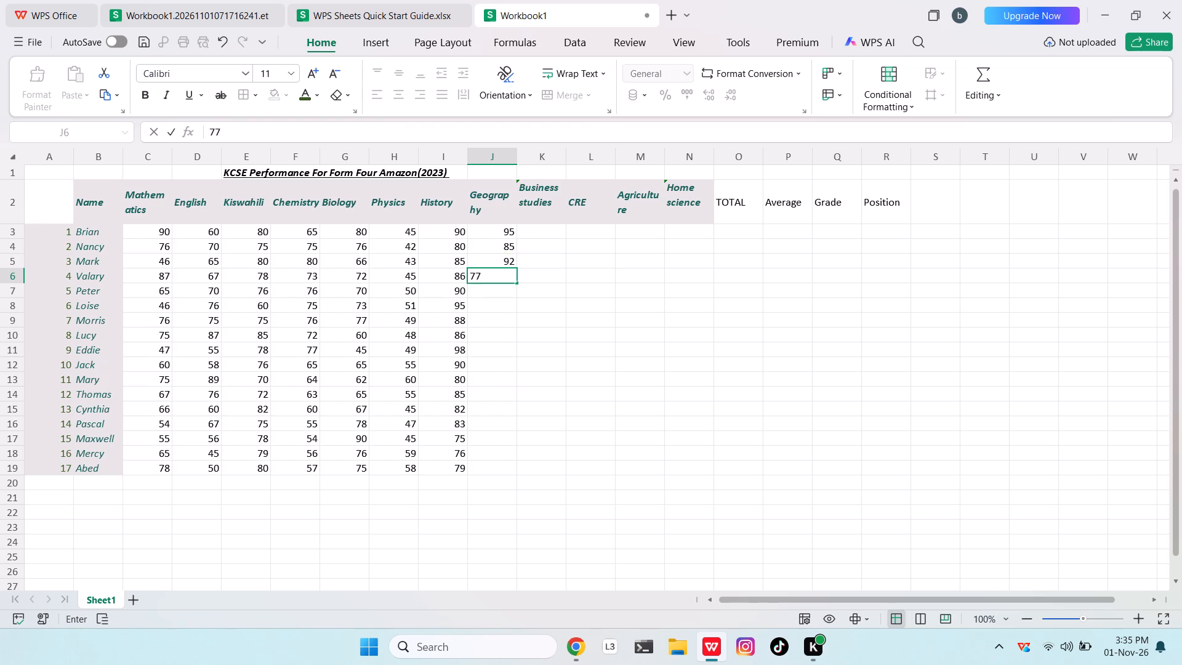
key("Down")
Enter the Geography marks 75 for Peter, 80 for Loise, 75 for Morris and 70 for Lucy.
type("75")
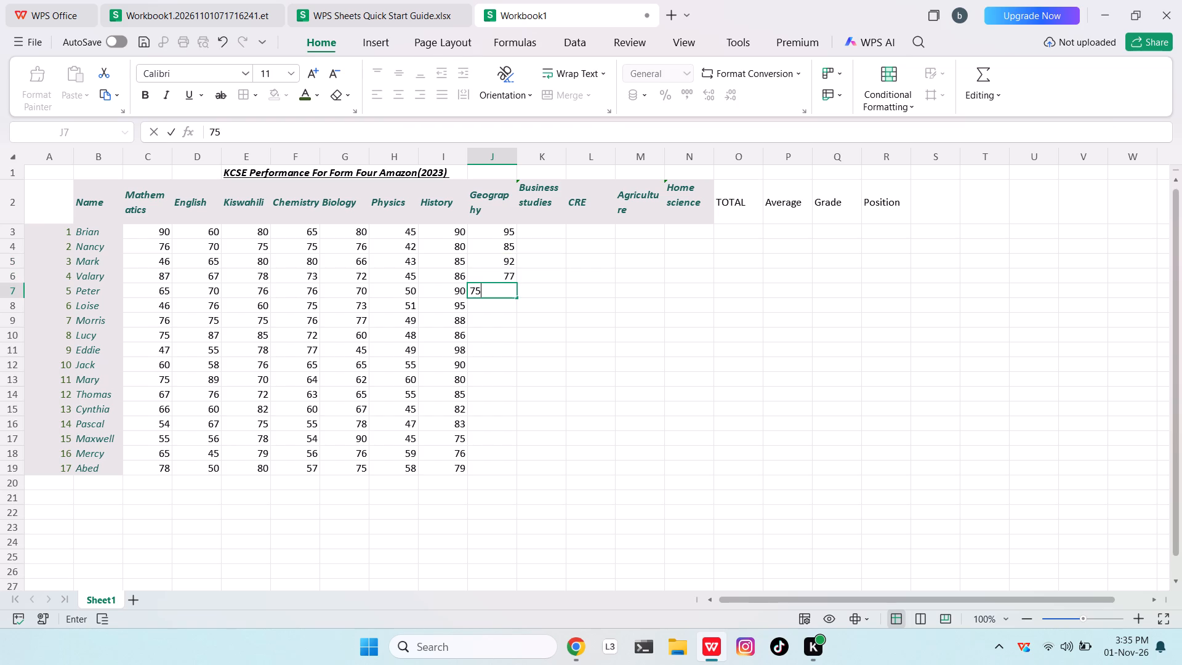
key("Down")
key("8")
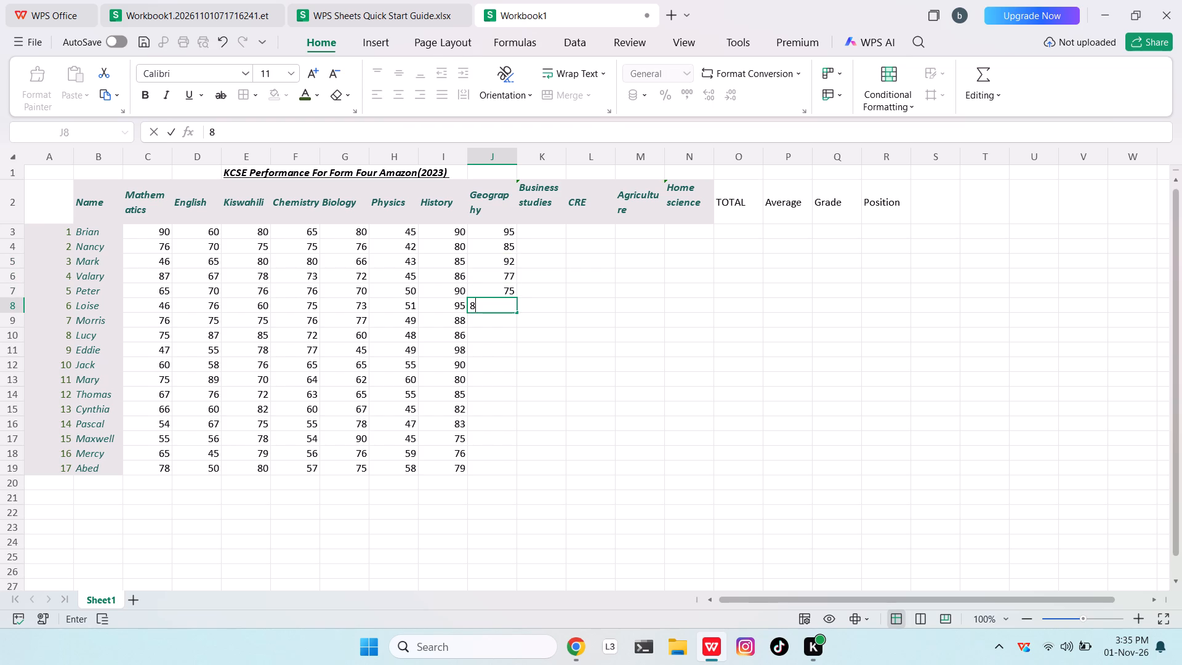
key("o")
key("BackSpace")
key("0")
key("Down")
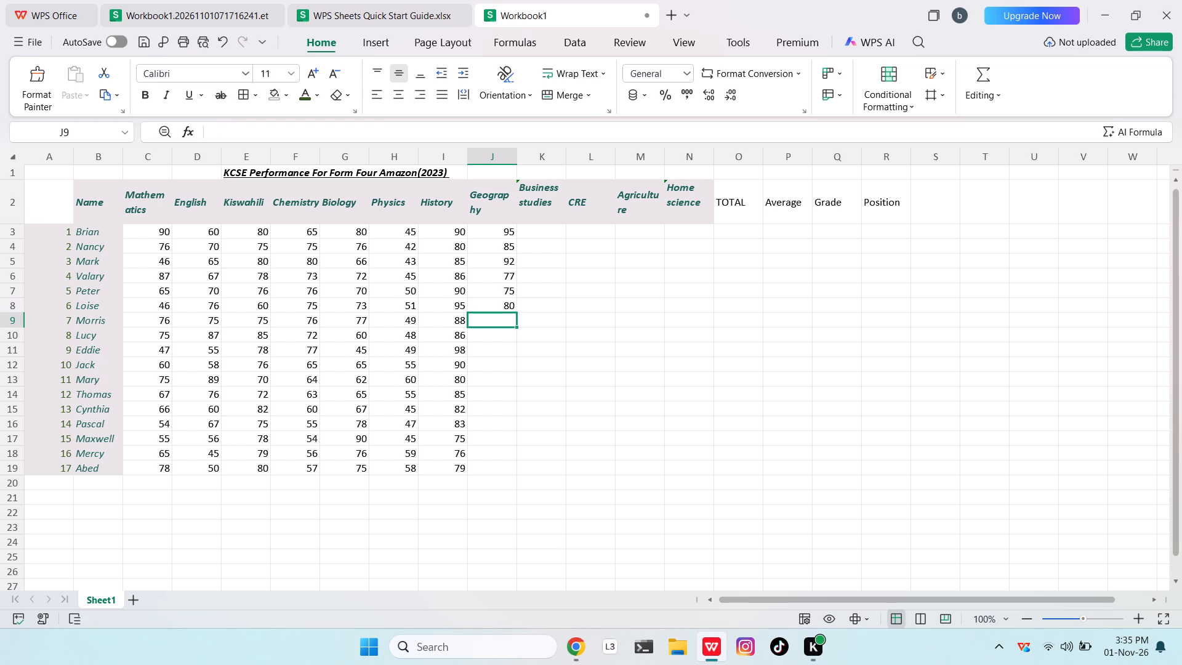
type("75")
key("Down")
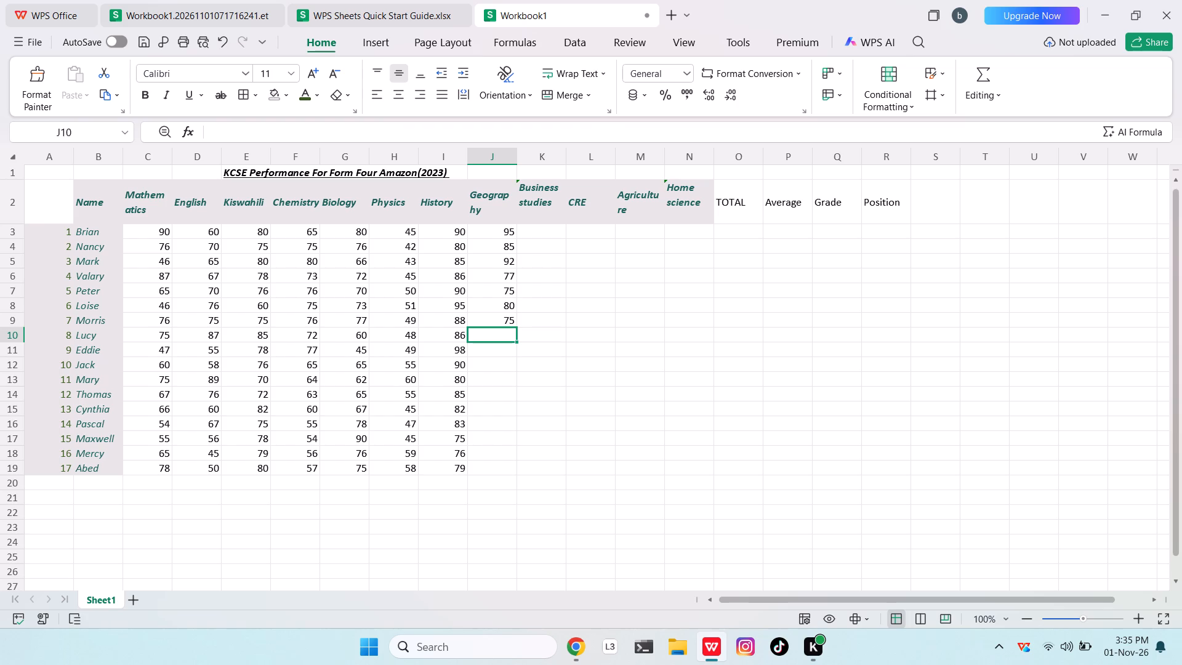
type("70")
key("Down")
Enter the Geography marks 80 for Eddie, 90 for Jack, 77 for Mary and 76 for Thomas.
type("80")
key("Down")
key("9")
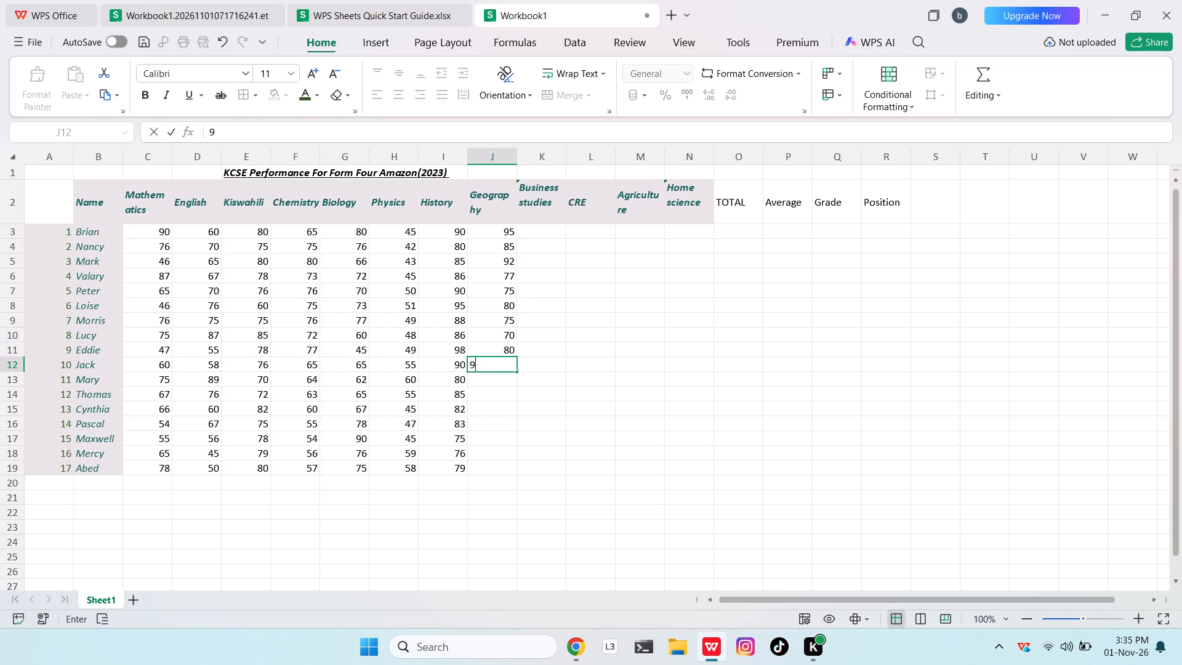
key("0")
key("Down")
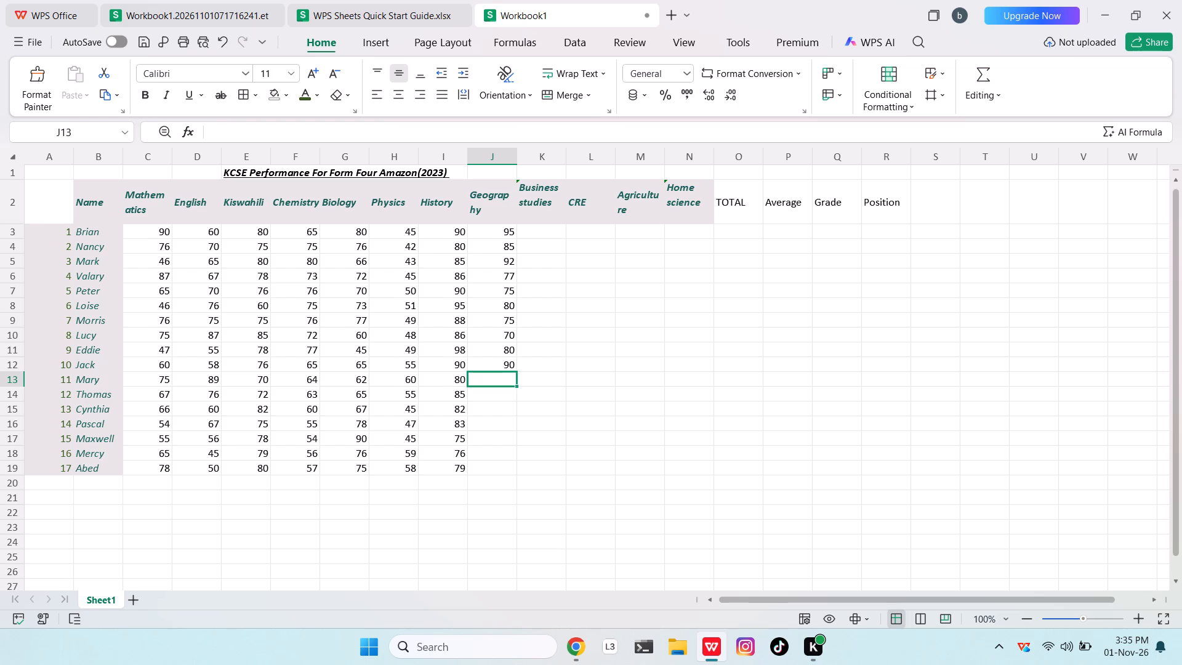
key("7")
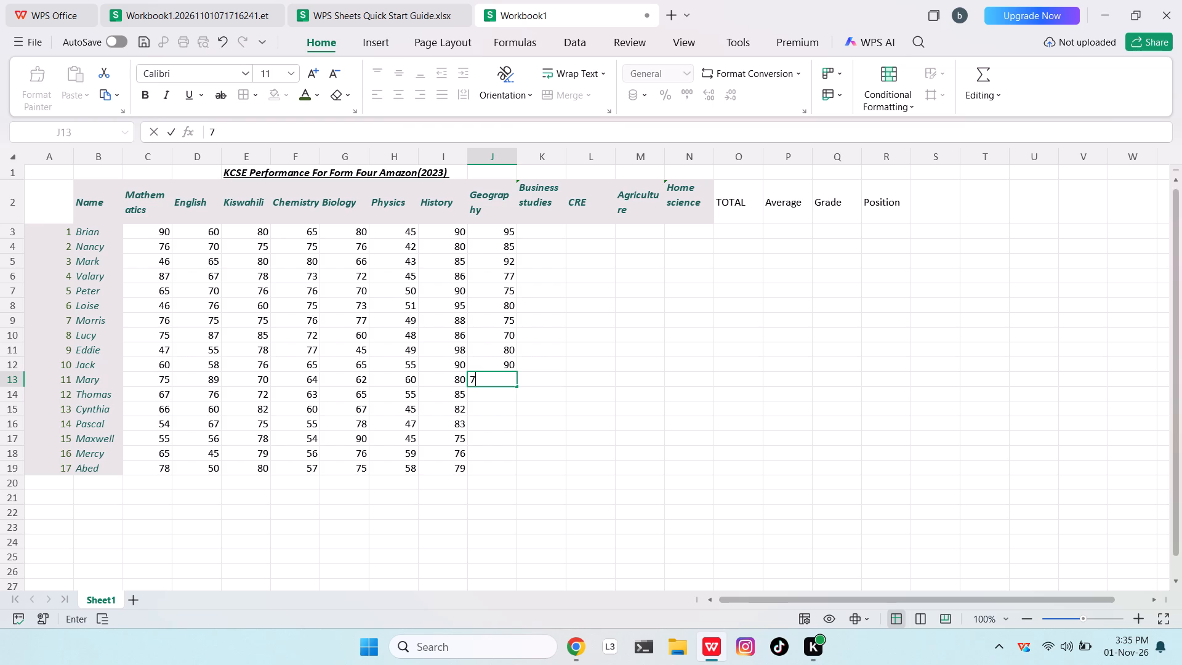
key("7")
key("Down")
type("76")
key("Down")
Enter the Geography marks 74 for Cynthia, 73 for Pascal, 72 for Maxwell, 76 for Mercy and 70 for Abed.
type("74")
key("Down")
type("73")
key("Down")
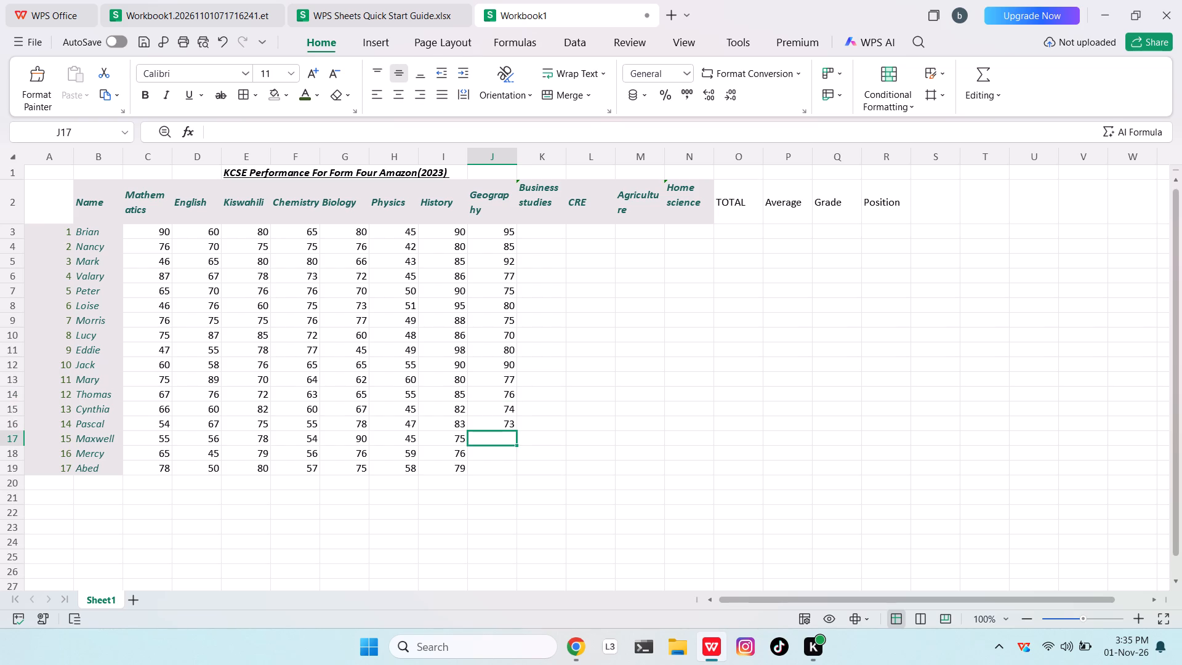
type("72")
key("Down")
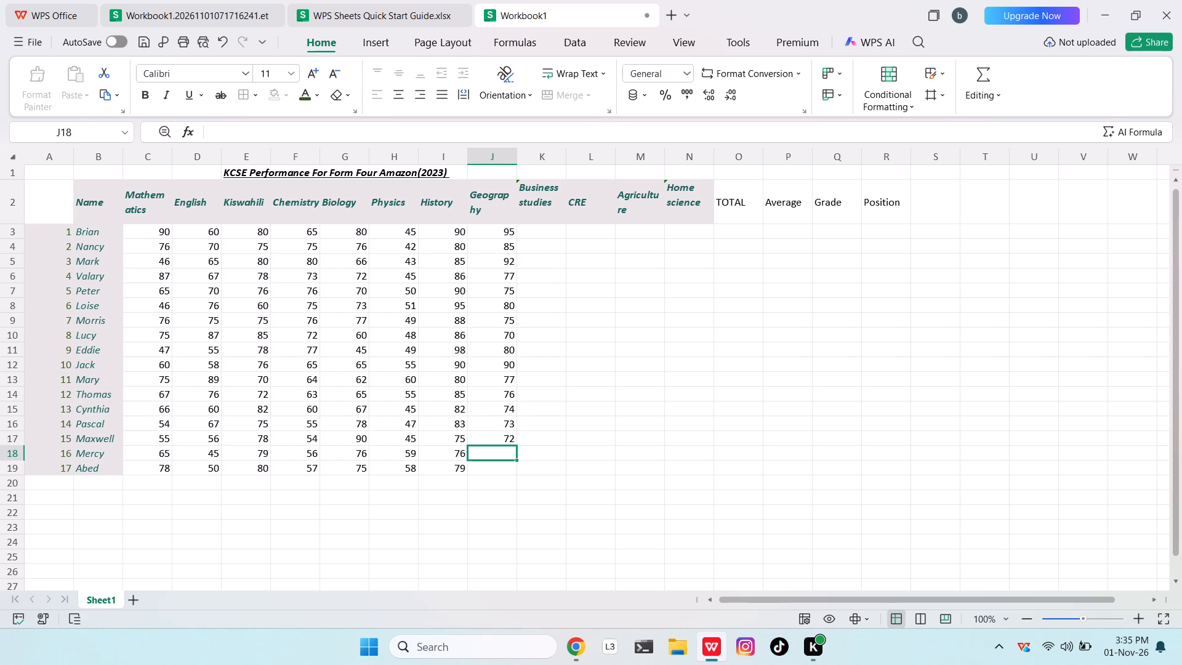
key("7")
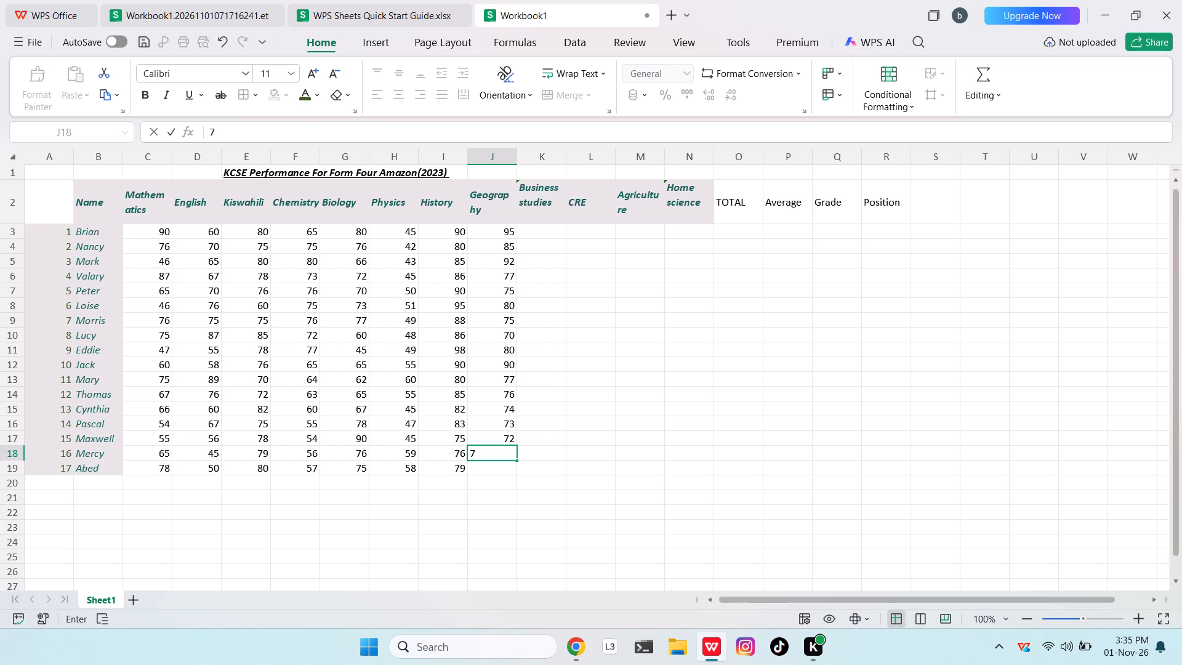
key("6")
key("Down")
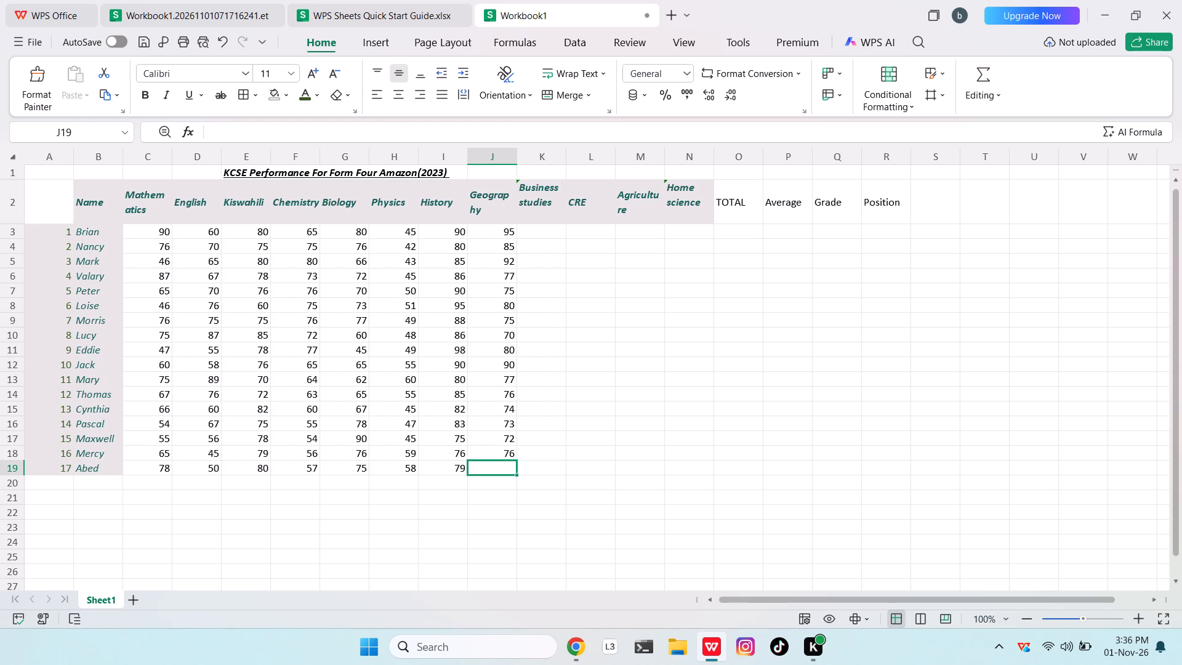
key("7")
key("0")
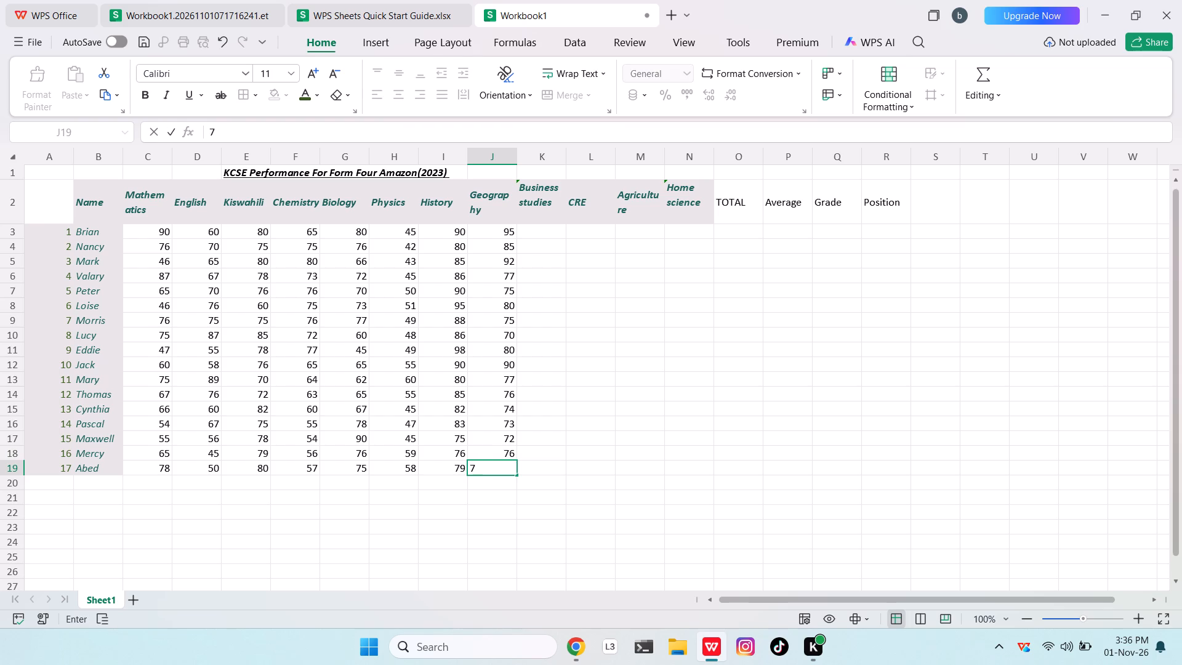
Enter the Business studies marks 80 for Brian, 65 for Nancy, 60 for Mark and 80 for Valary.
left_click(537, 236)
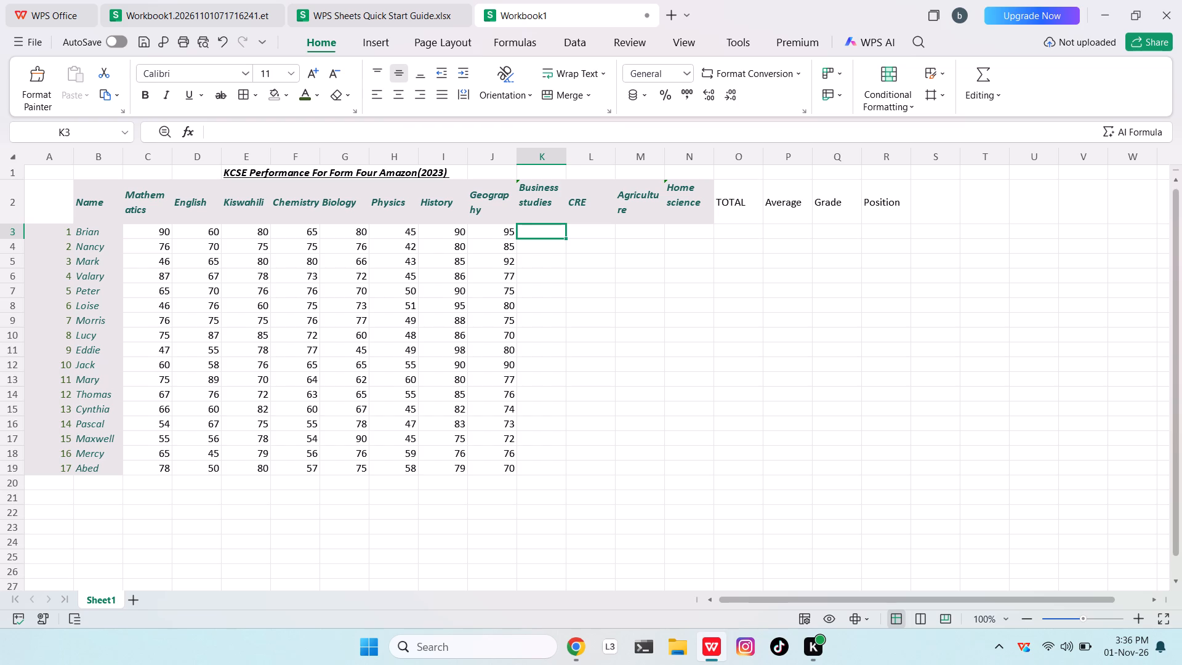
type("80")
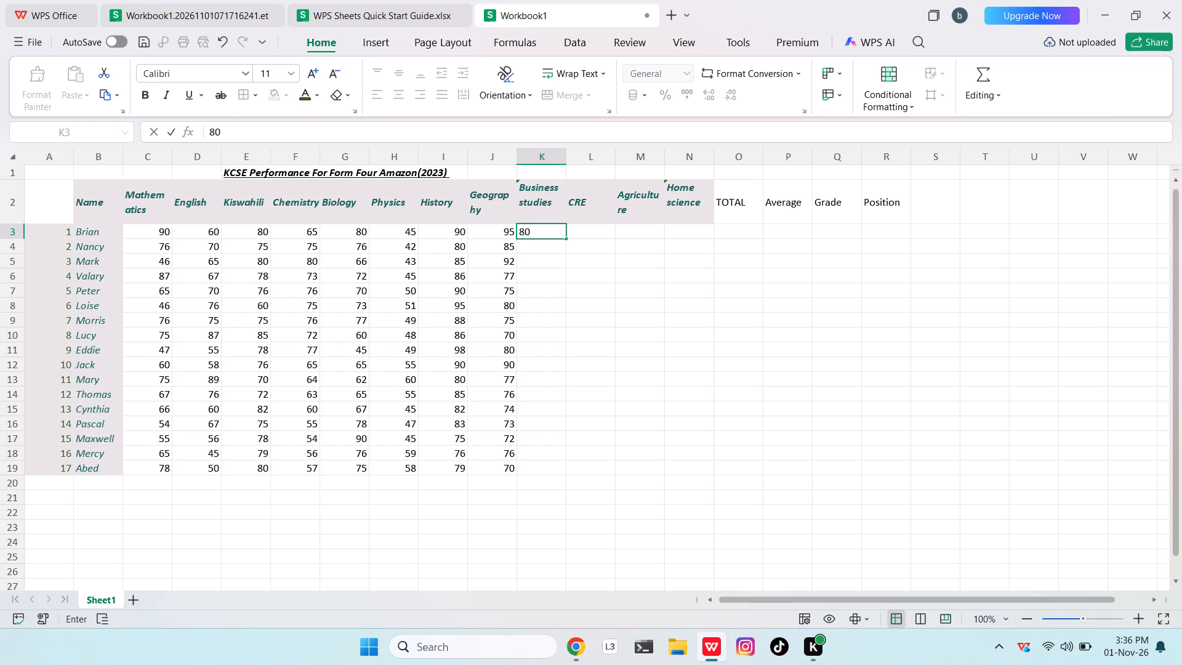
key("Down")
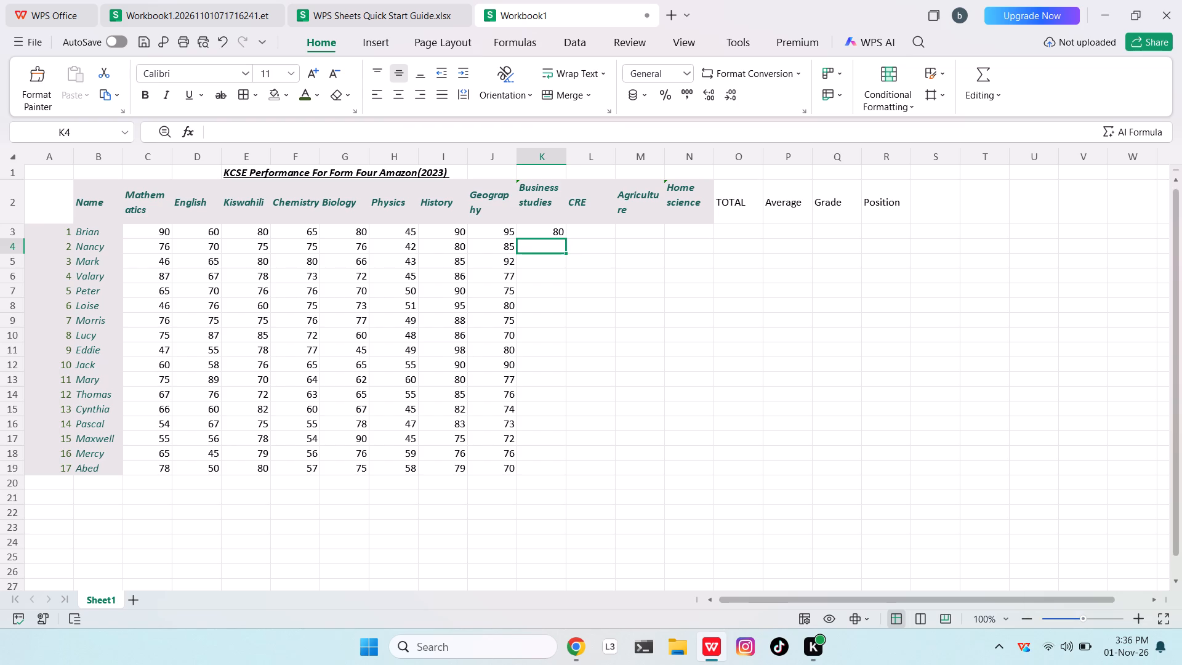
left_click(530, 242)
key("6")
key("5")
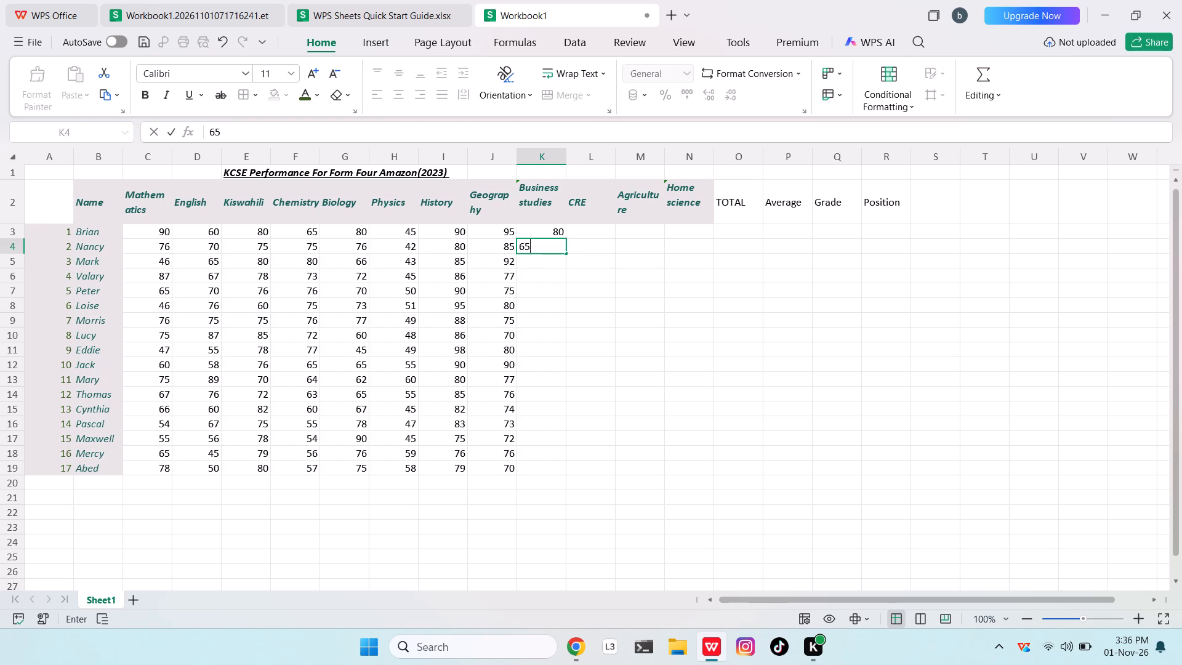
key("Down")
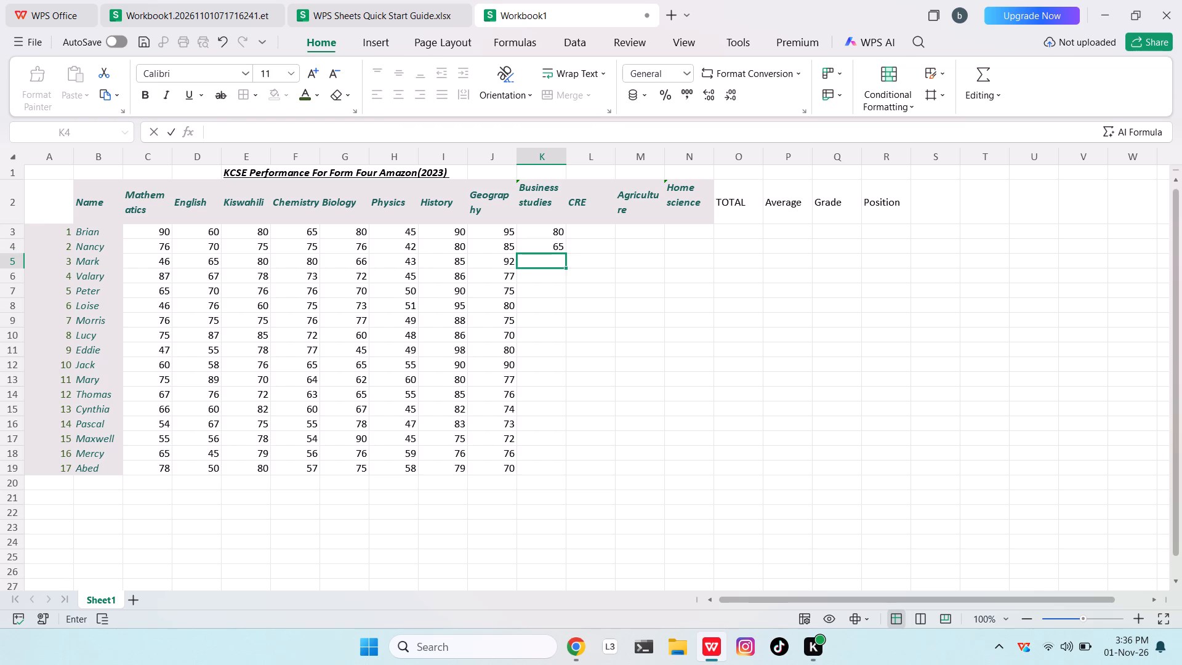
key("6")
key("0")
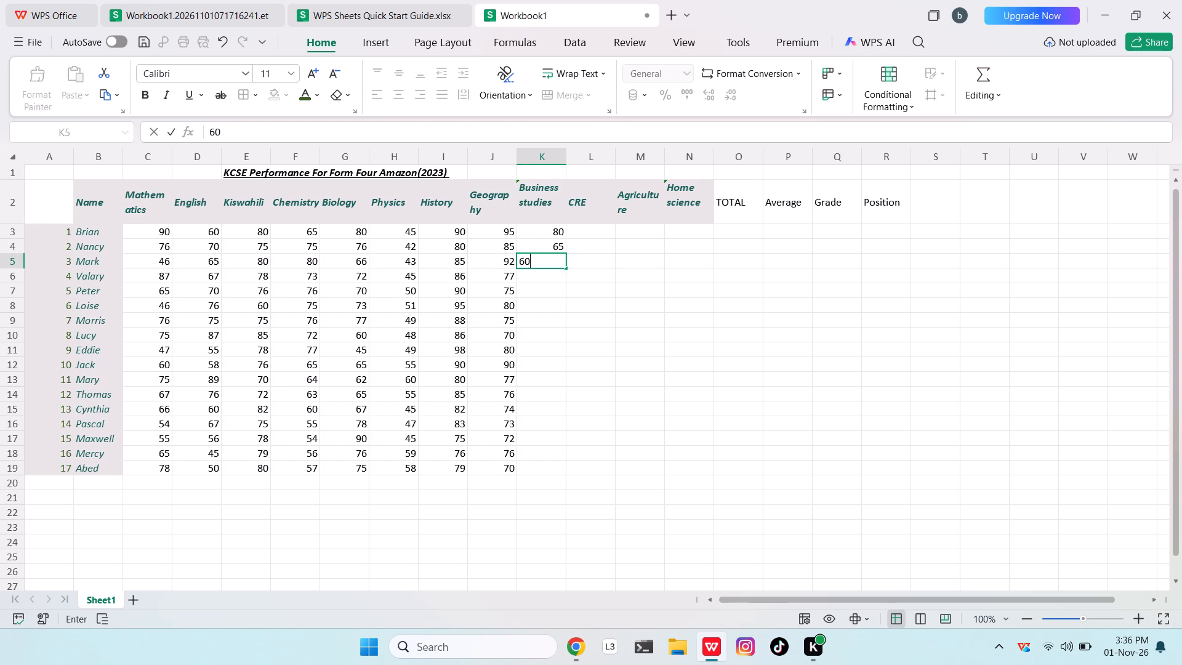
key("Down")
type("80")
key("Down")
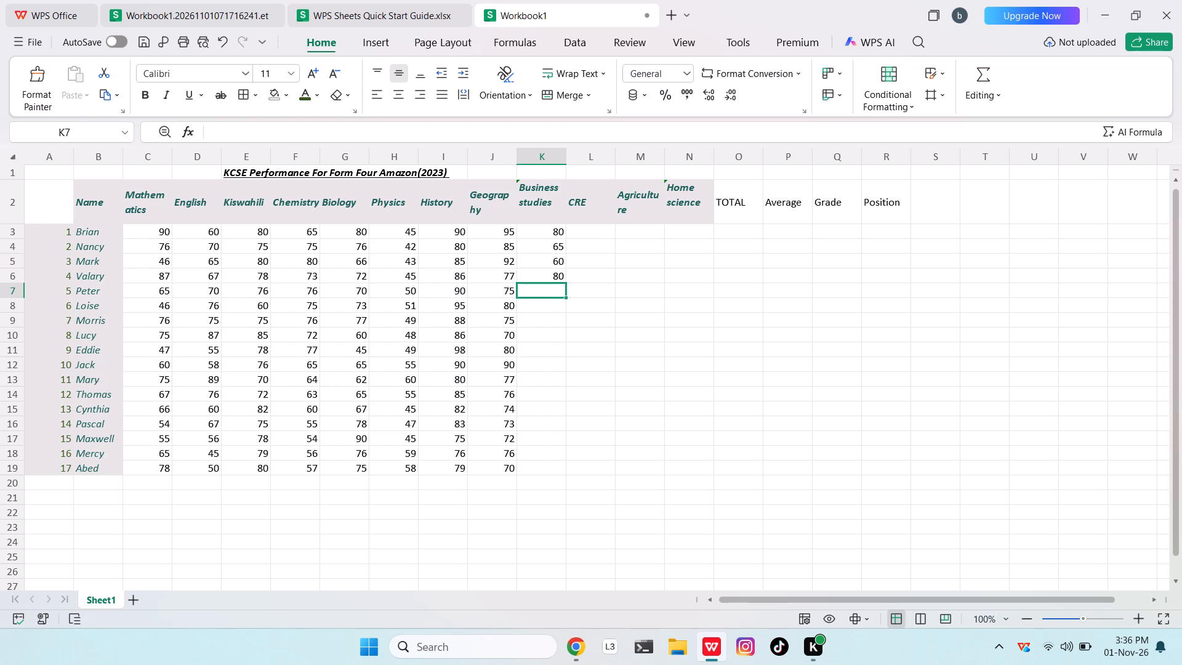
Enter the Business studies marks 55 for Peter, 65 for Loise, 64 for Morris and 69 for Lucy.
type("55")
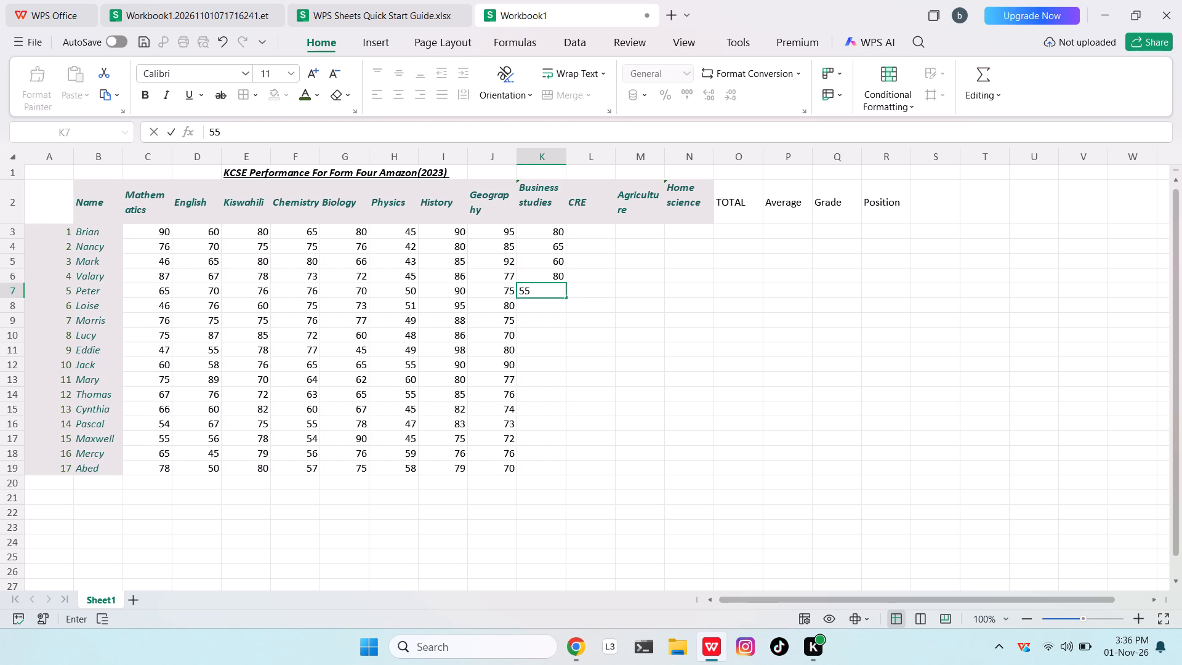
key("Down")
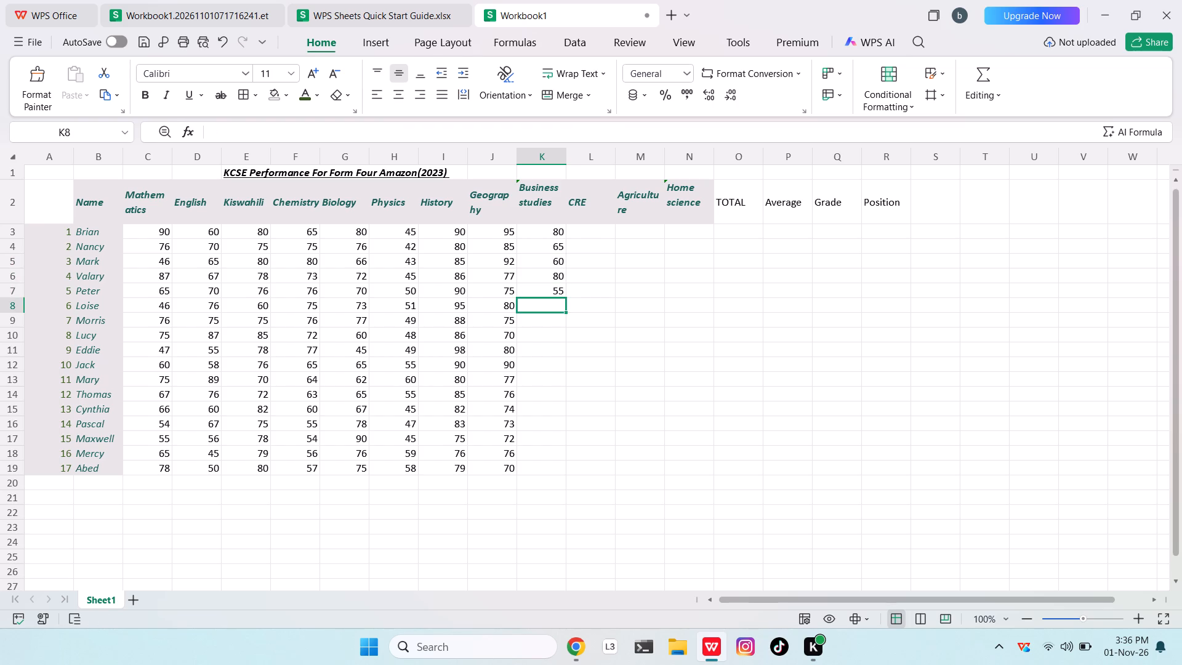
key("6")
key("5")
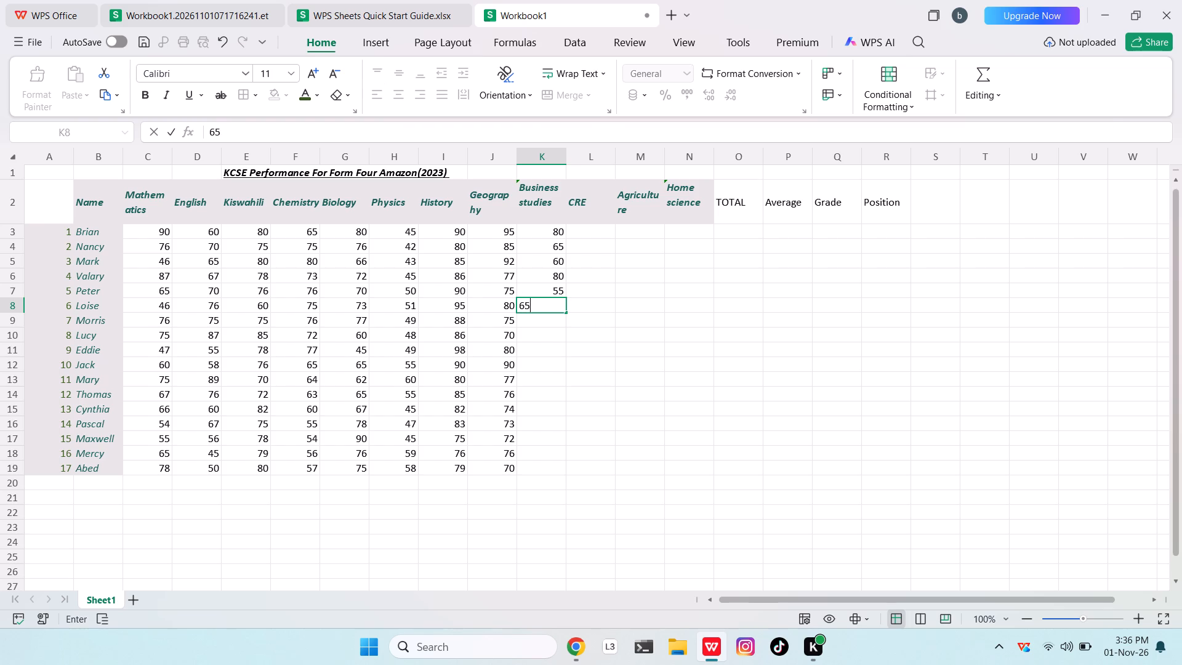
key("Down")
type("64")
key("Down")
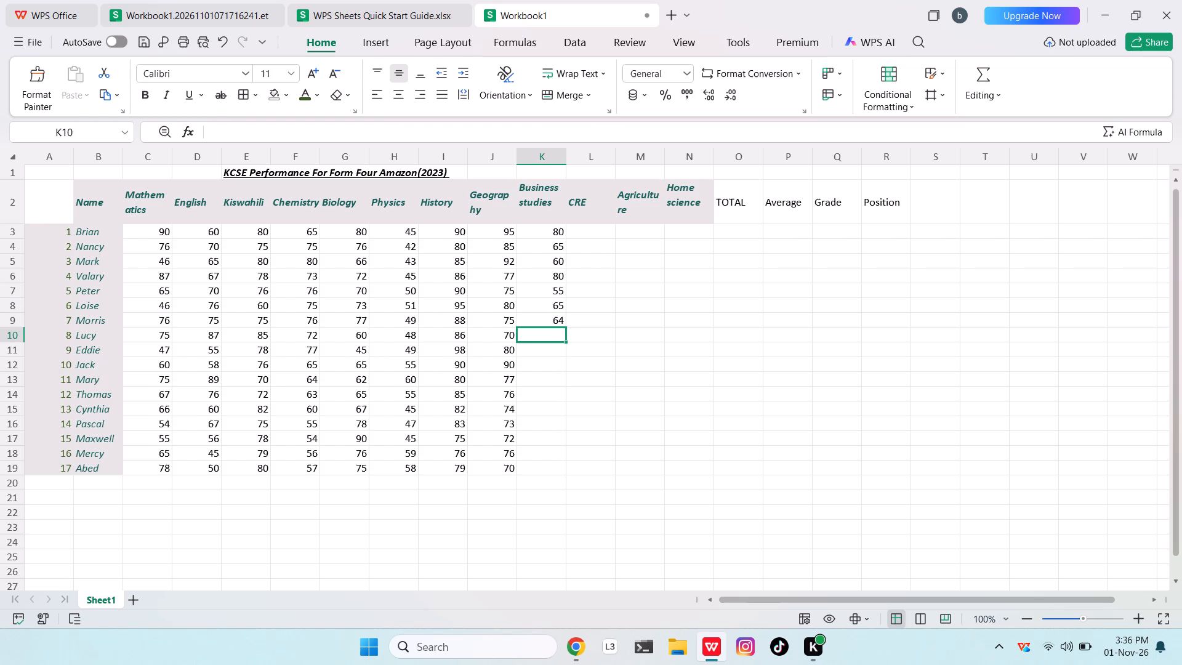
key("6")
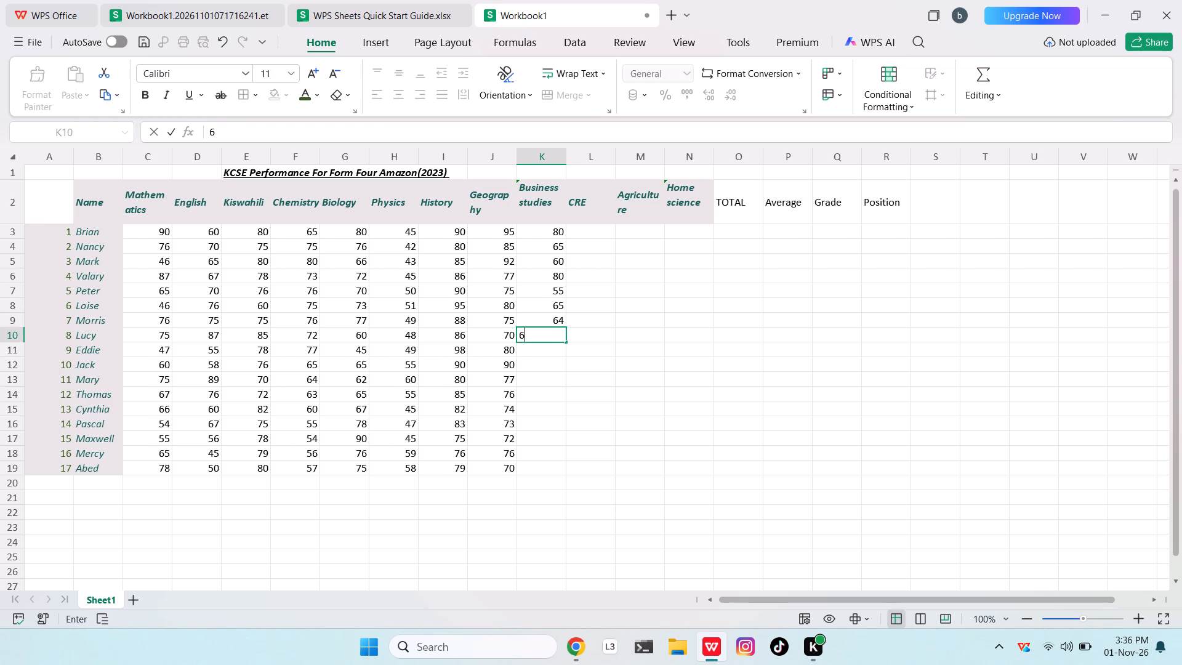
key("9")
key("Down")
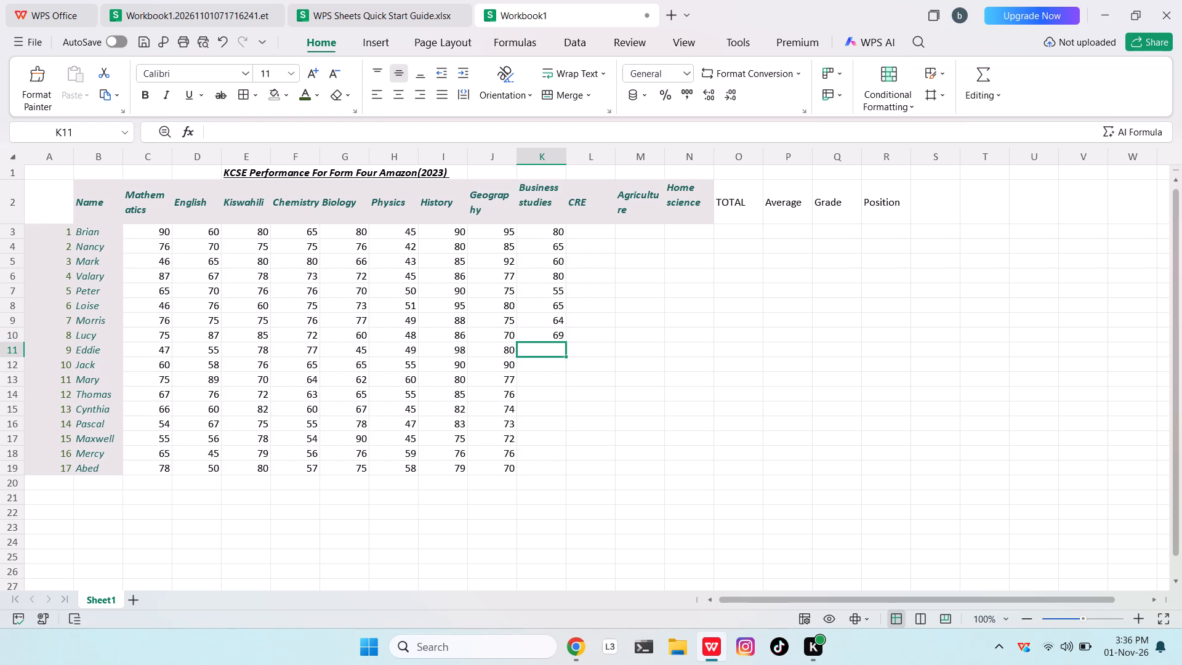
Enter the Business studies marks 61 for Eddie, 62 for Jack, 75 for Mary and 70 for Thomas.
key("6")
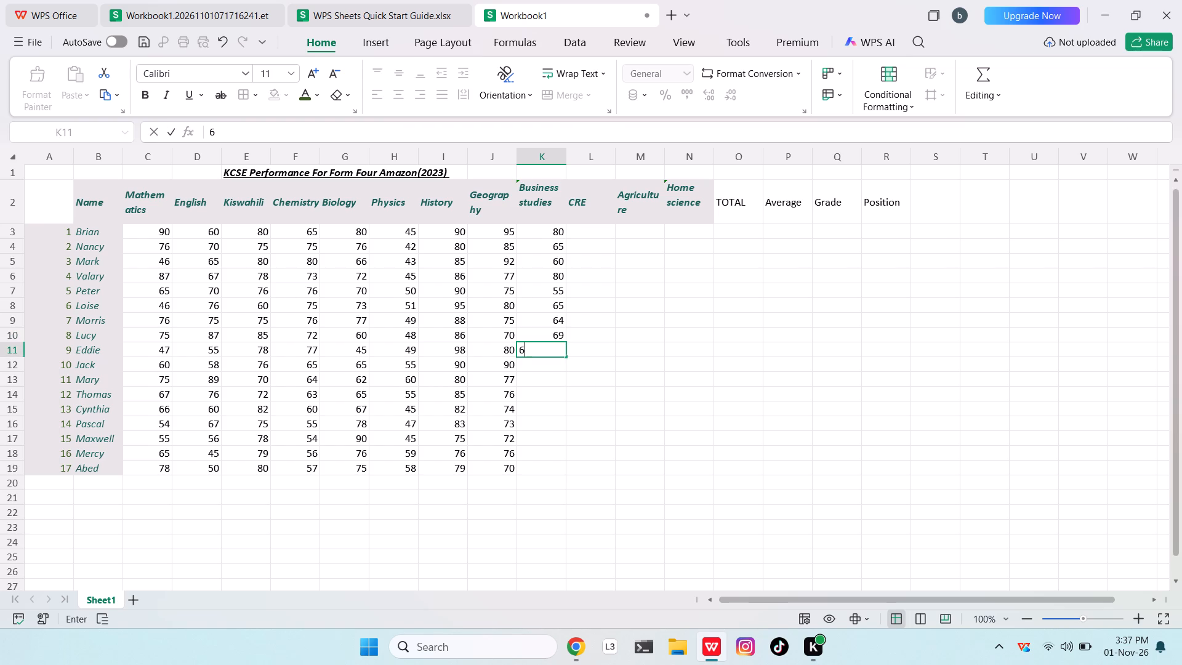
key("1")
key("Down")
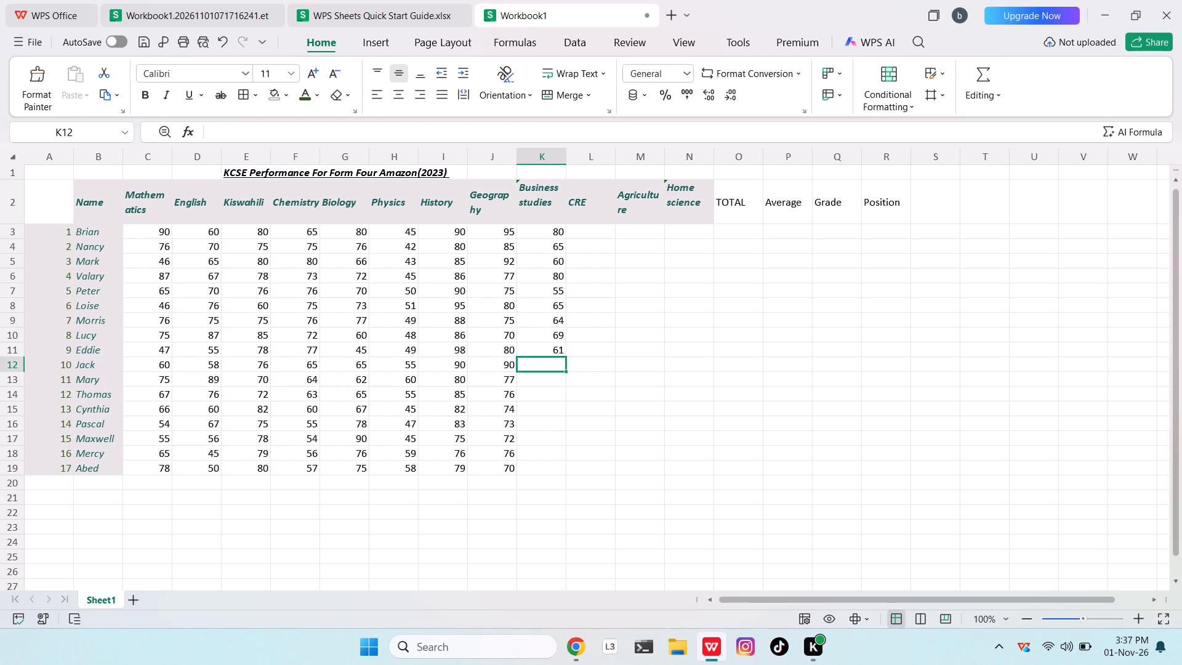
type("62")
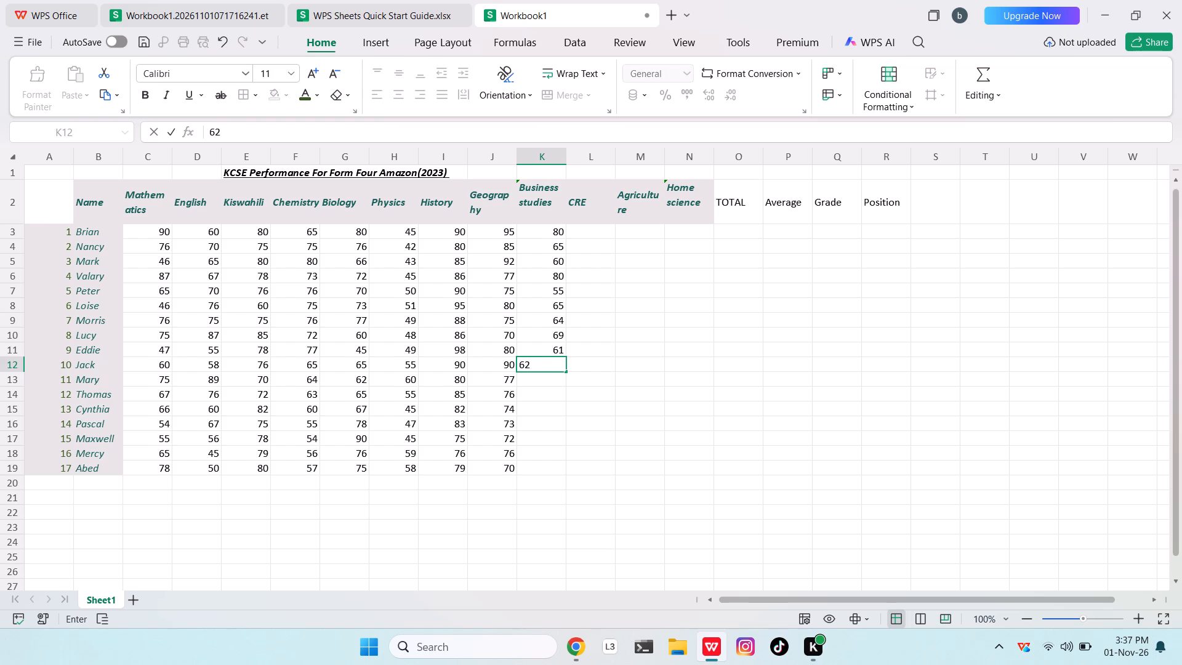
key("Down")
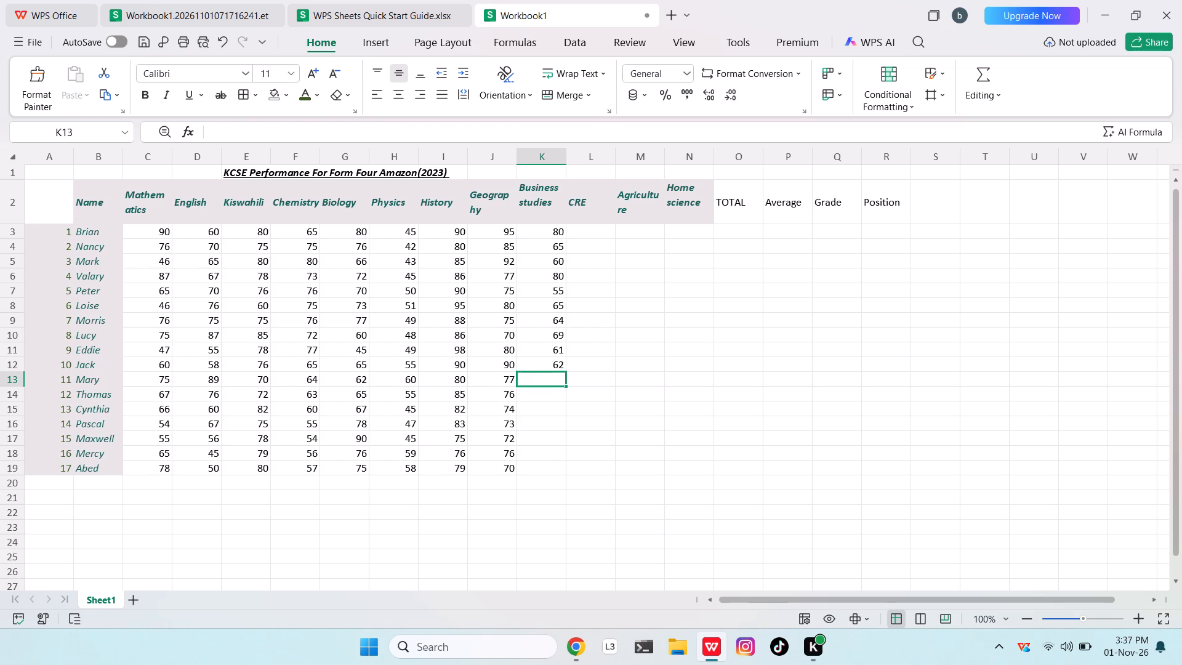
key("7")
key("5")
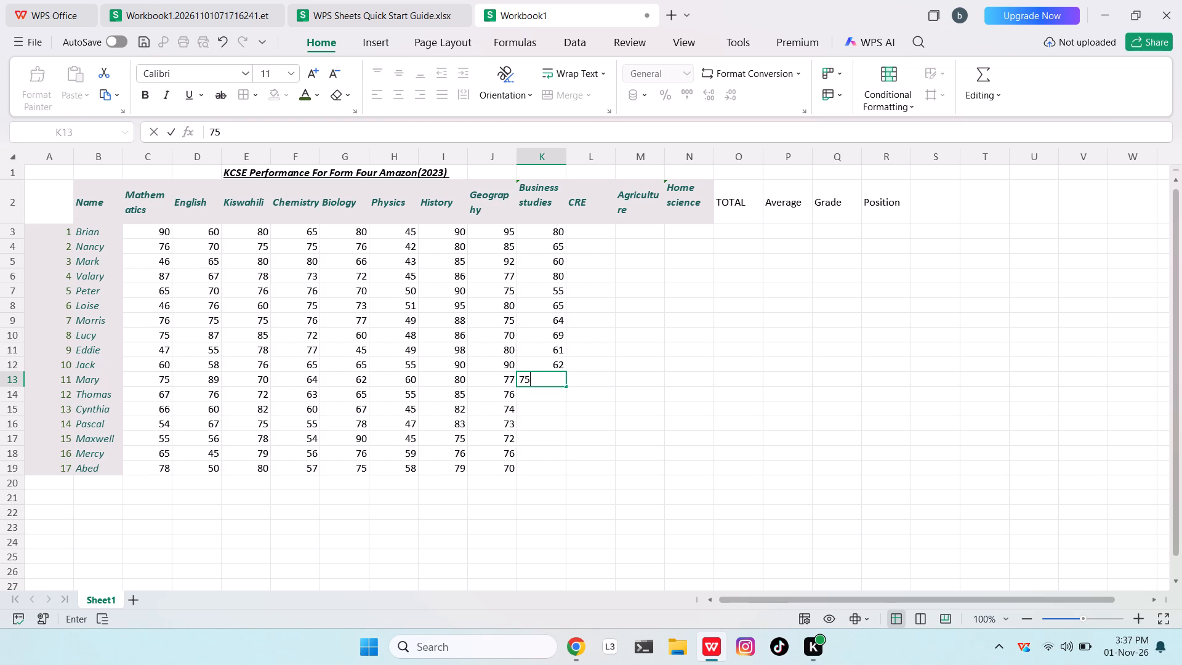
key("Down")
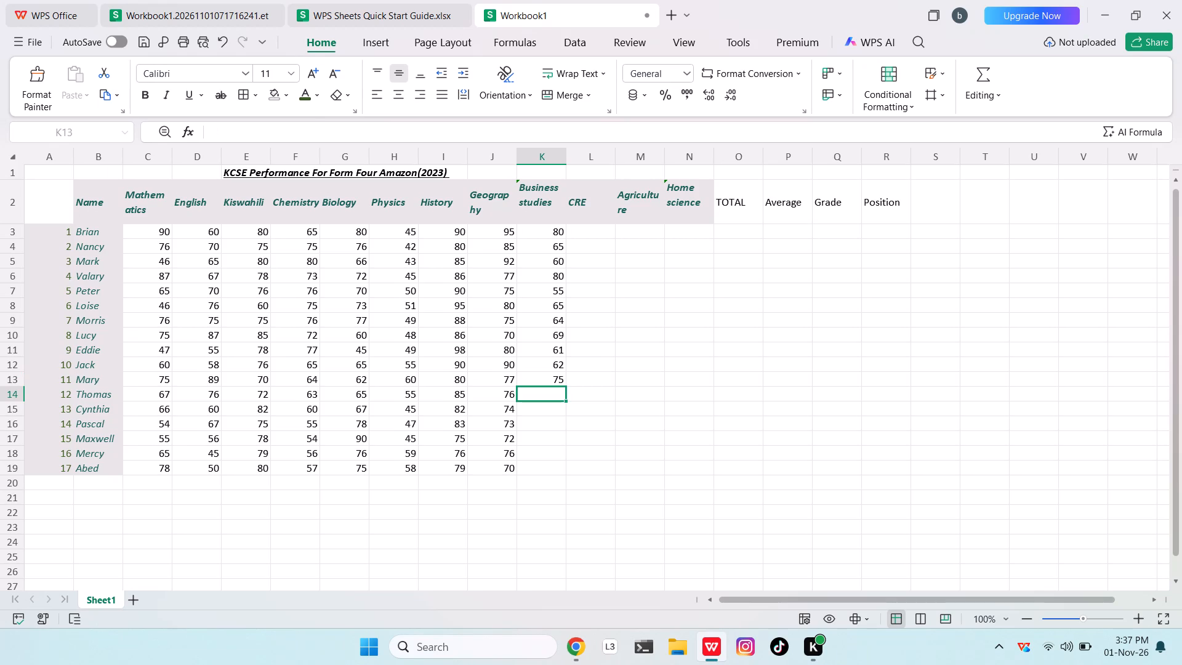
type("70")
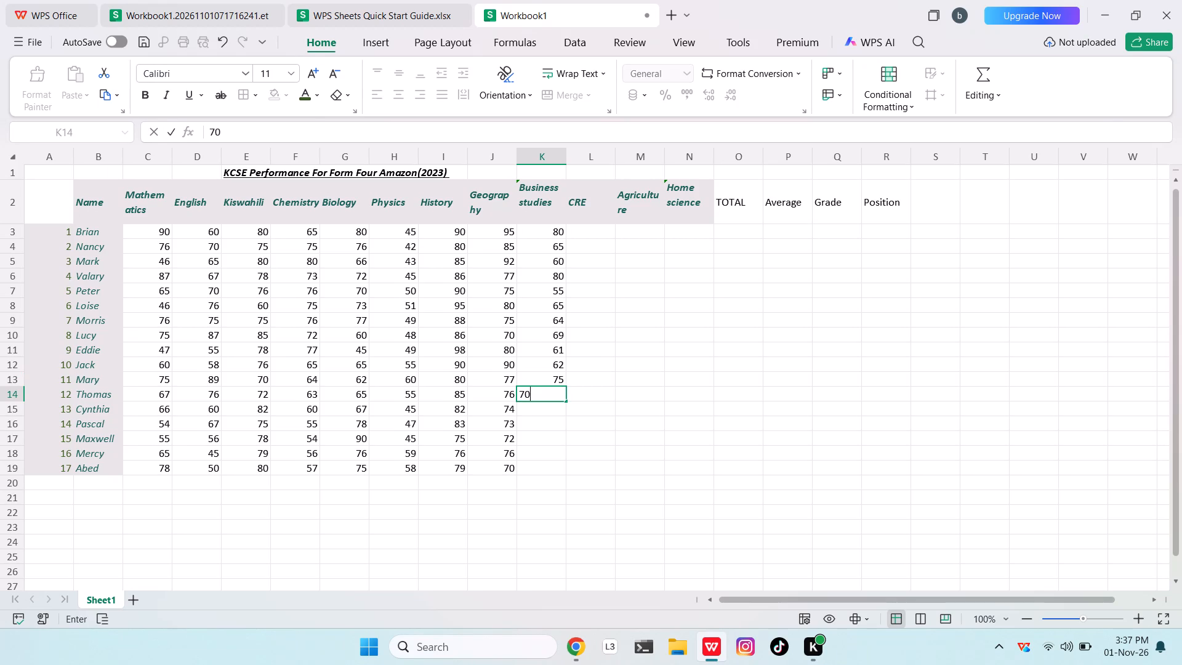
key("Down")
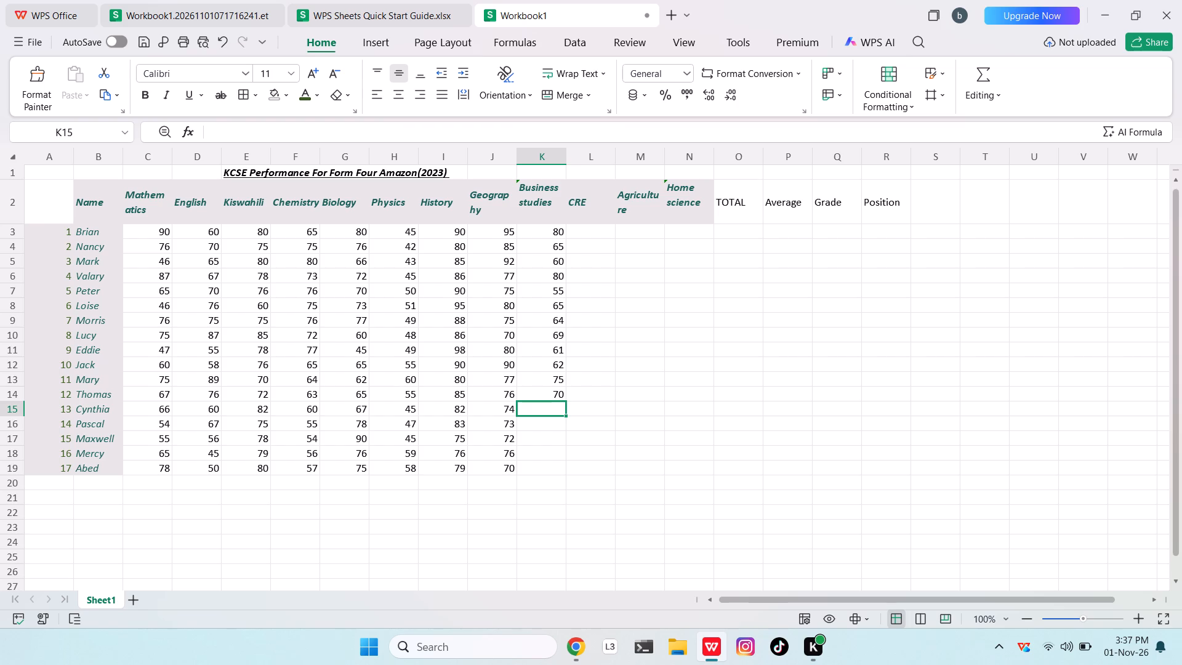
Enter the Business studies marks 55 for Cynthia and 56 for Pascal.
key("5")
key("5")
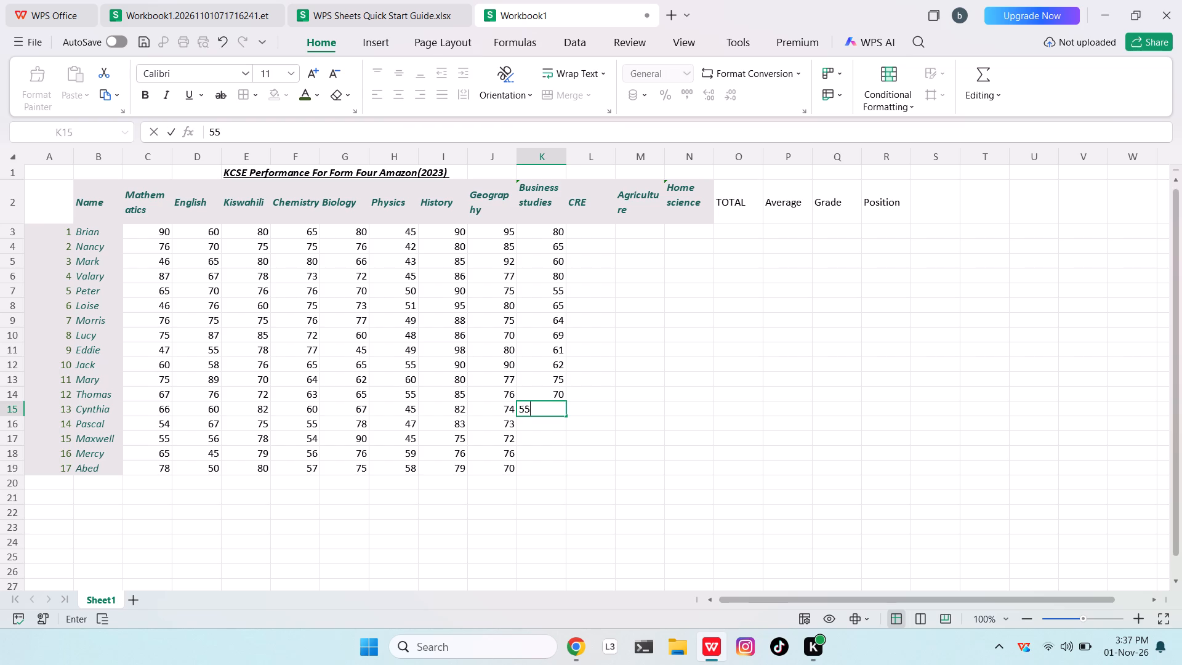
key("Down")
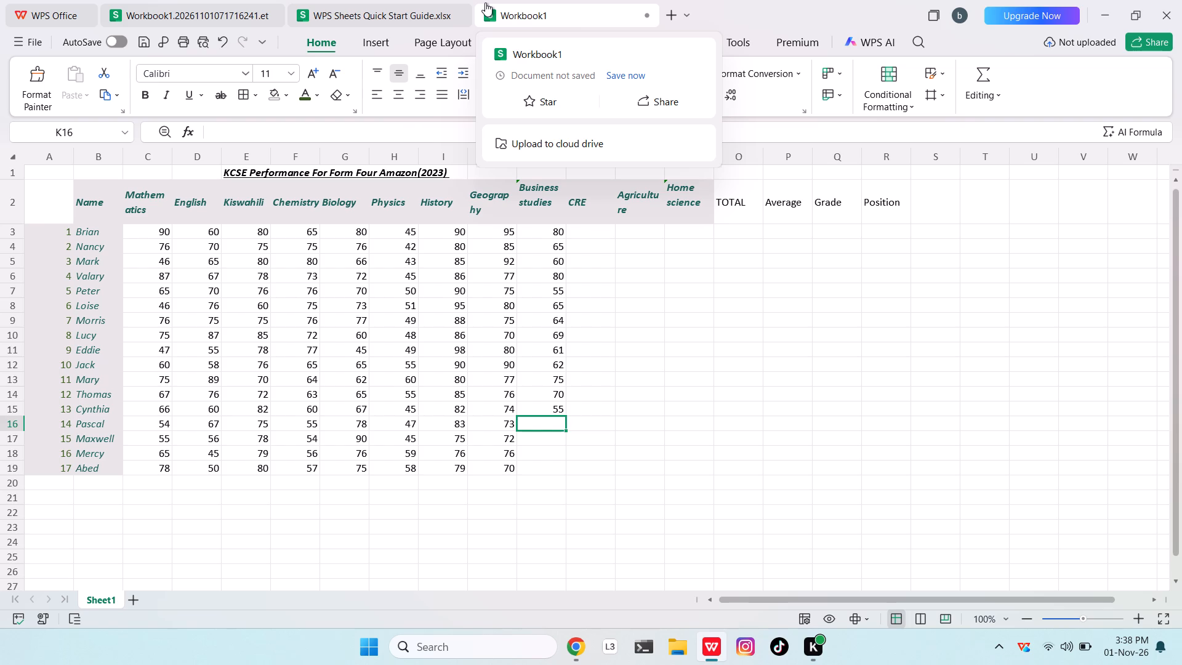
type("56")
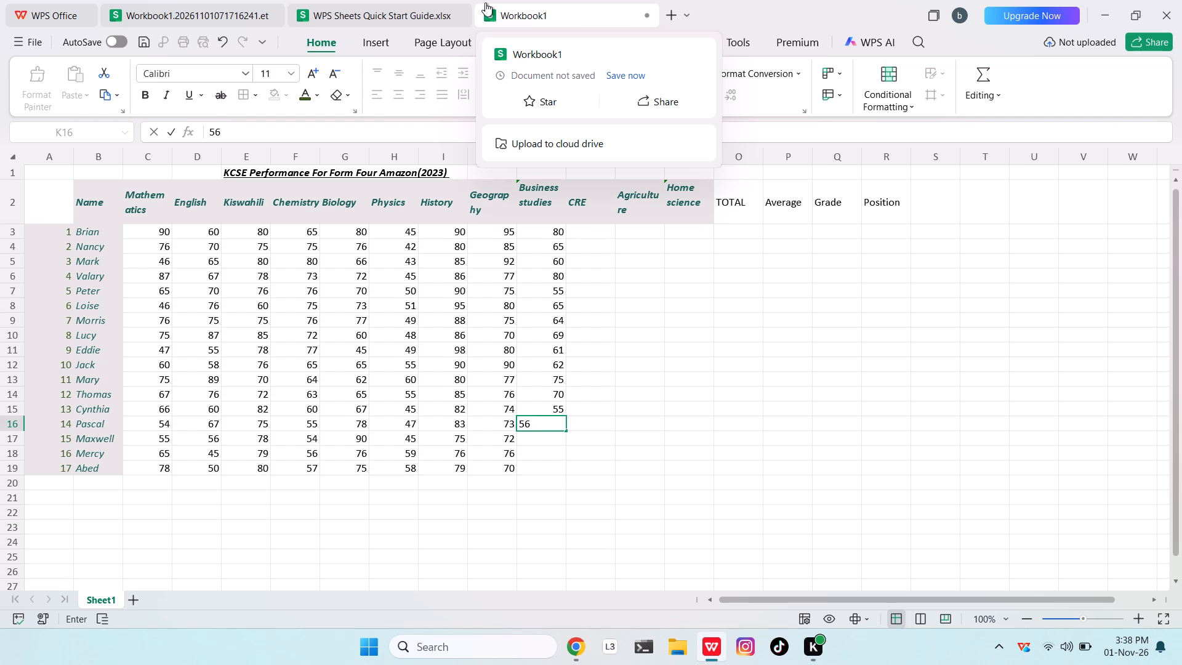
key("Down")
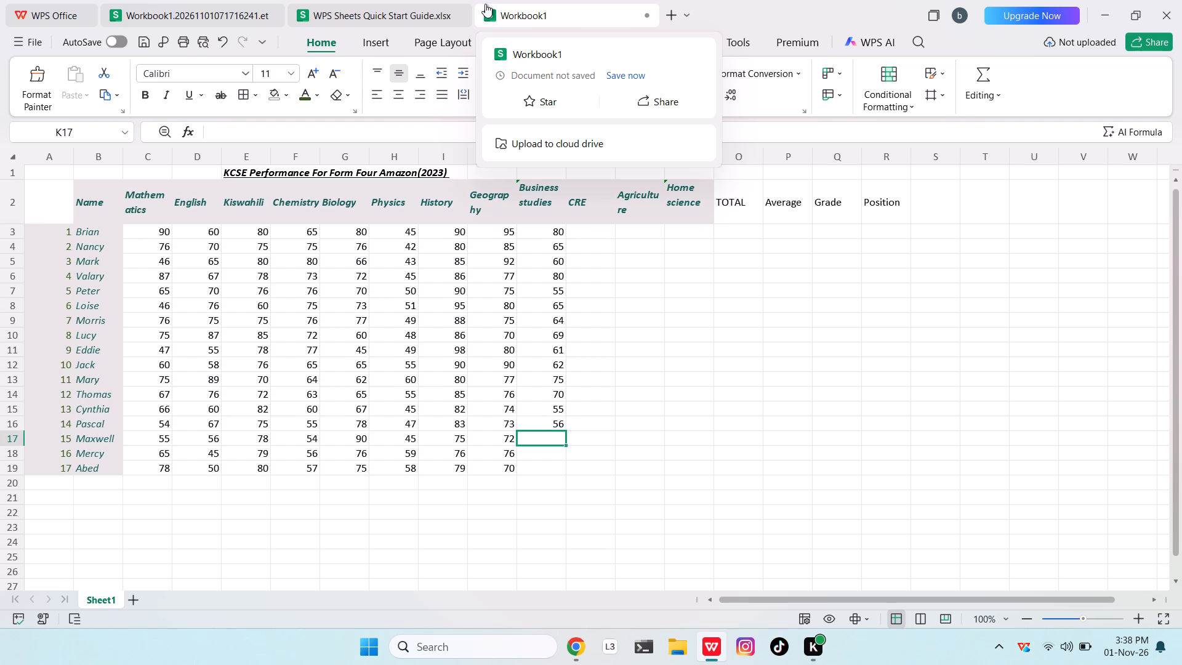
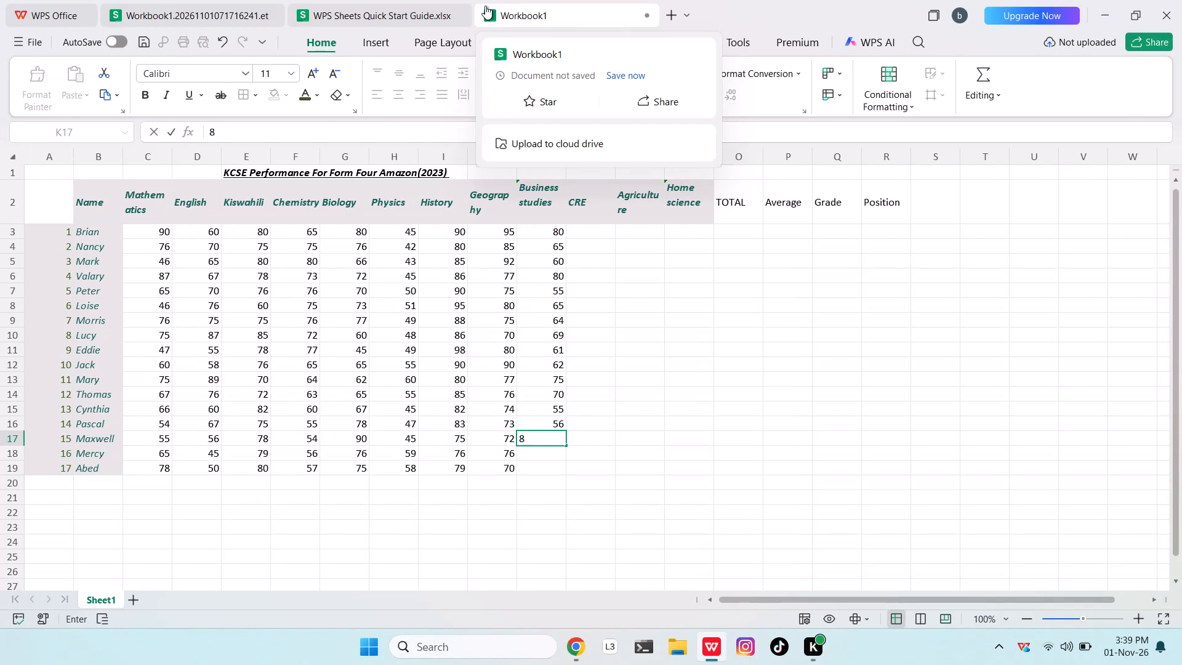
Enter the Business studies marks 80 for Maxwell, 67 for Mercy and 67 for Abed.
key("0")
key("Down")
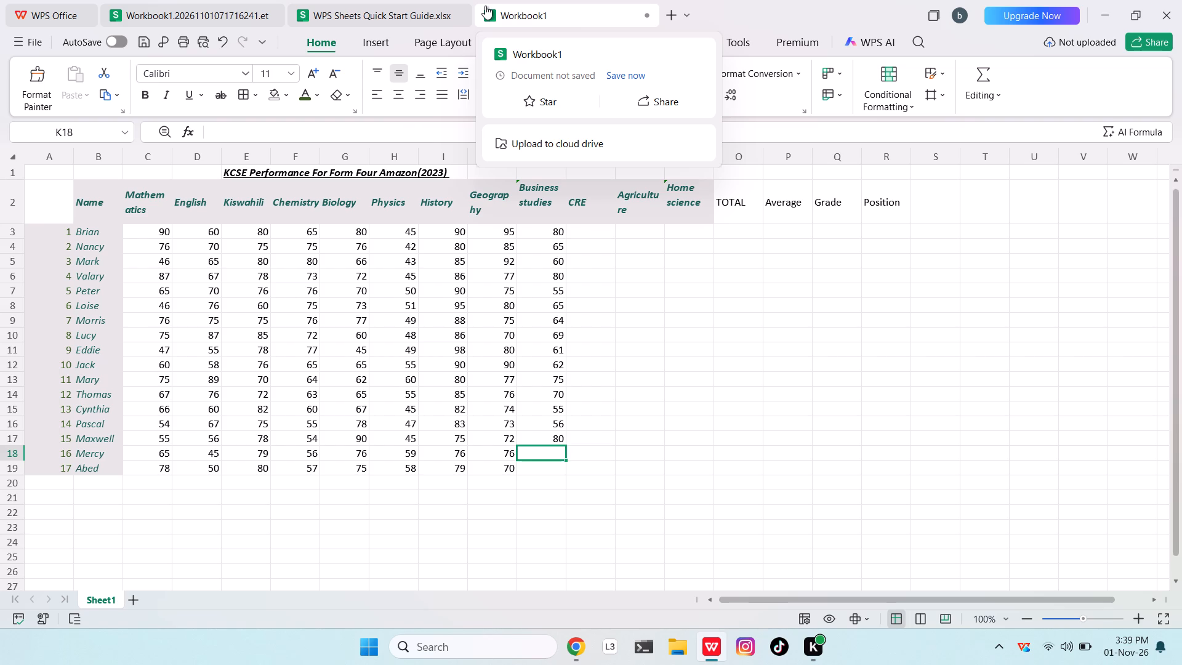
type("67")
key("Return")
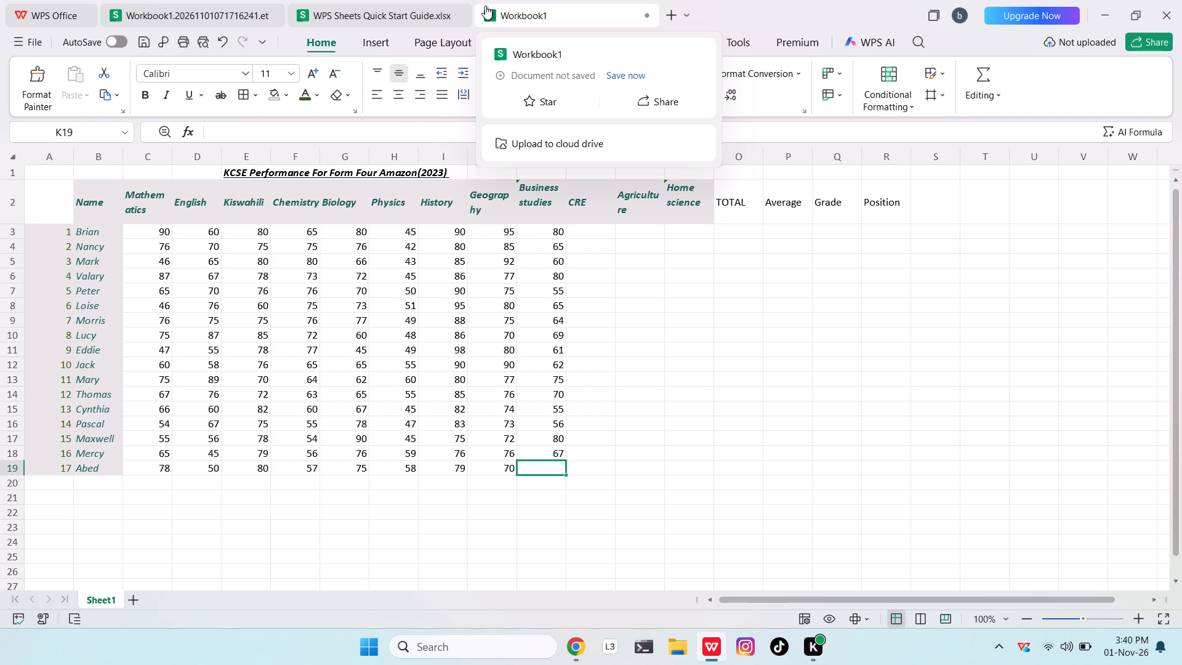
type("67")
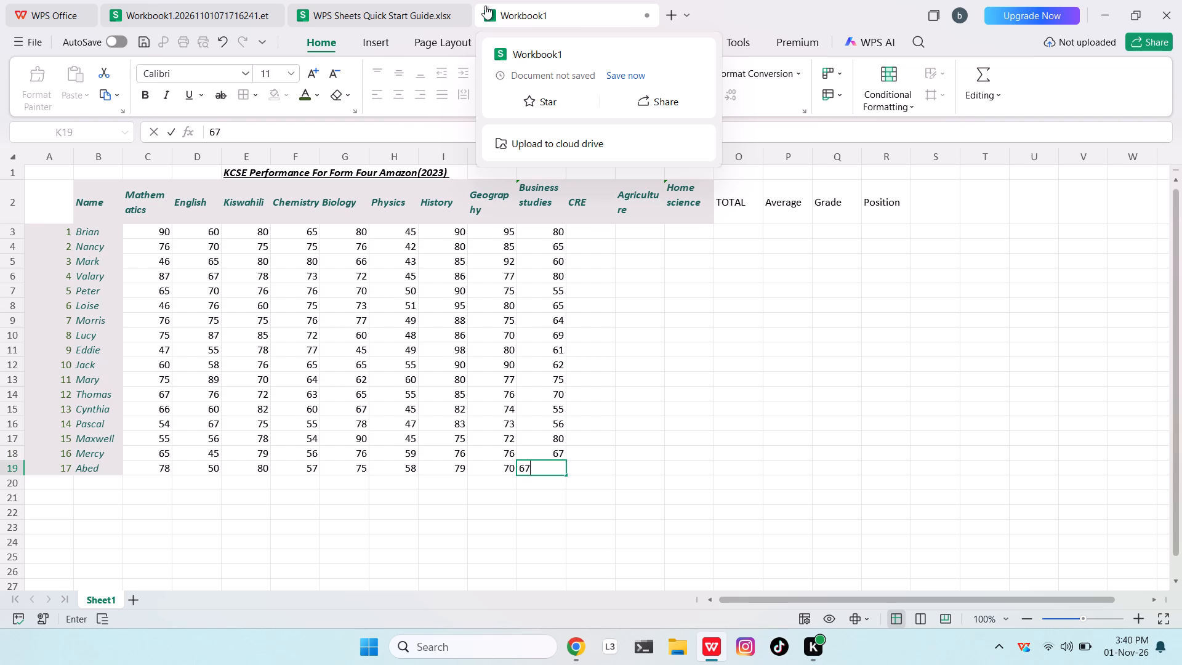
key("Return")
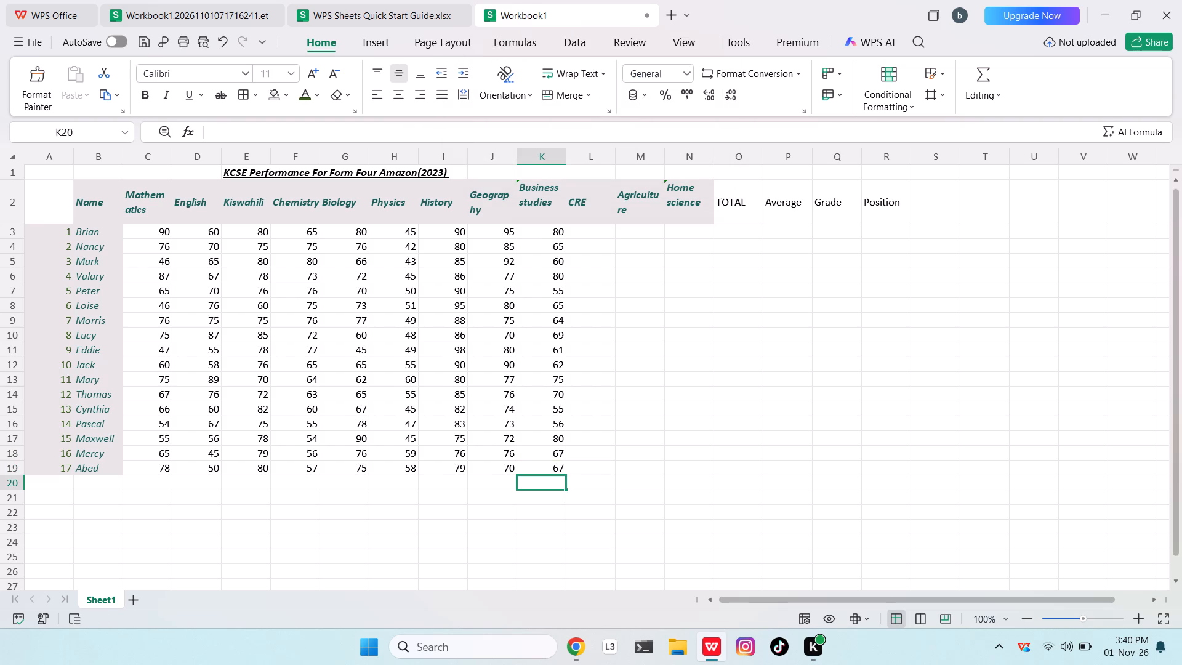
Enter the CRE marks 56 for Brian, 67 for Nancy, 56 for Mark and 65 for Valary.
left_click(593, 229)
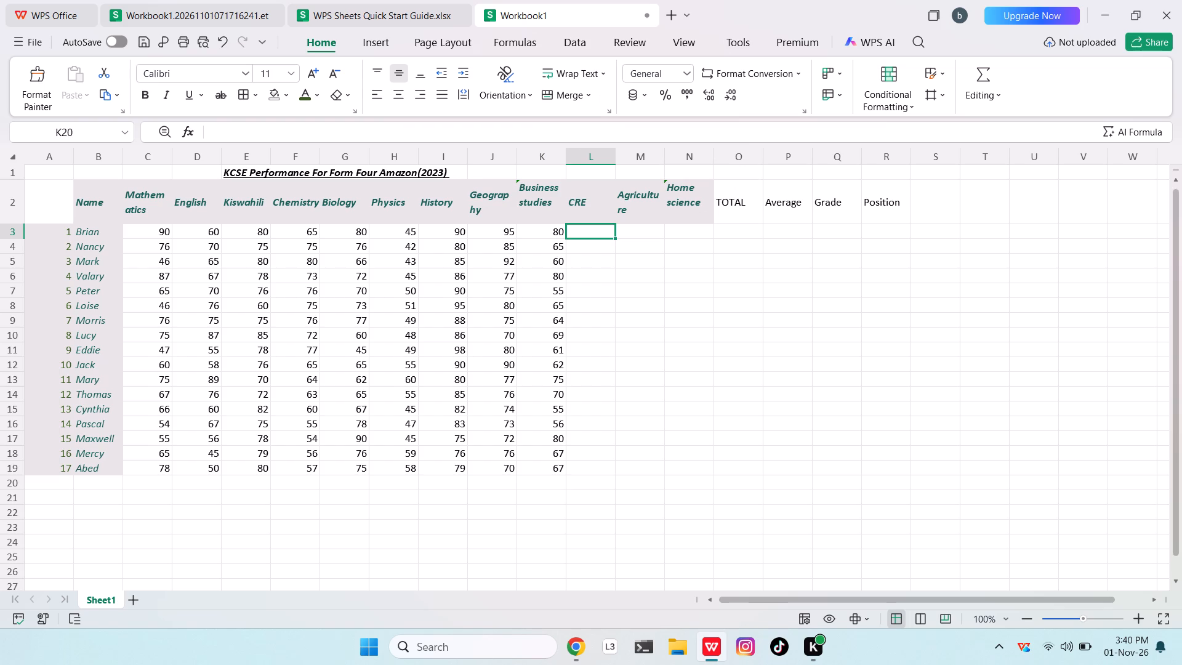
type("56")
key("Return")
type("67")
key("Return")
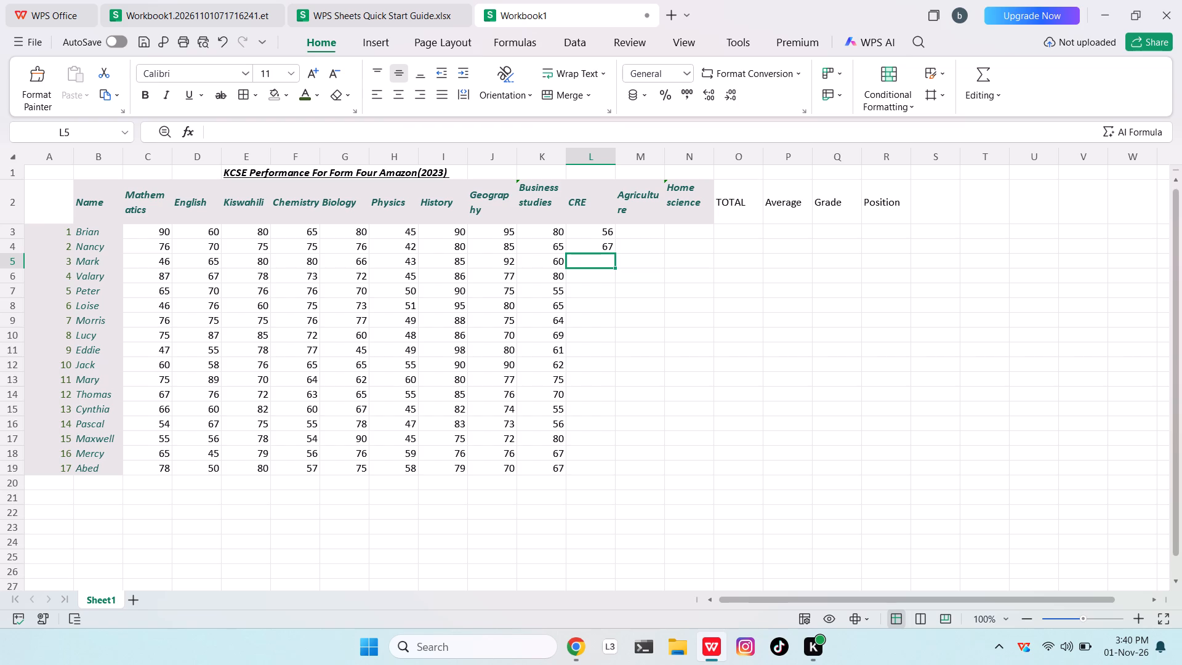
type("56")
key("Return")
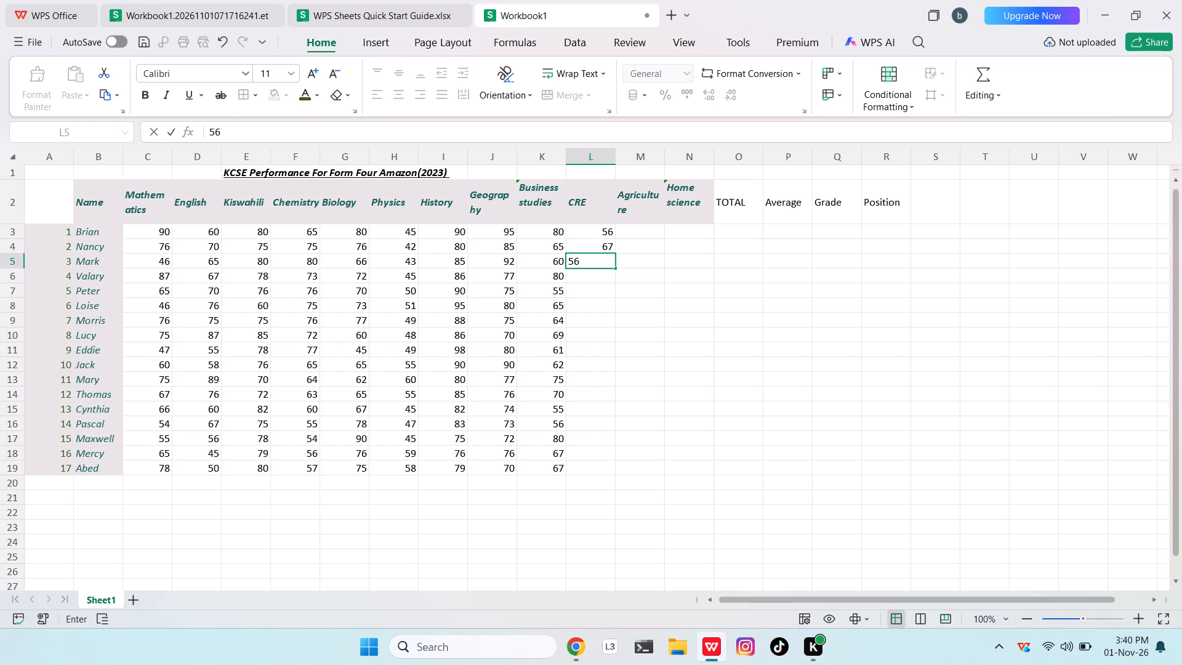
type("23")
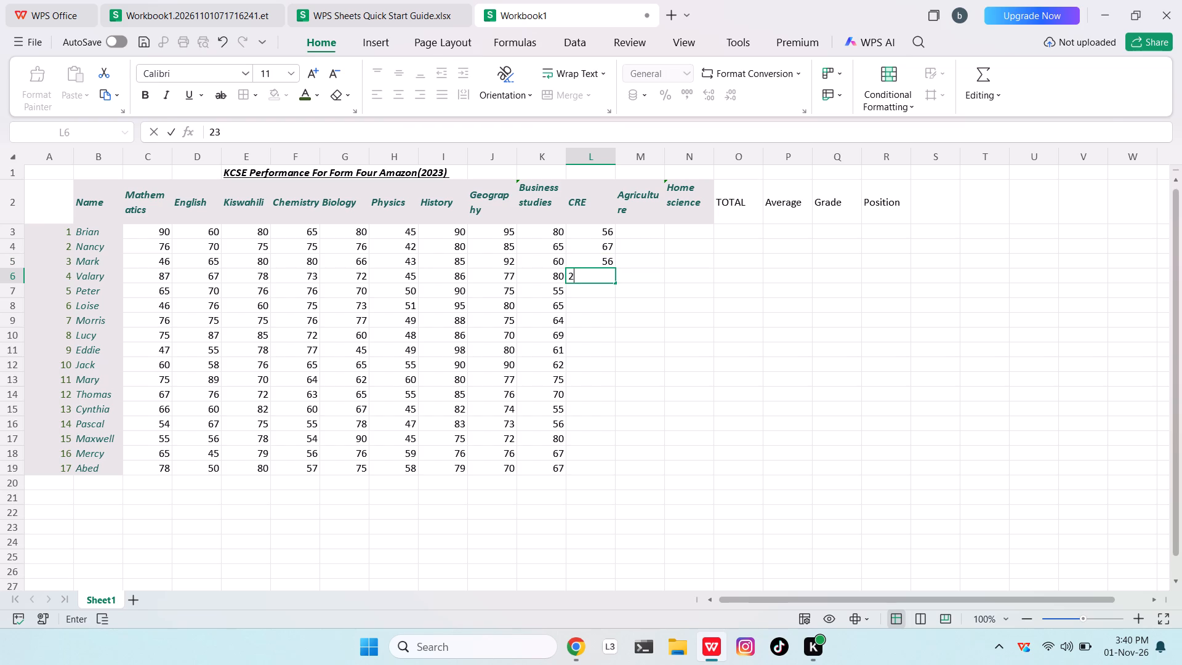
key("BackSpace")
key("BackSpace")
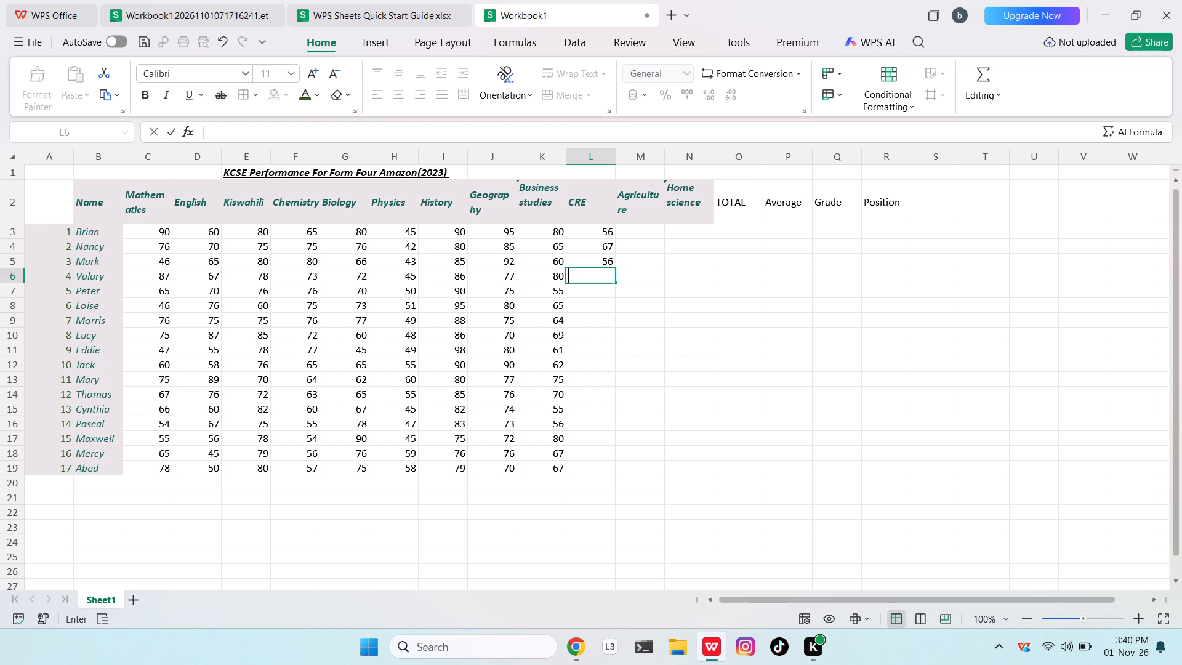
type("65")
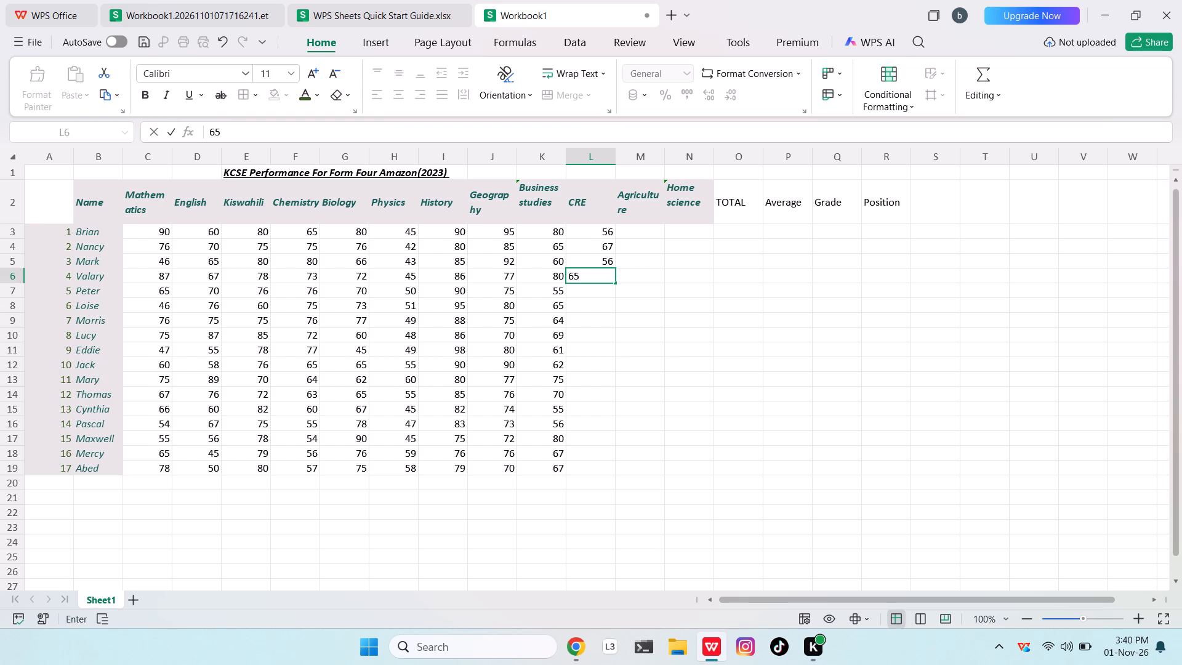
key("Return")
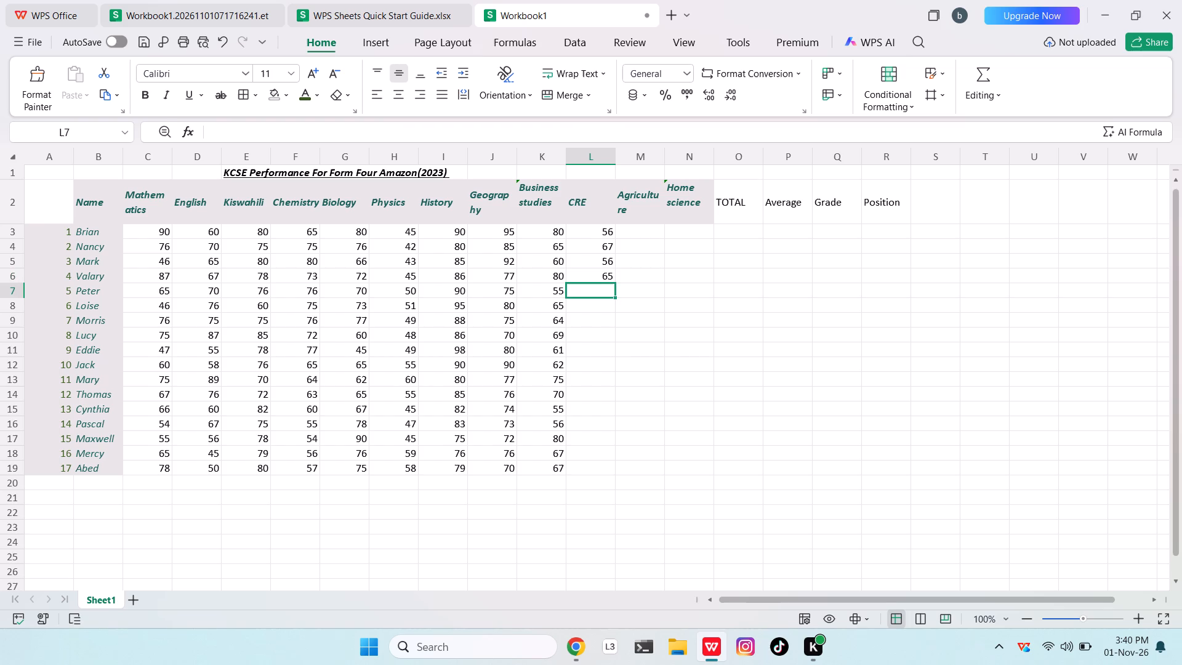
Enter the CRE marks 78 for Peter, 56 for Loise, 56 for Morris and 45 for Lucy.
type("78")
key("Return")
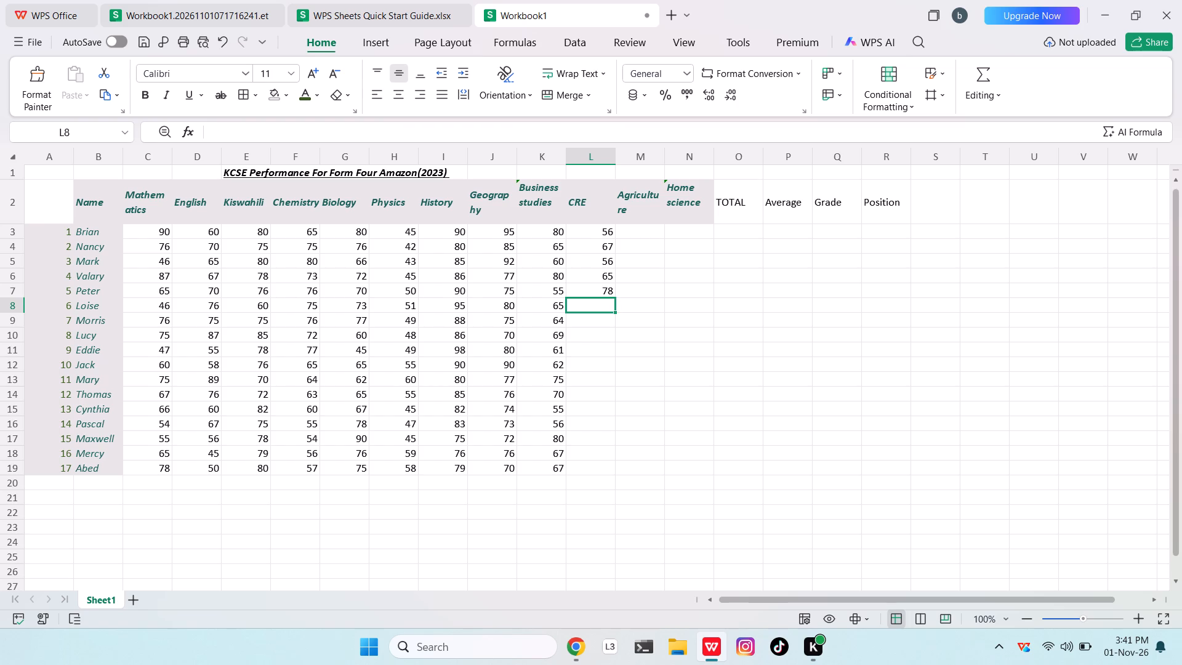
type("56")
key("Return")
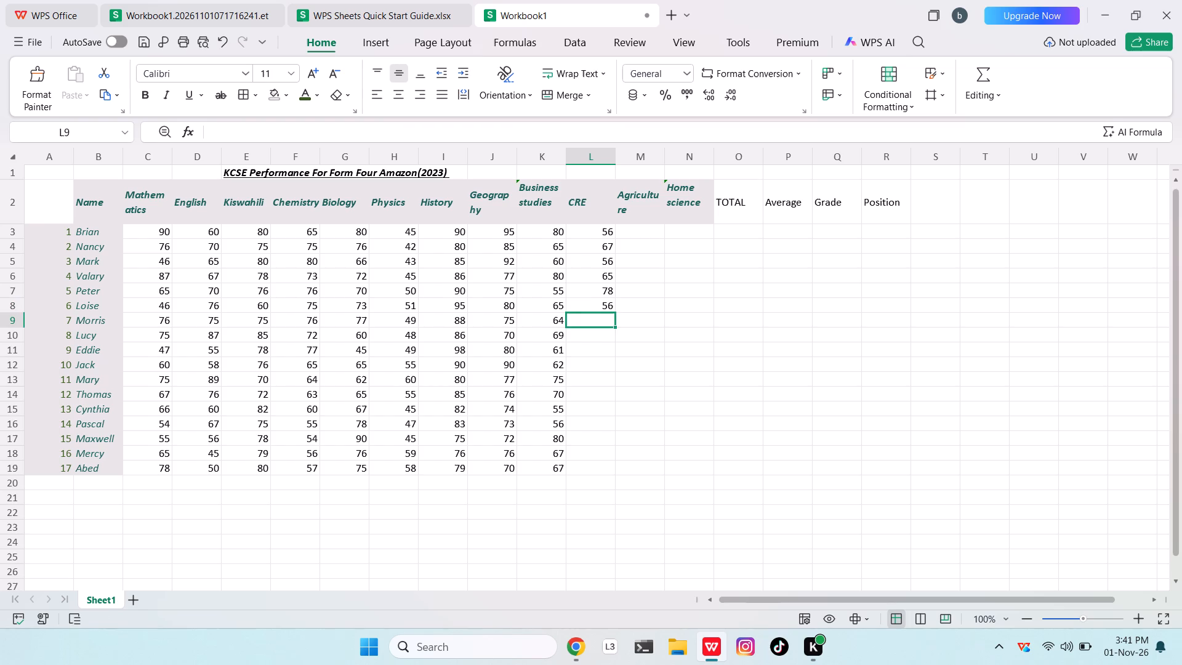
type("56")
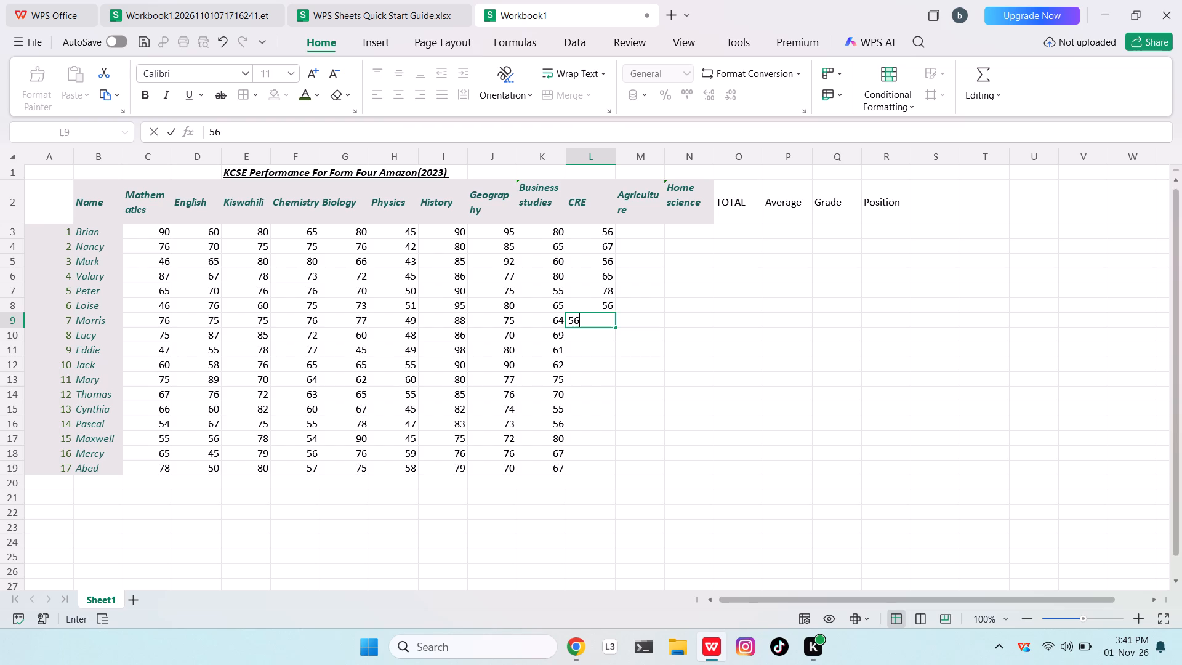
key("Return")
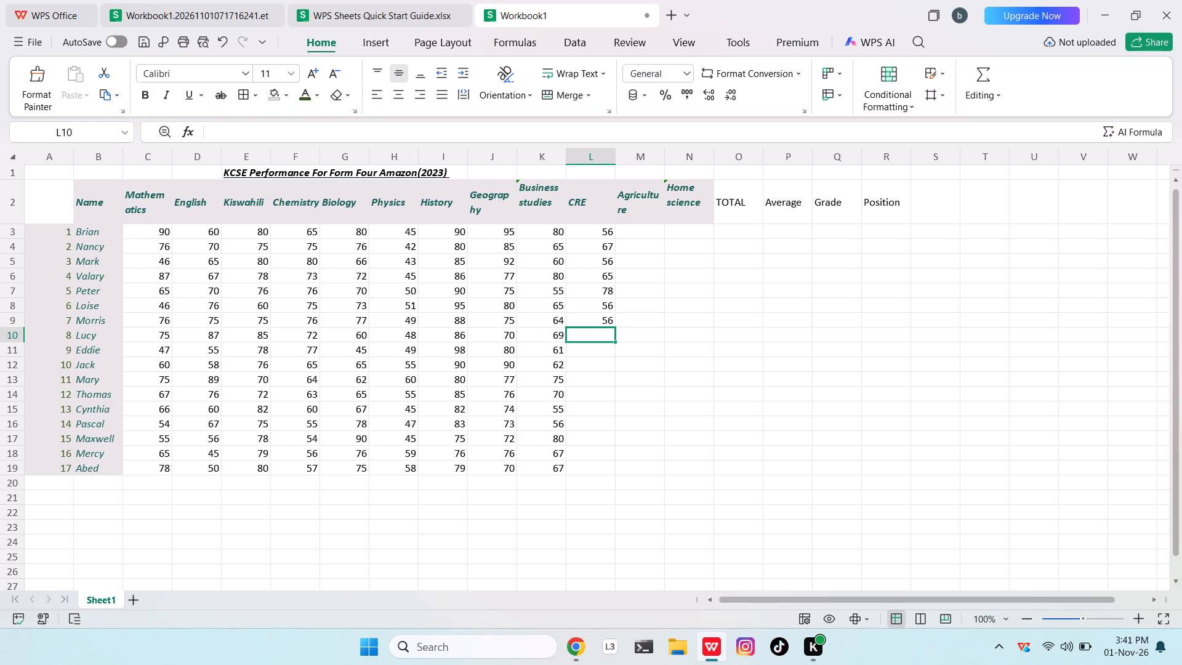
type("45")
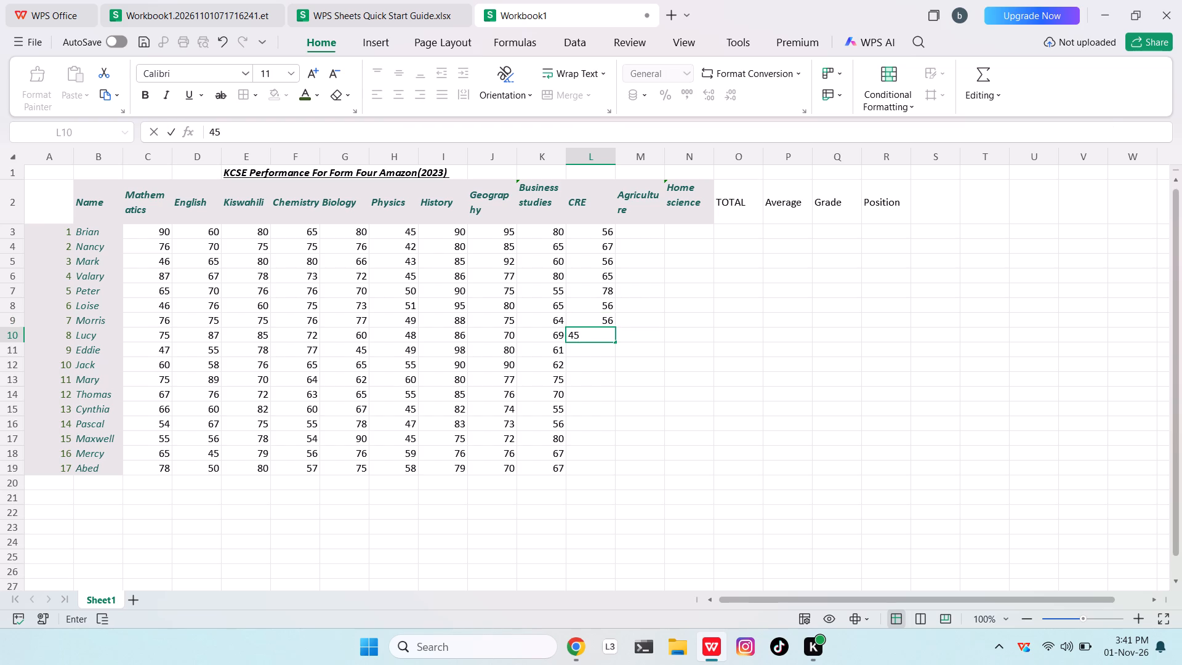
key("Return")
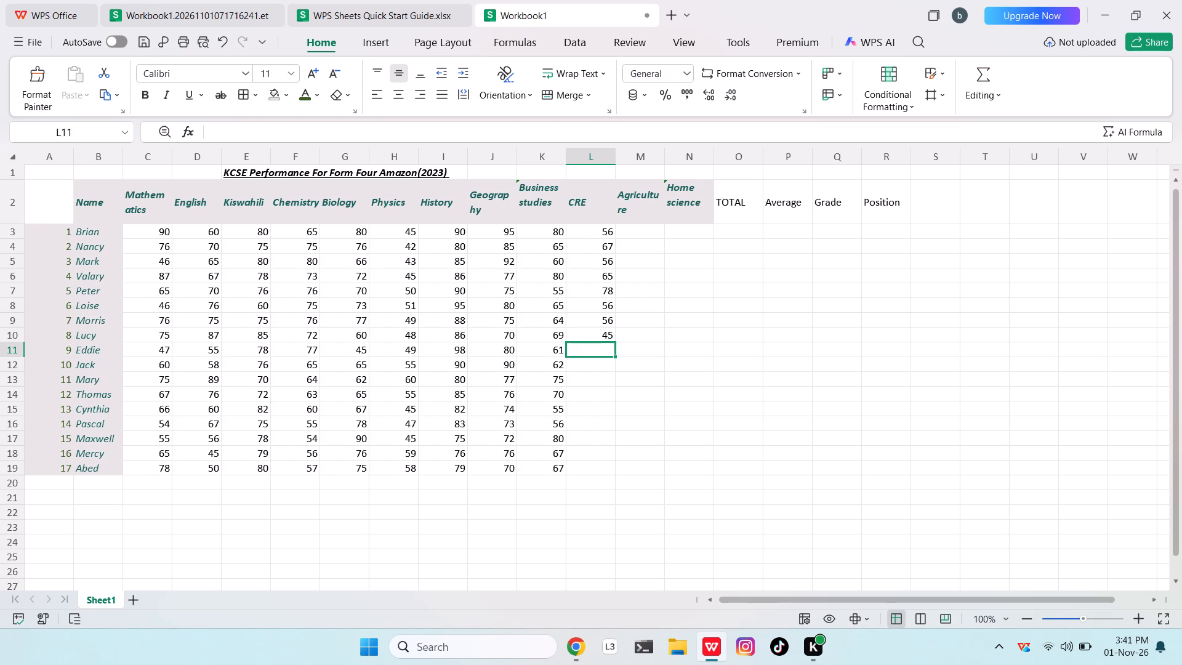
Enter the CRE marks 78 for Eddie, 67 for Jack, 89 for Mary and 45 for Thomas.
key("5")
key("BackSpace")
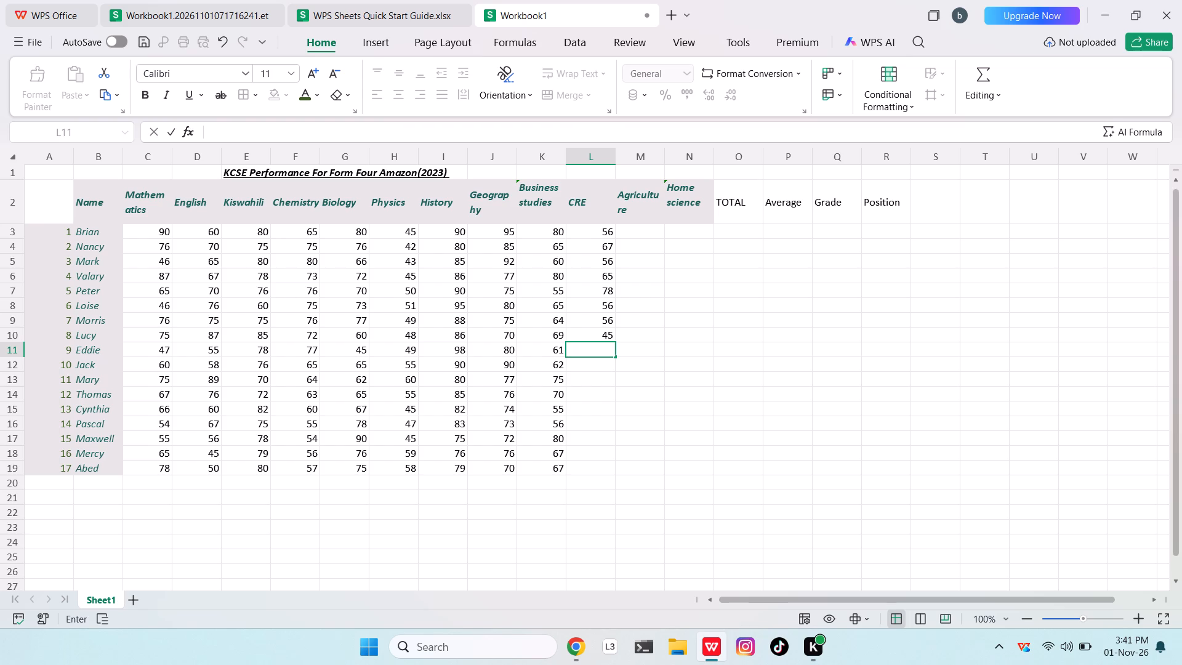
type("78")
key("Return")
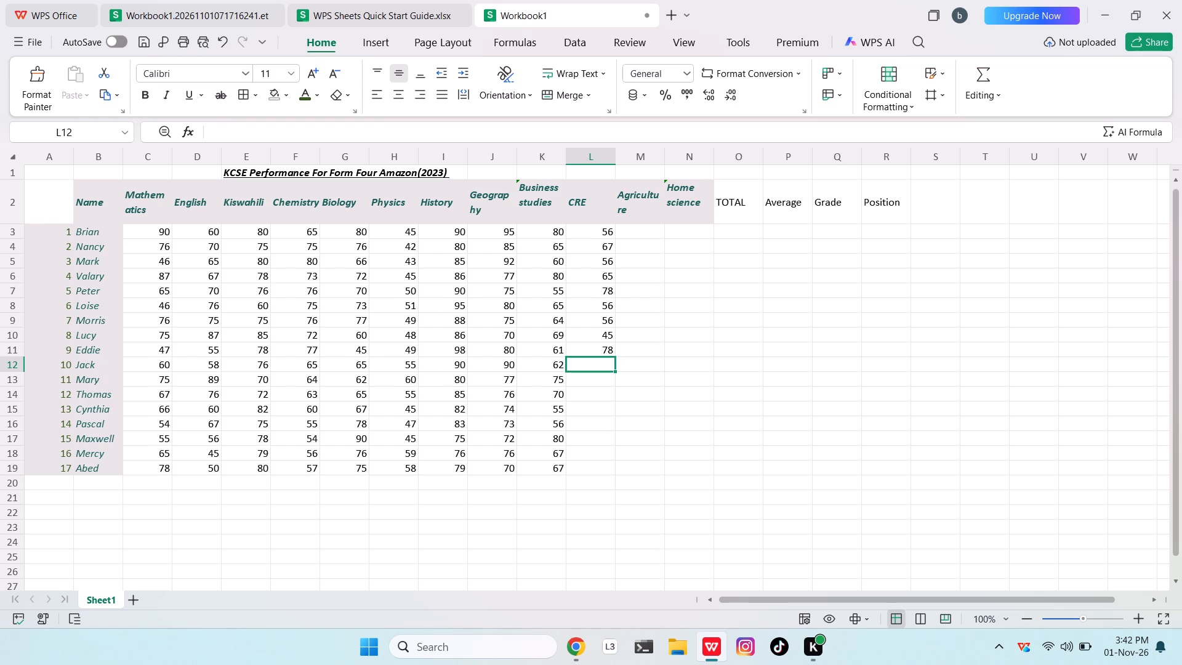
type("67")
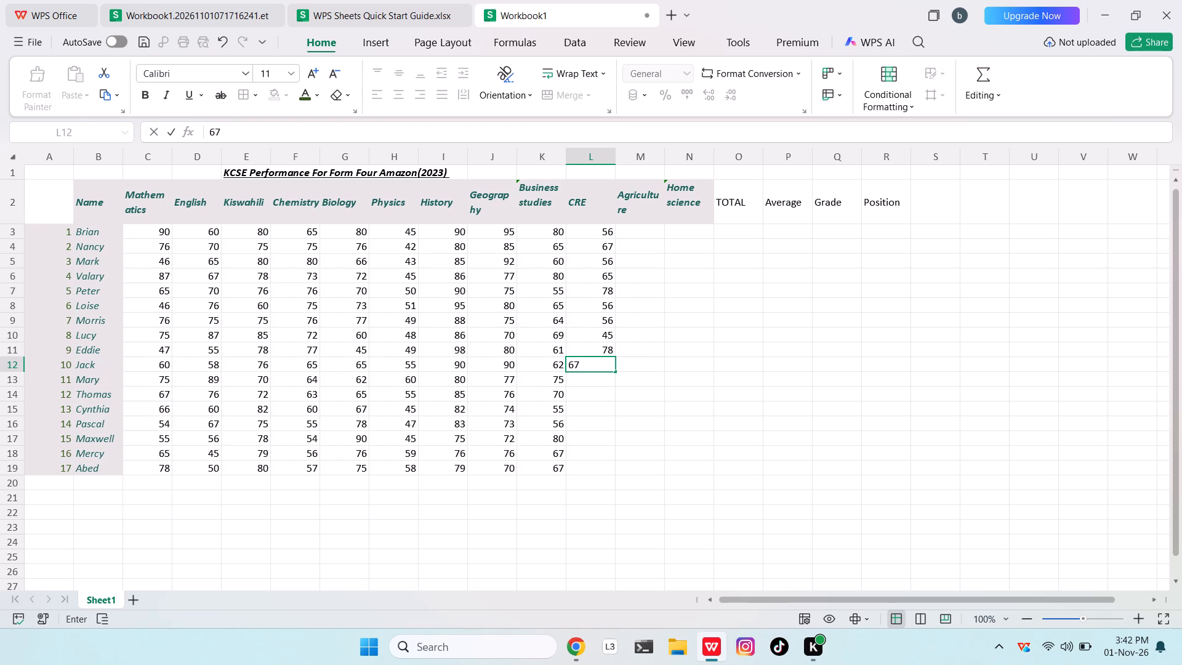
key("Return")
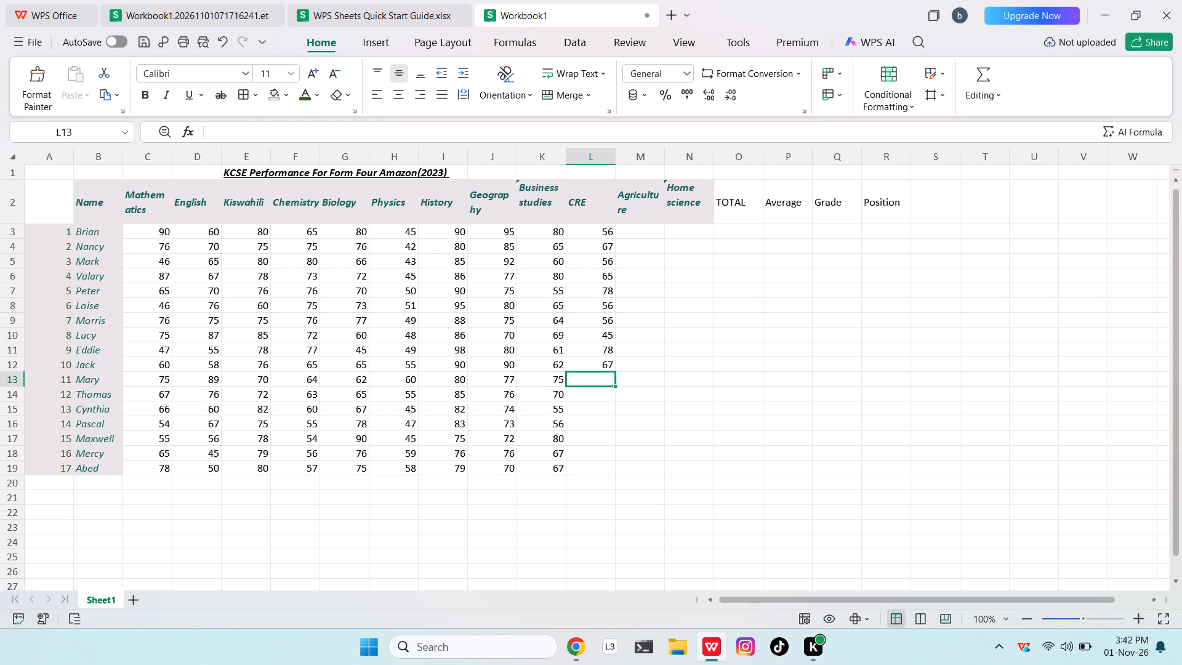
type("89")
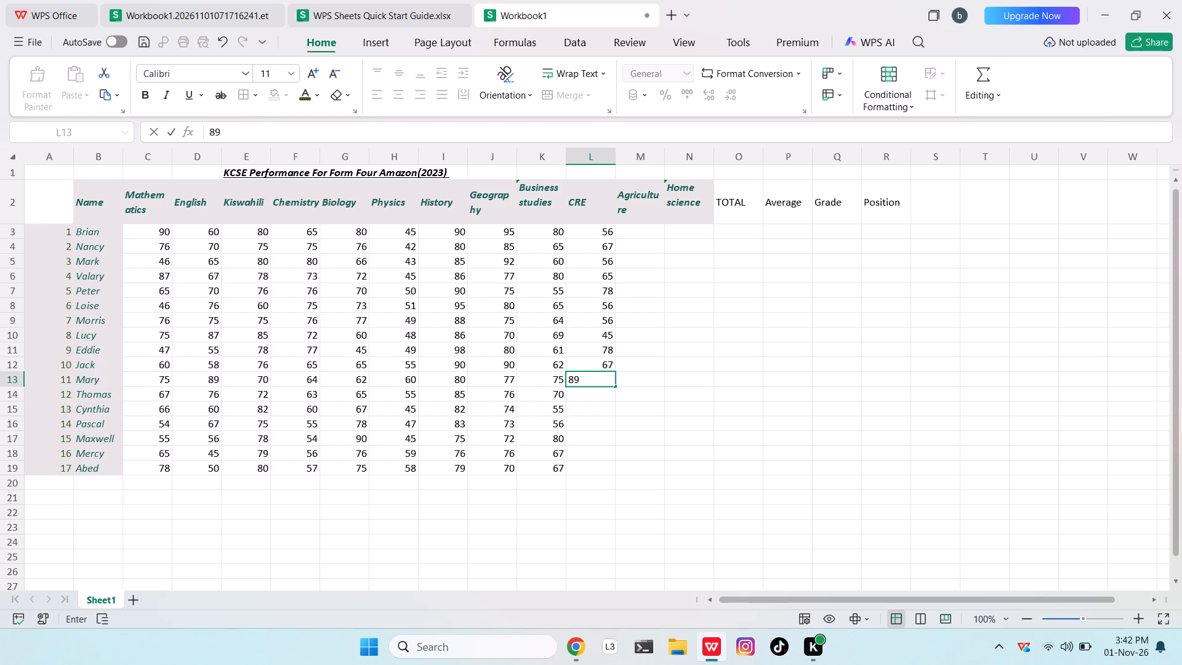
key("Return")
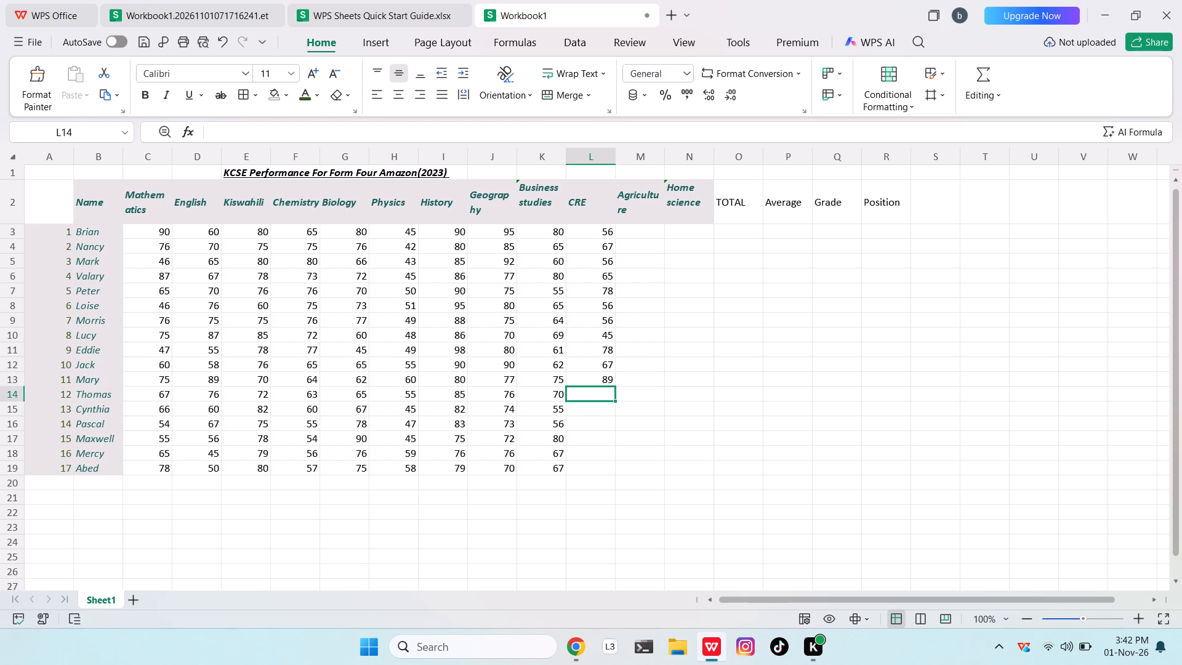
type("45")
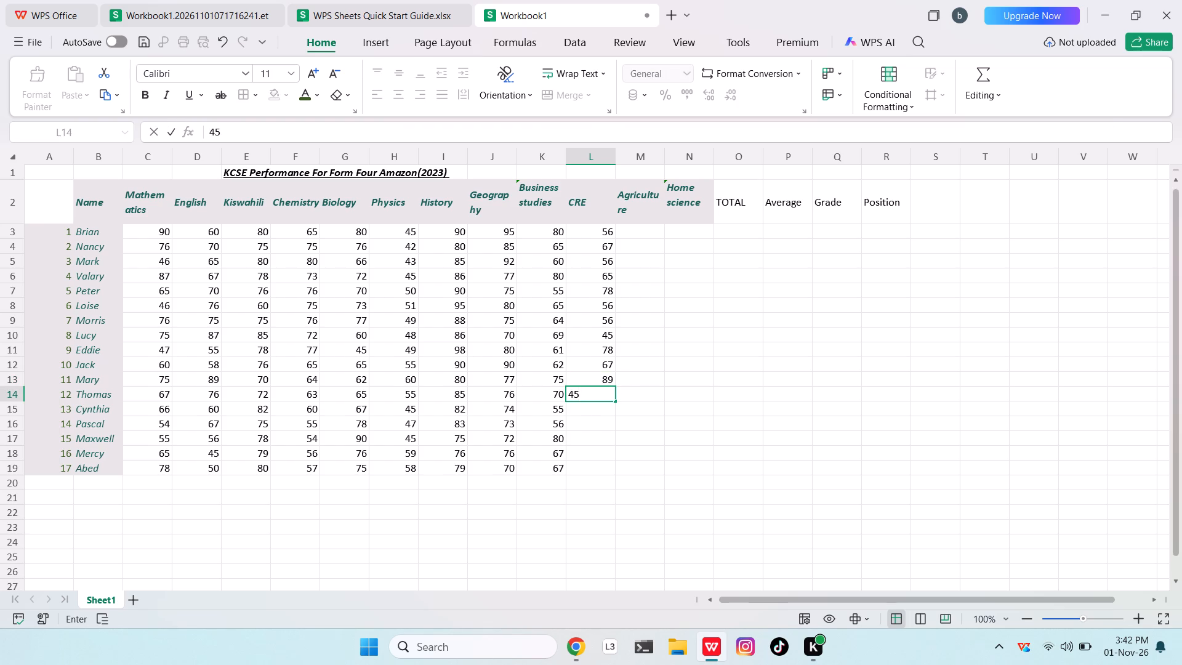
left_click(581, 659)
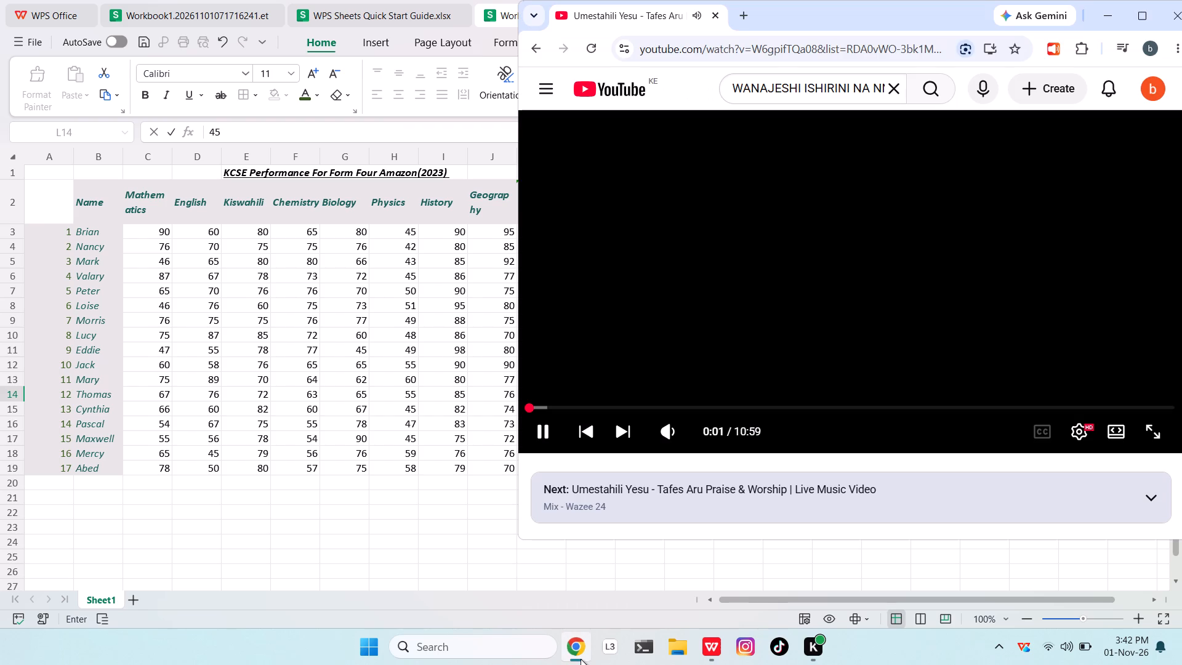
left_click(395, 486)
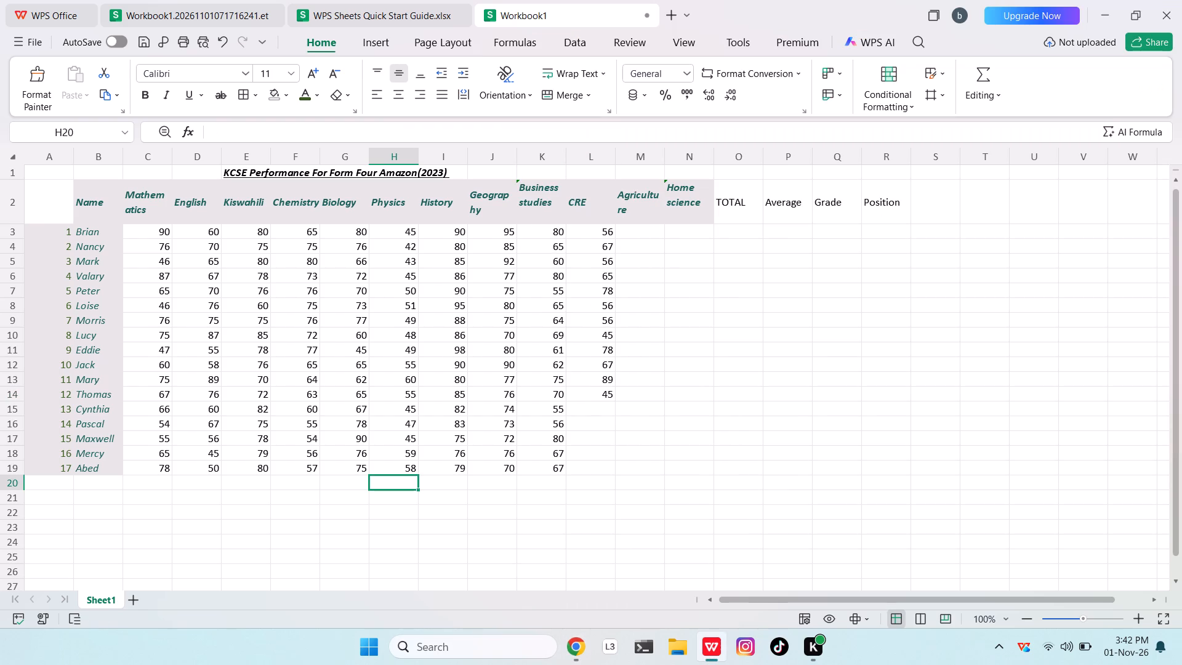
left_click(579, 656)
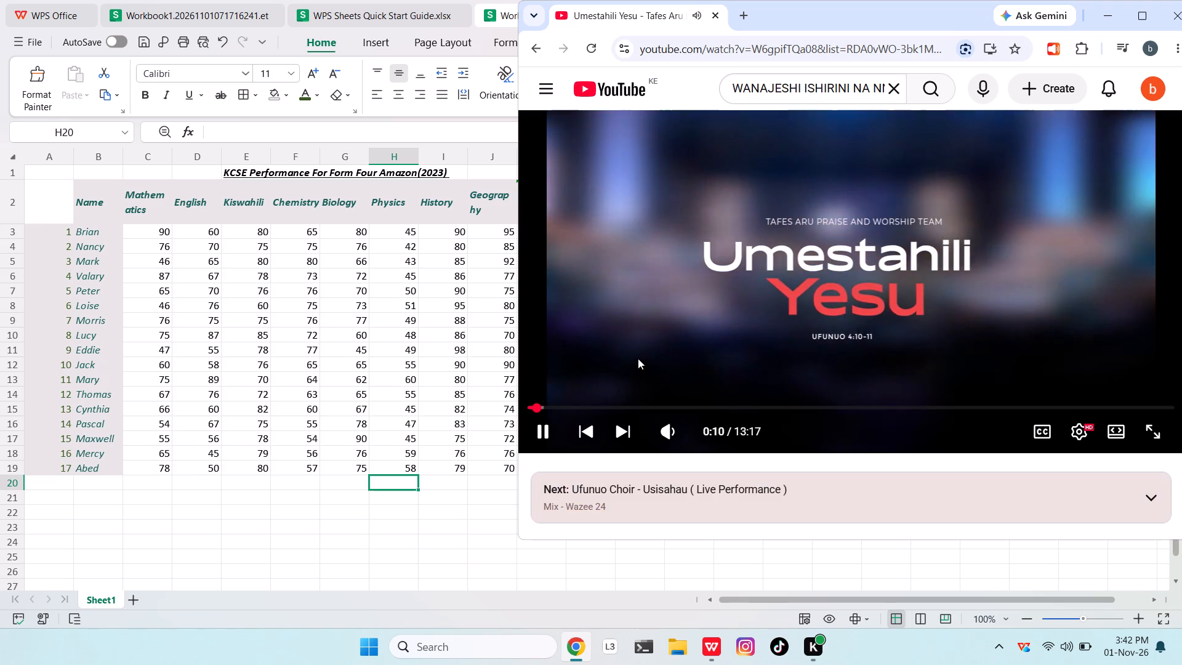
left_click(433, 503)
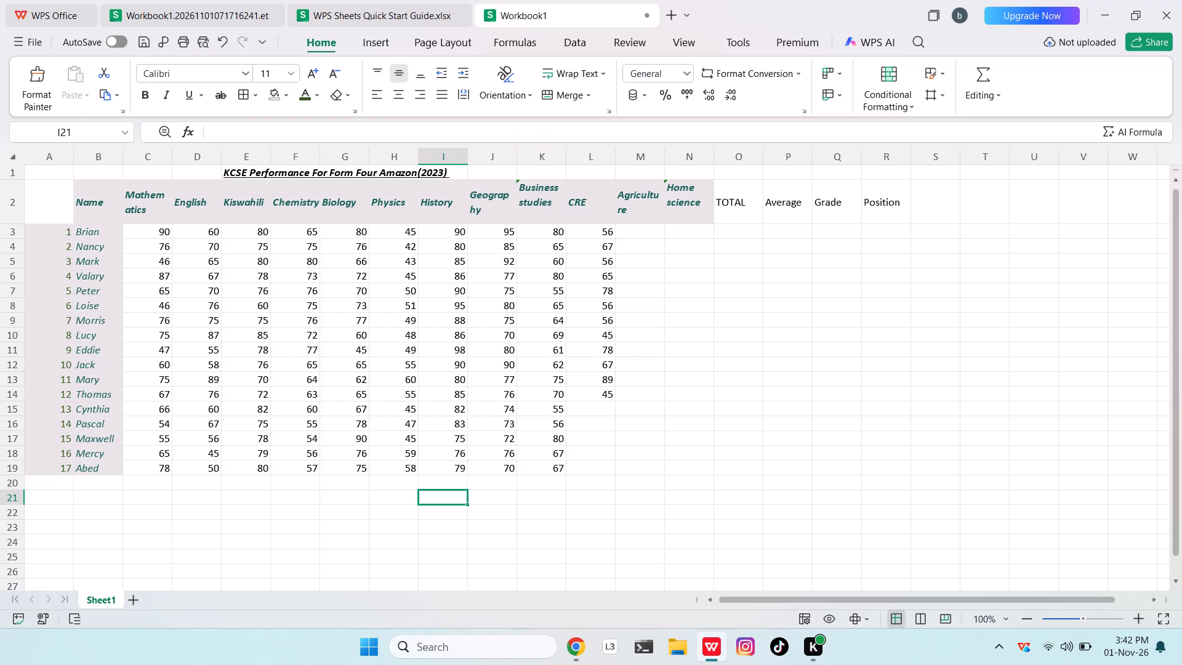
Enter the CRE marks 66 for Cynthia, 45 for Pascal, 56 for Maxwell and 67 for Mercy.
left_click(605, 405)
key("6")
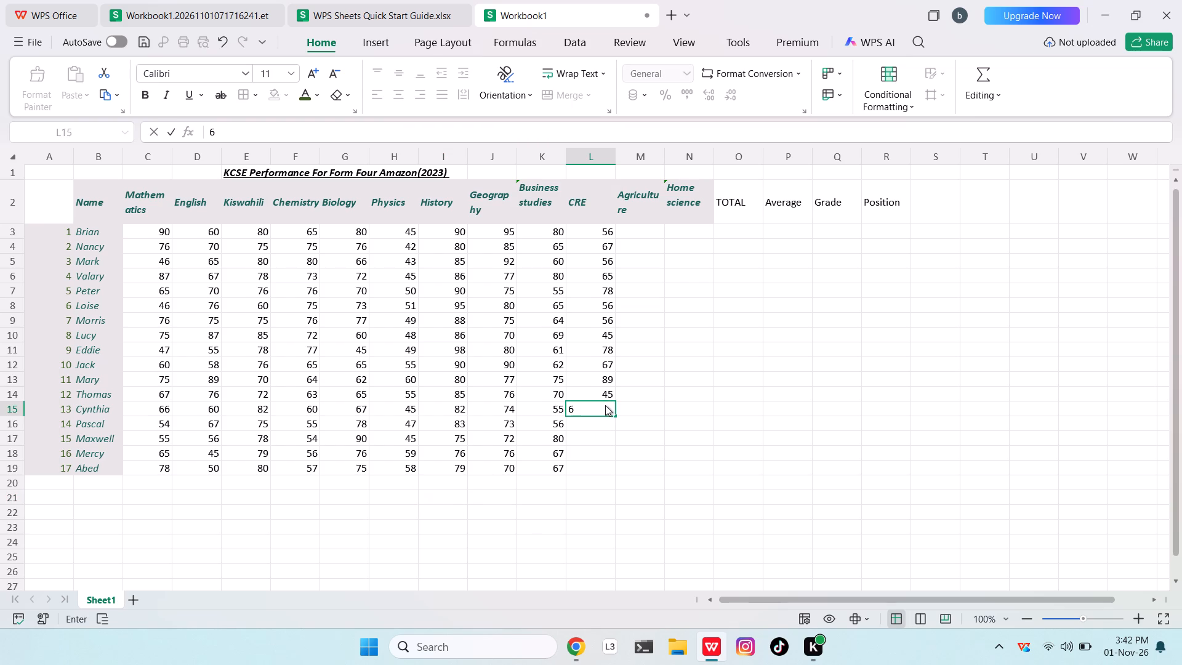
key("6")
key("Return")
type("45")
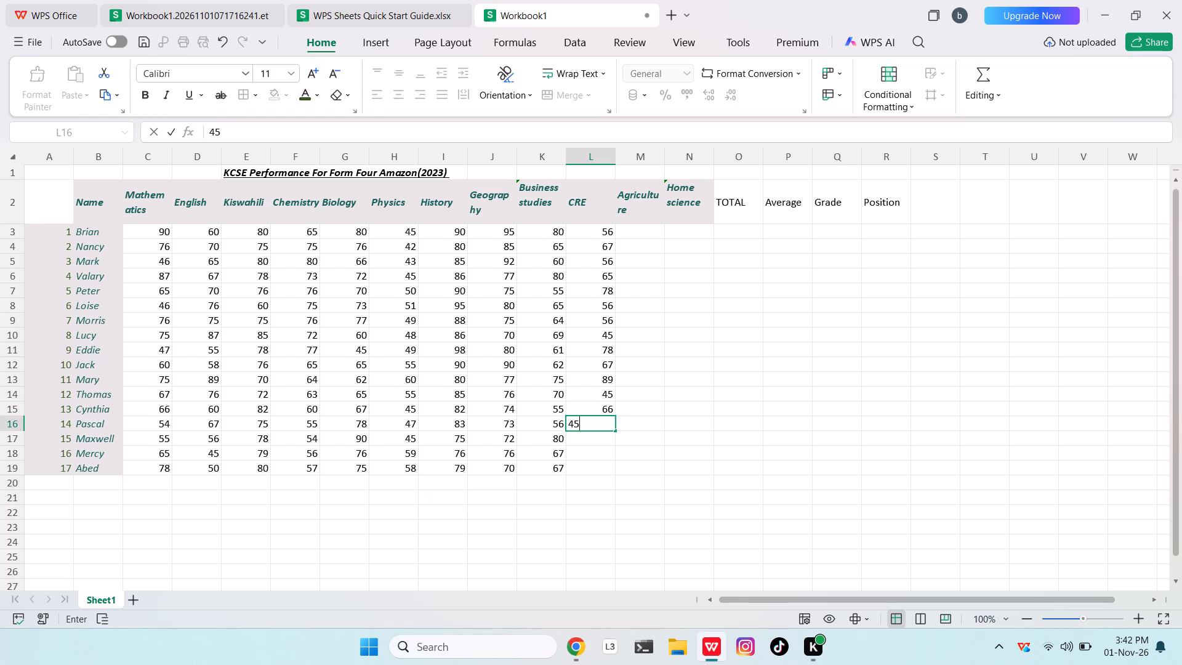
key("Return")
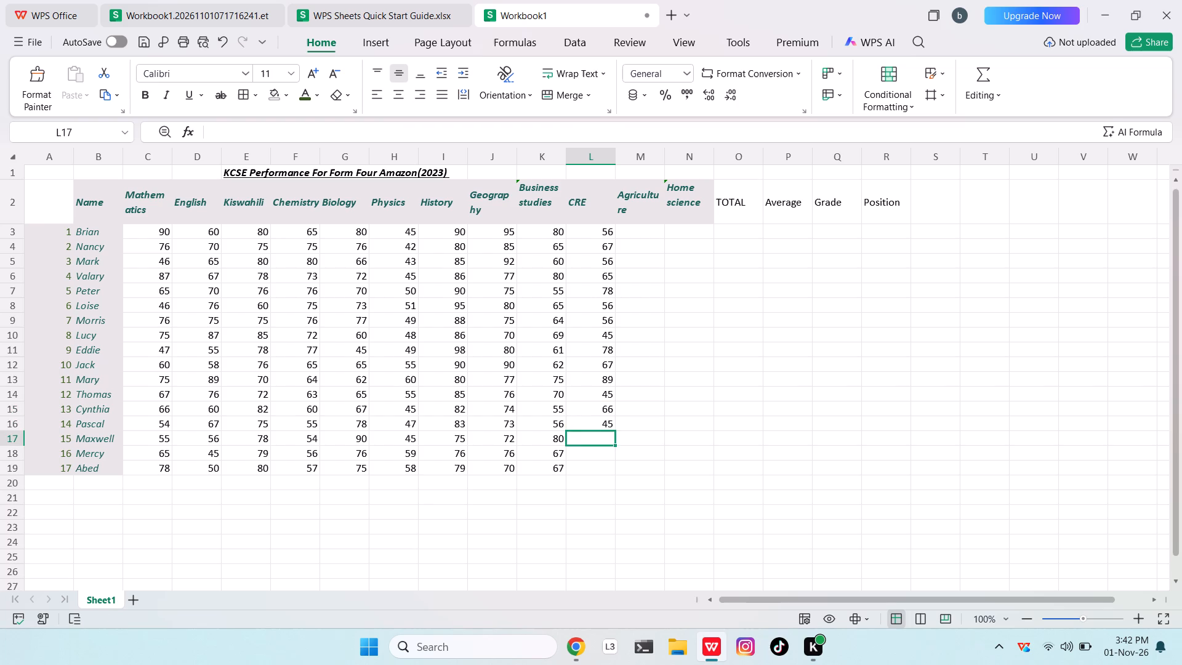
type("56")
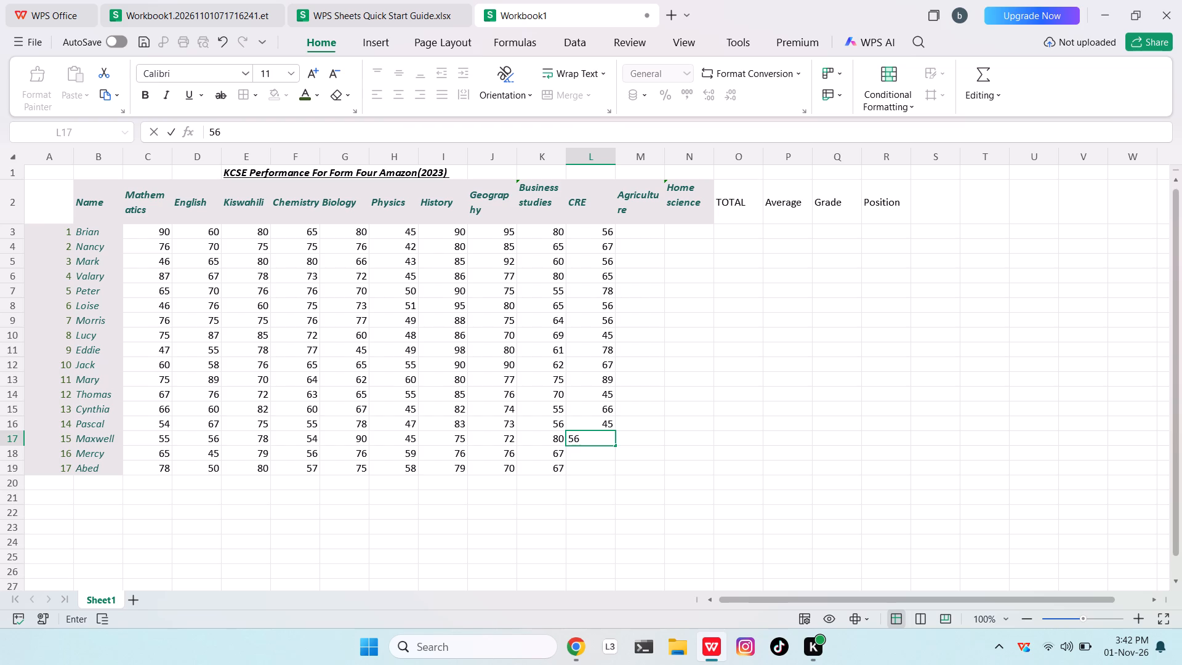
key("Return")
type("67")
key("Return")
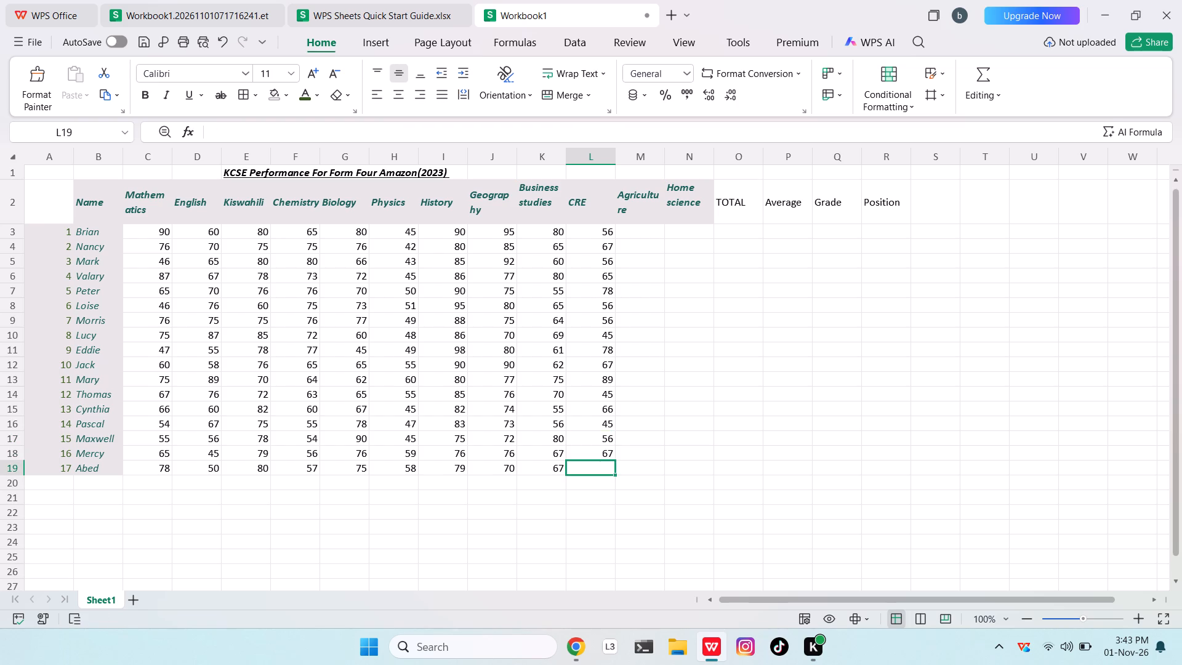
Enter the CRE mark 54 for Abed.
type("54")
key("Return")
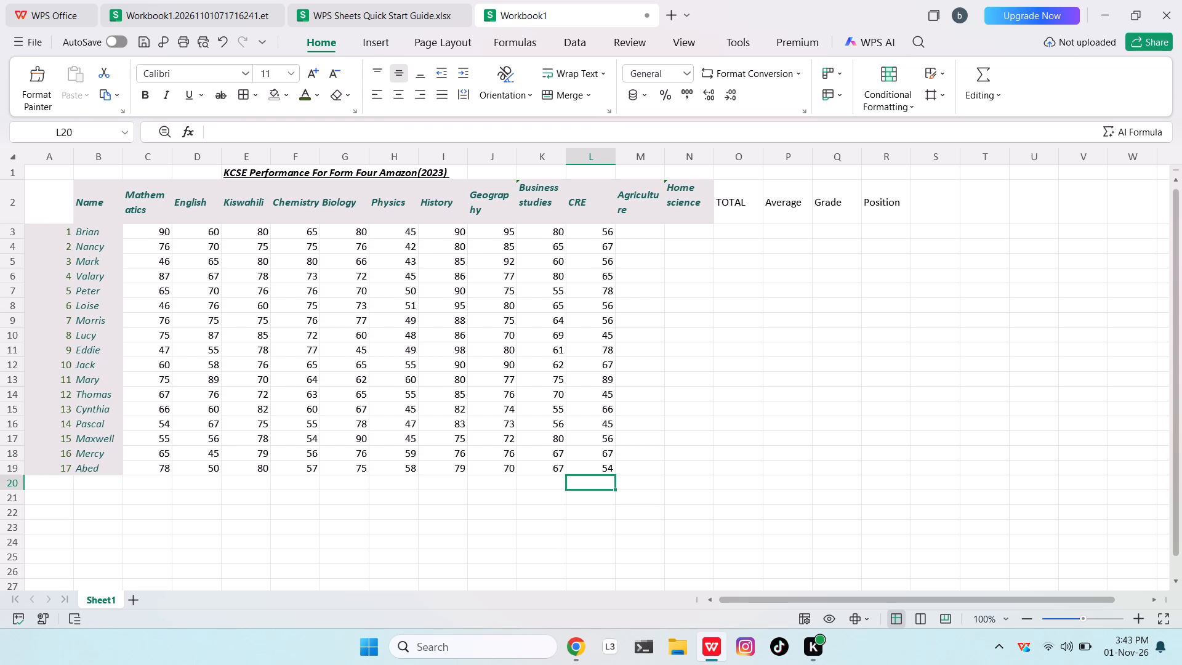
Enter the Agriculture marks 67 for Brian, 89 for Nancy, 78 for Mark and 78 for Valary.
left_click(644, 238)
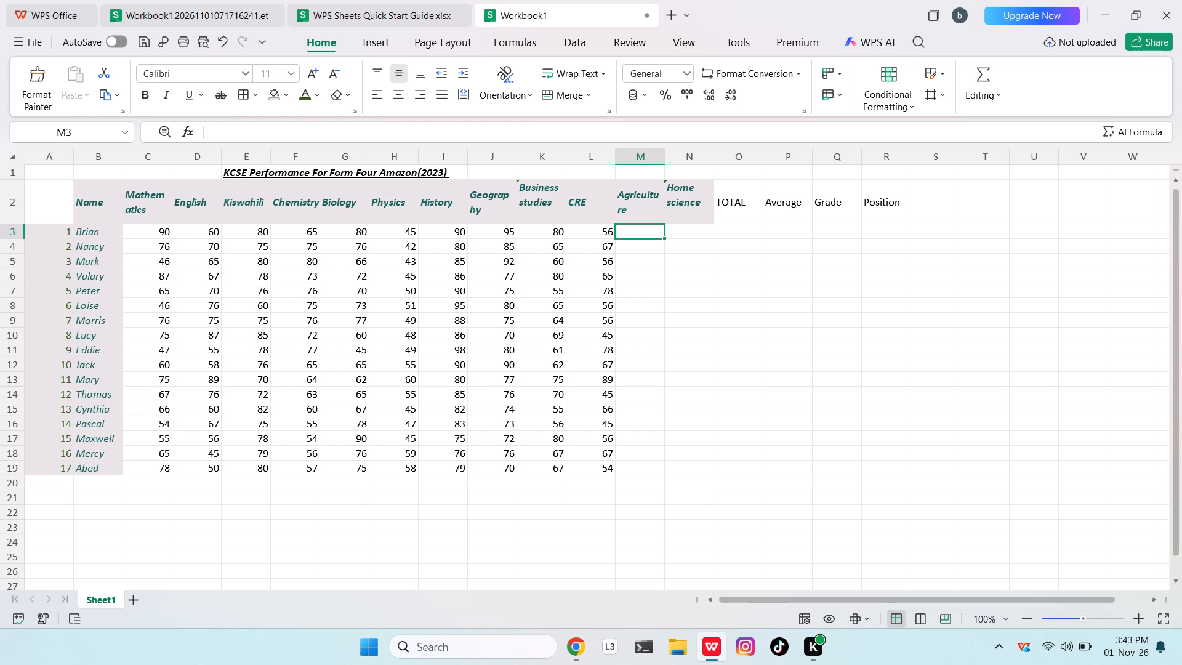
type("67")
key("Return")
type("89")
key("Return")
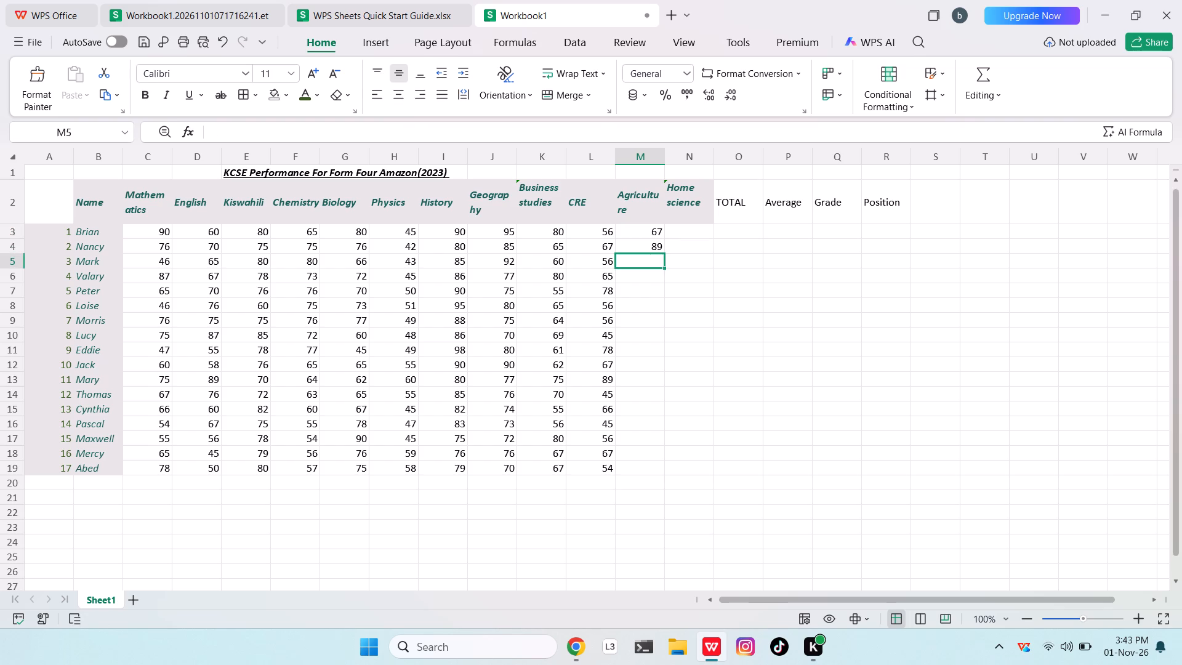
type("78")
key("Return")
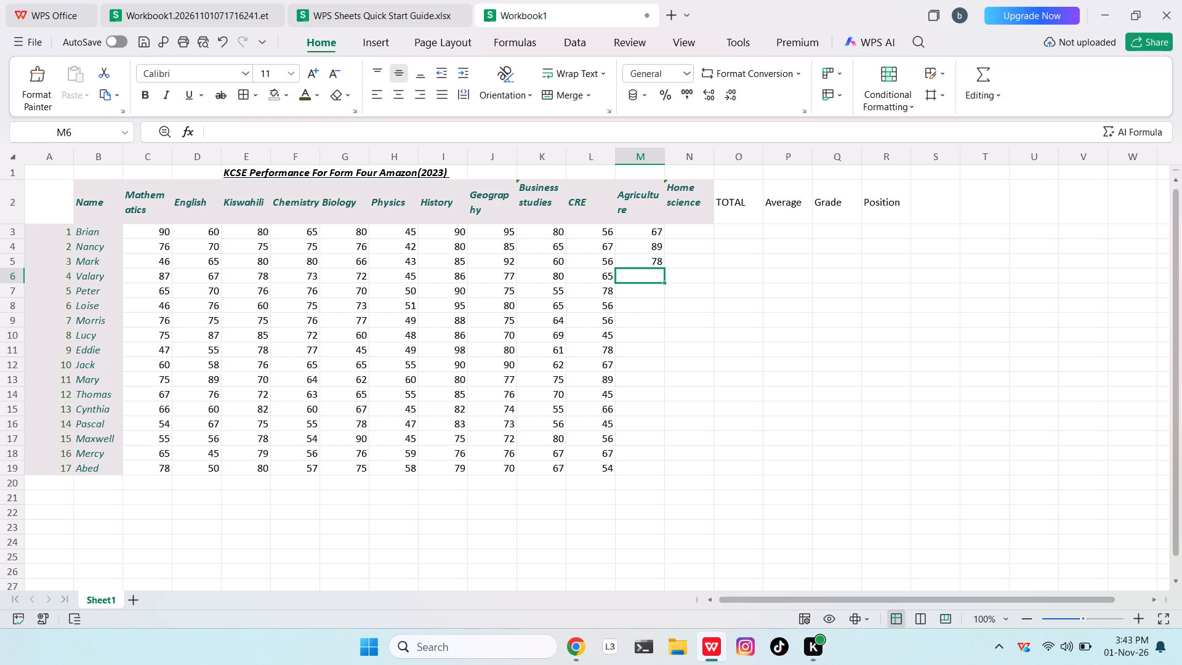
key("Return")
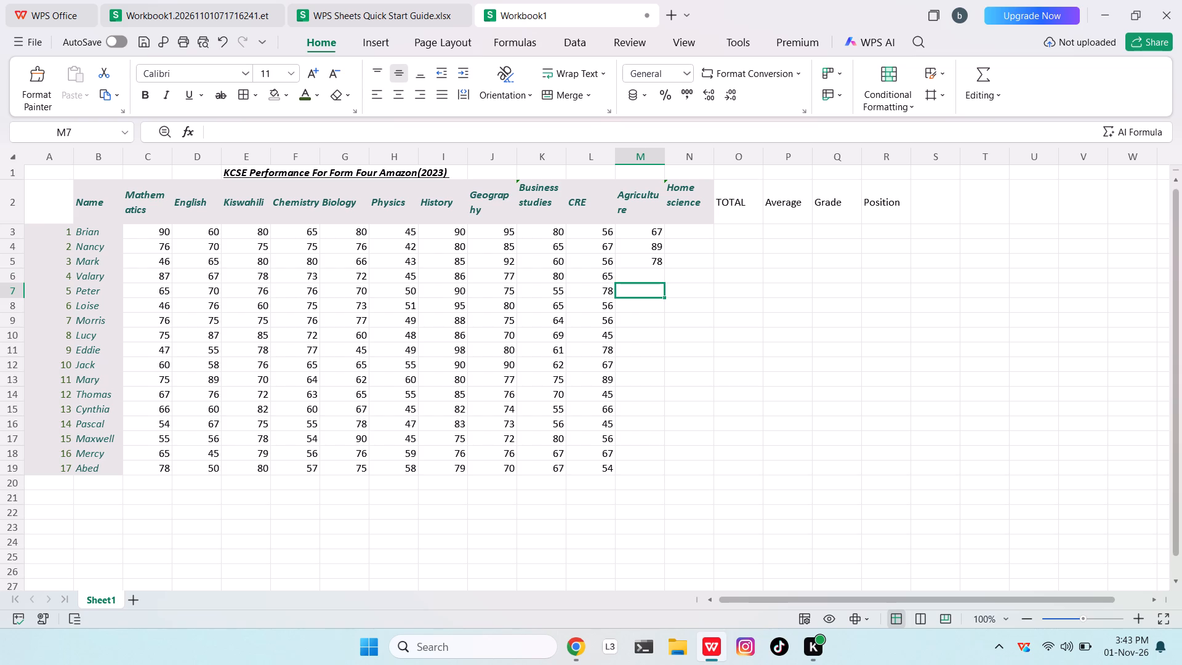
key("shift+Return")
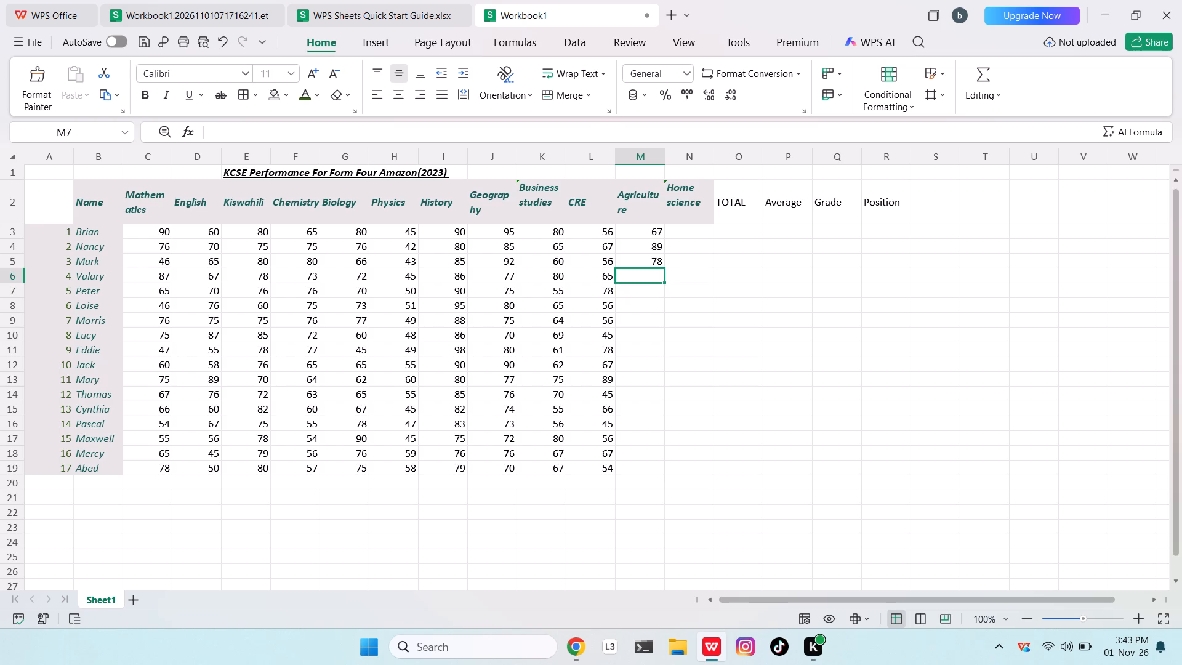
key("6")
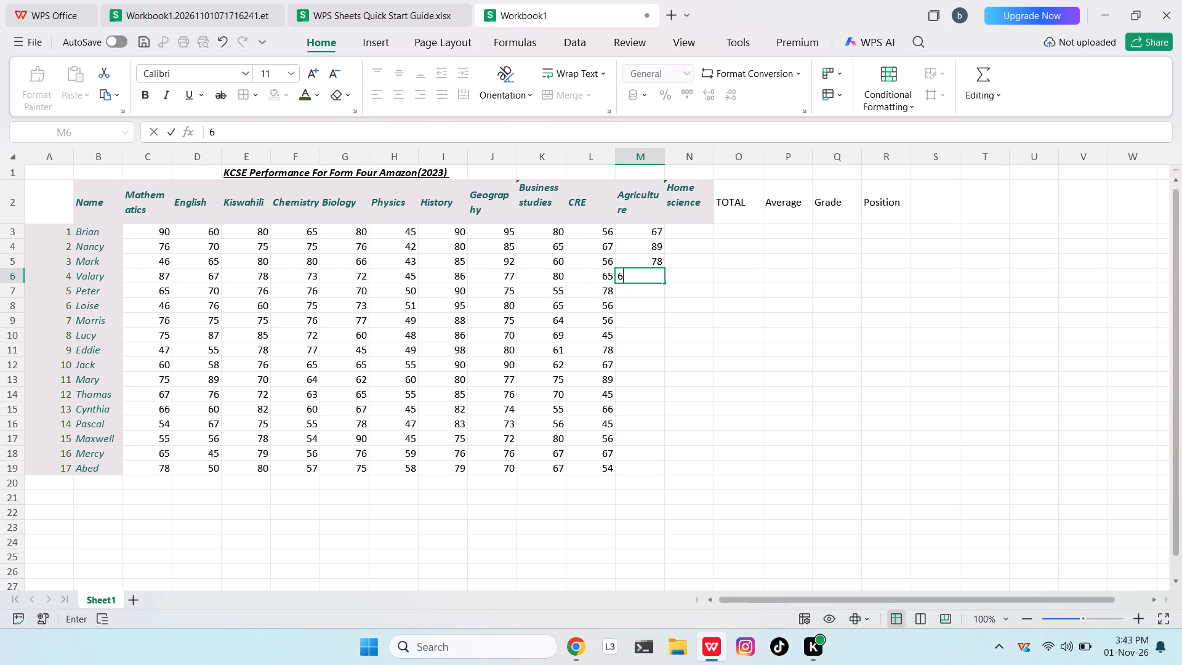
key("BackSpace")
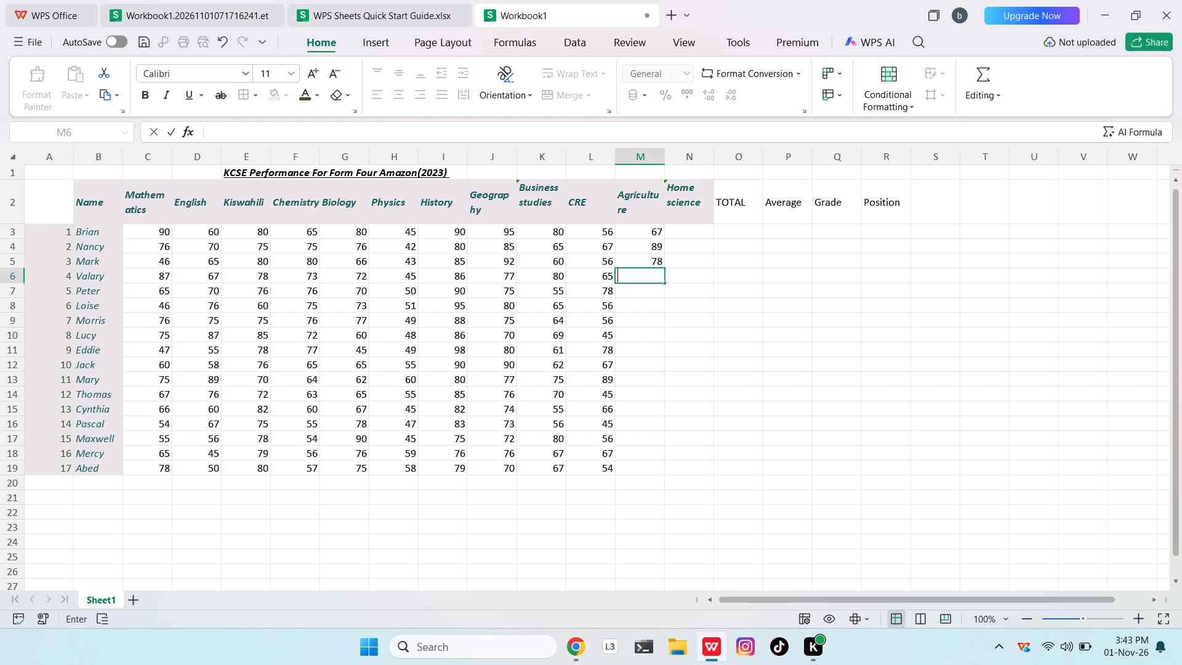
type("78")
key("Return")
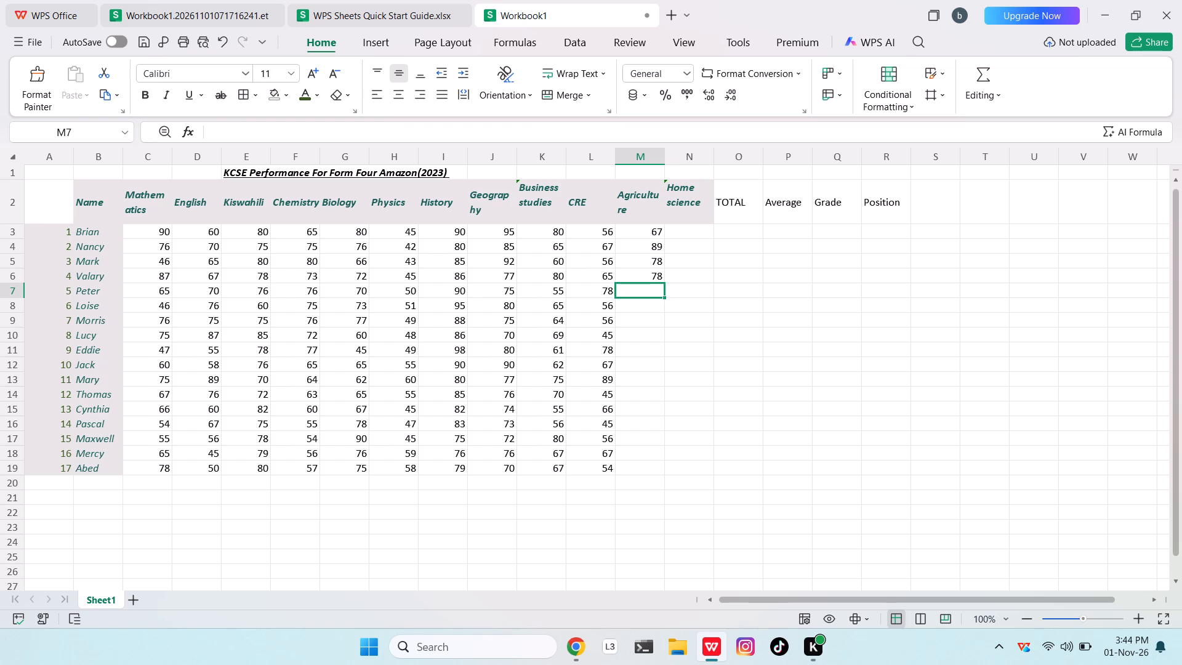
Enter the Agriculture marks 54 for Peter and 89 for Loise.
type("54")
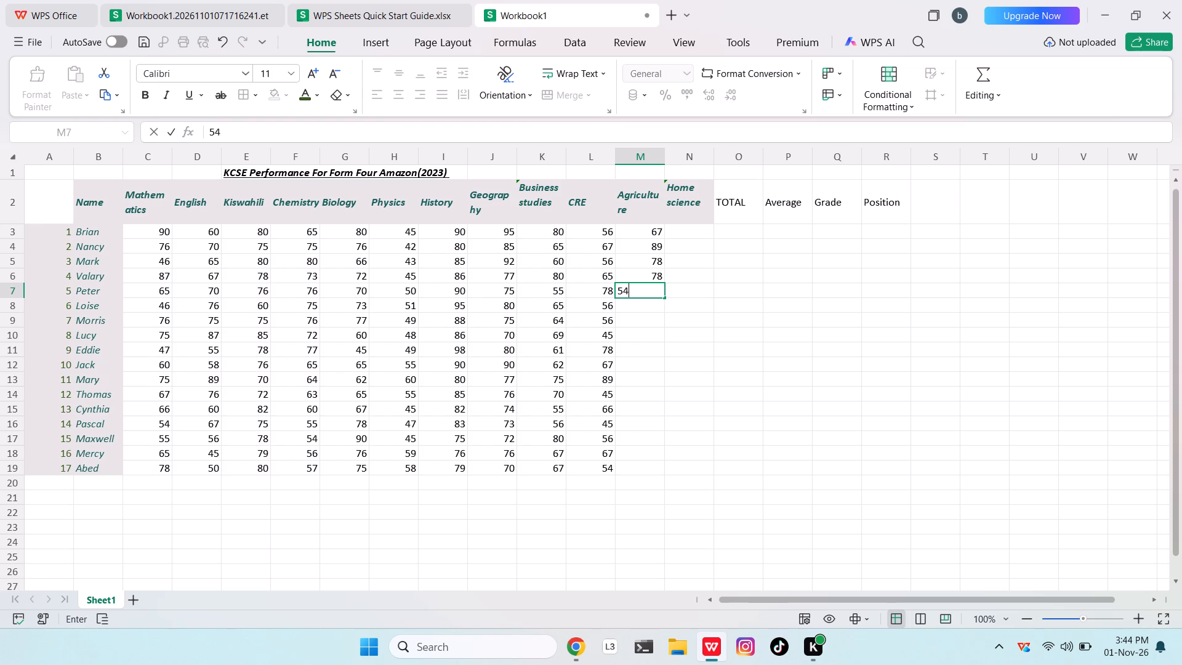
key("Return")
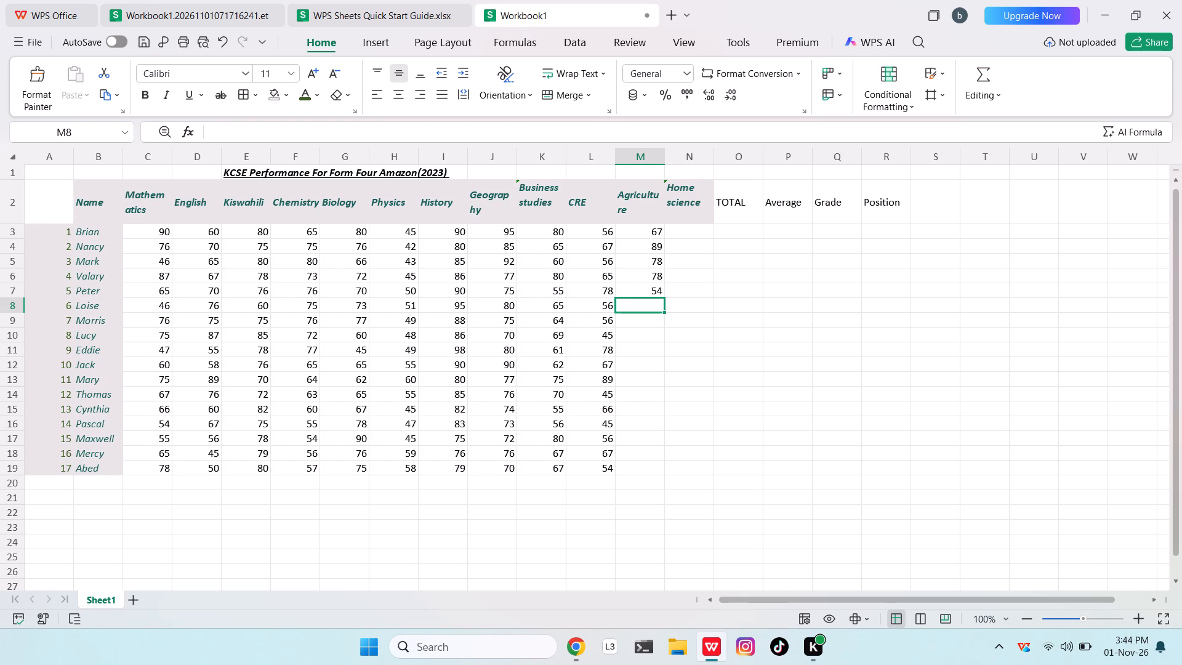
type("89")
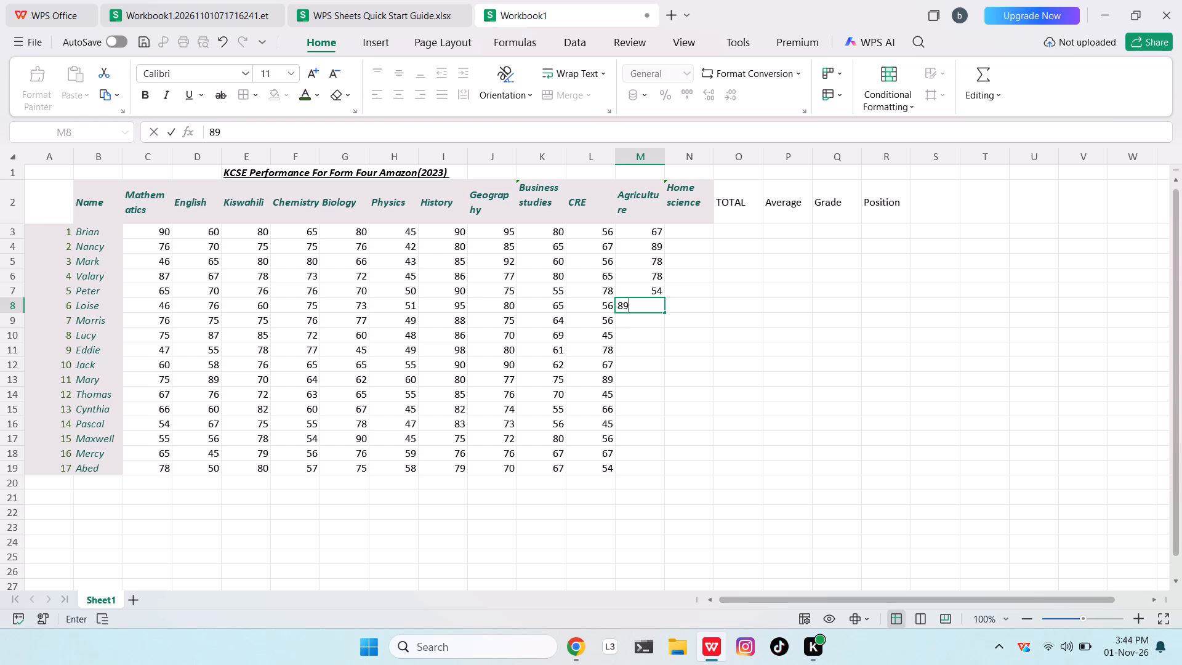
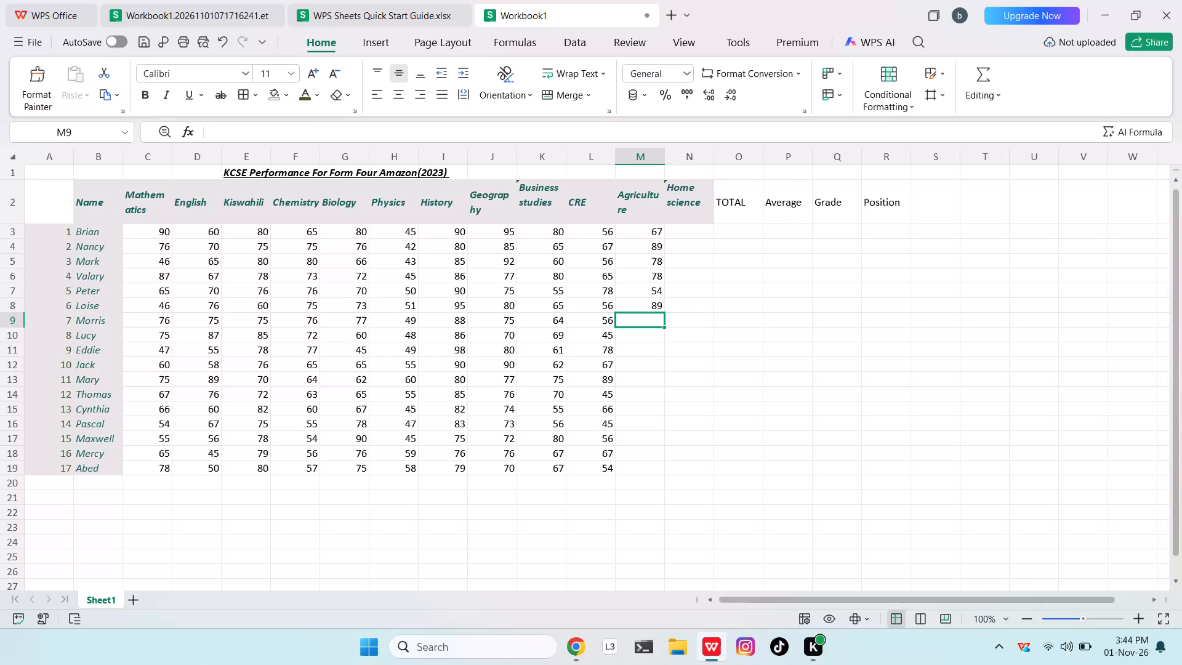
Enter the Agriculture marks 63 for Morris, 68 for Lucy and 78 for Eddie.
key("6")
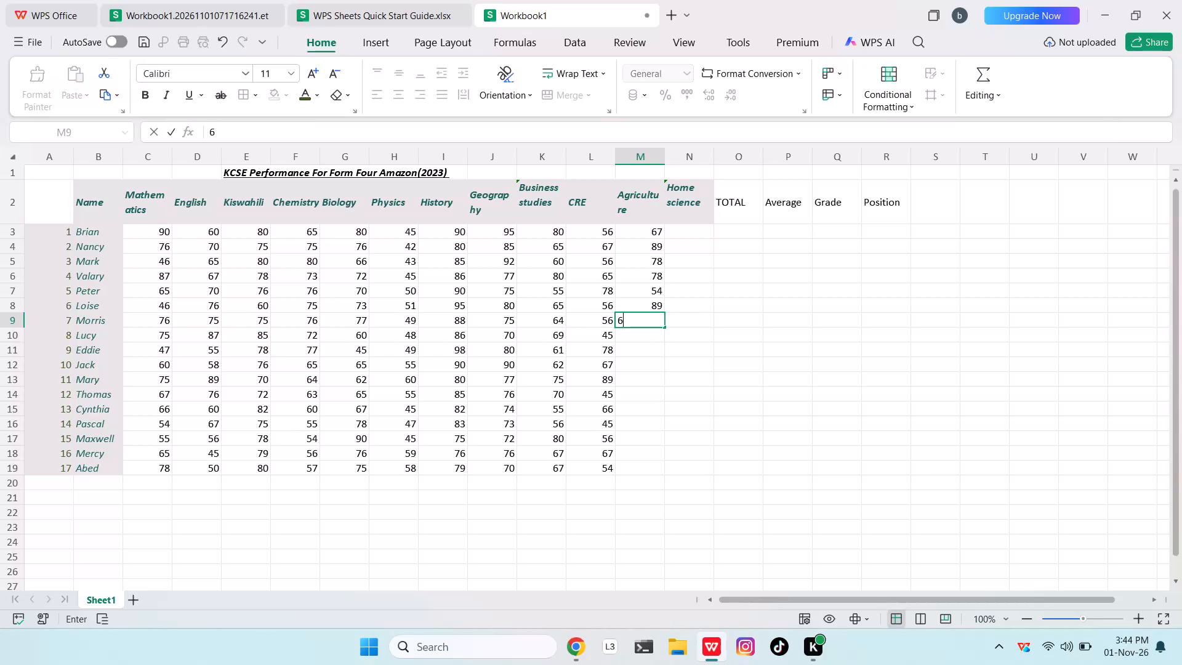
key("3")
key("Return")
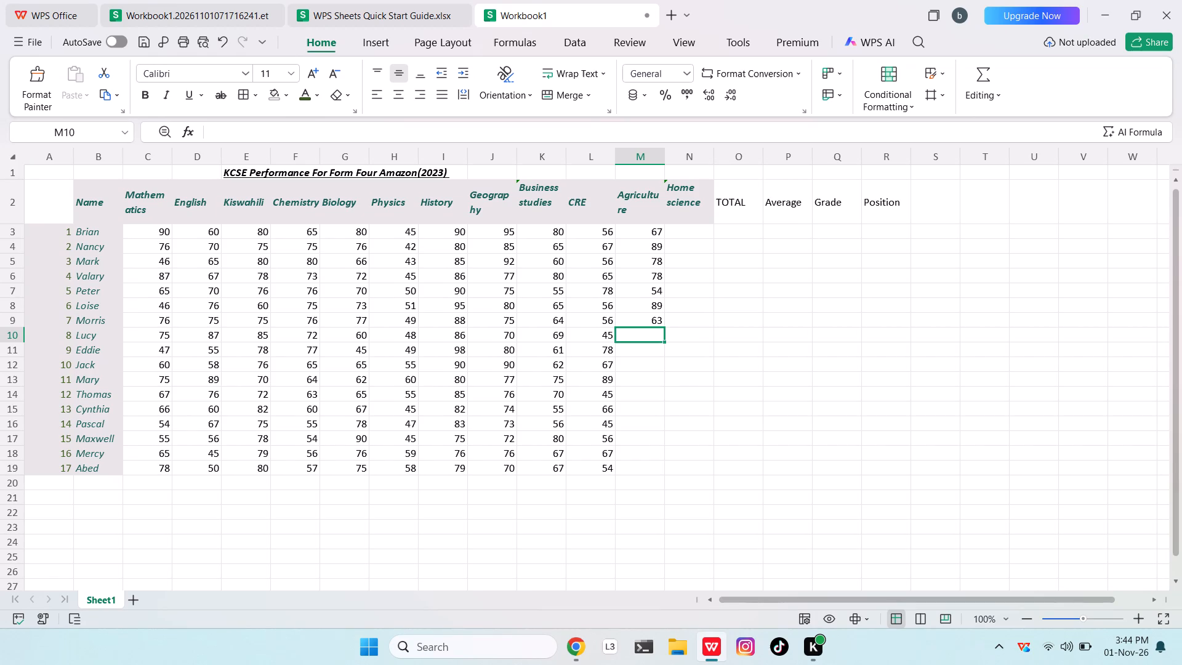
type("68")
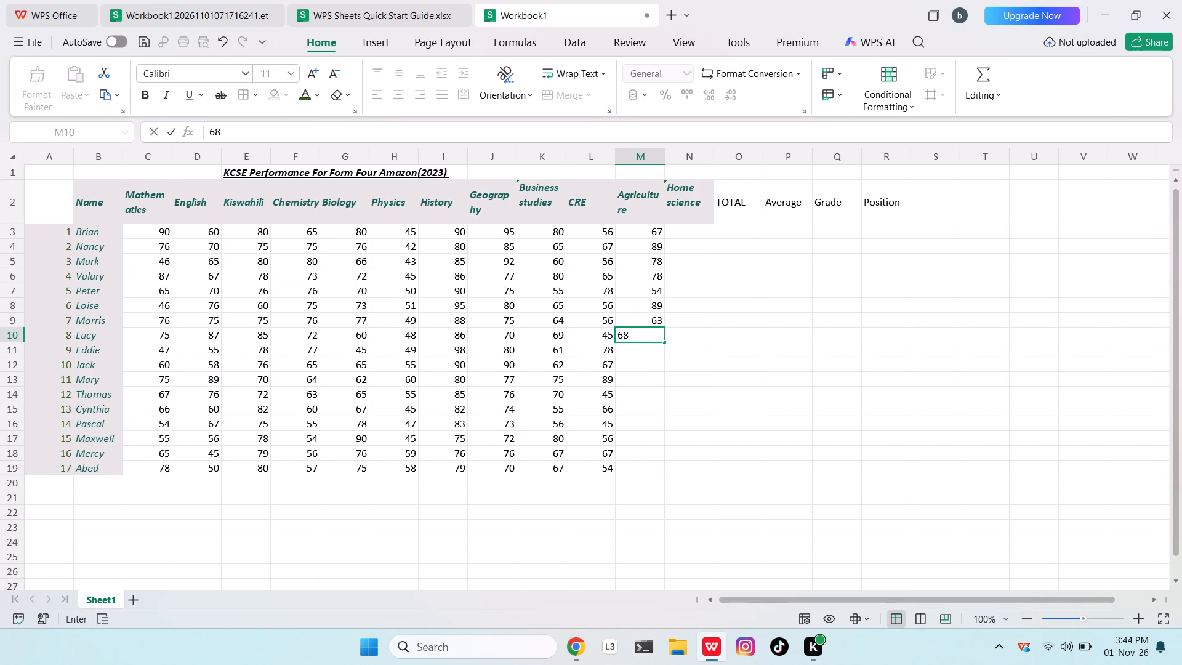
key("Return")
type("78")
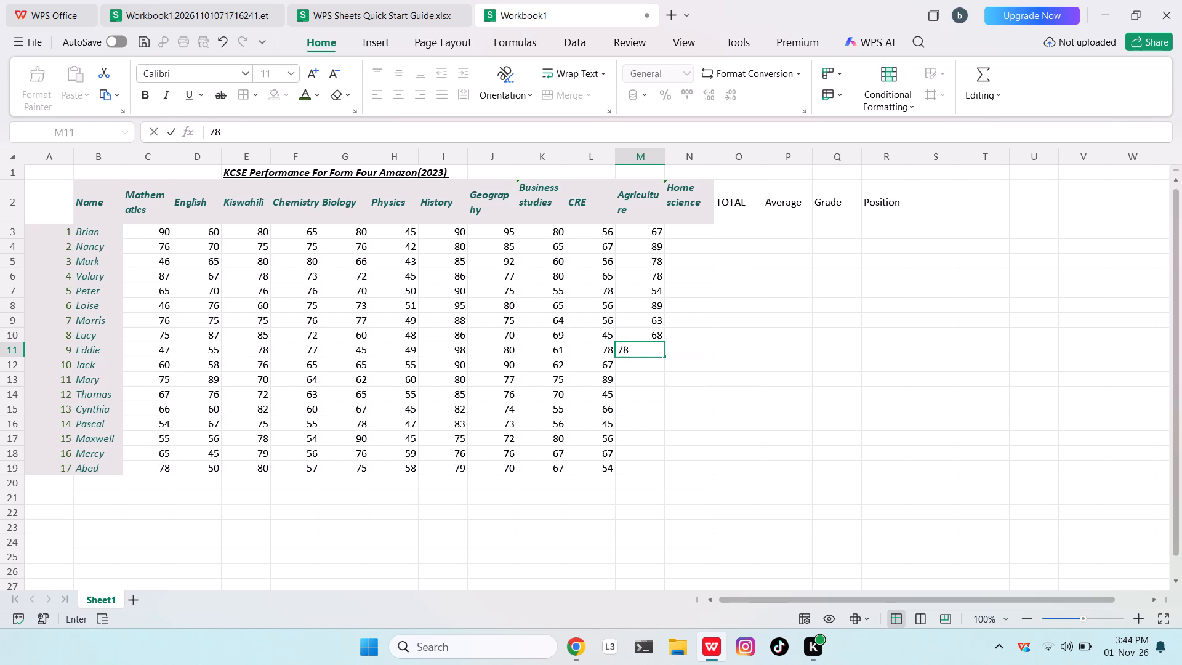
key("Return")
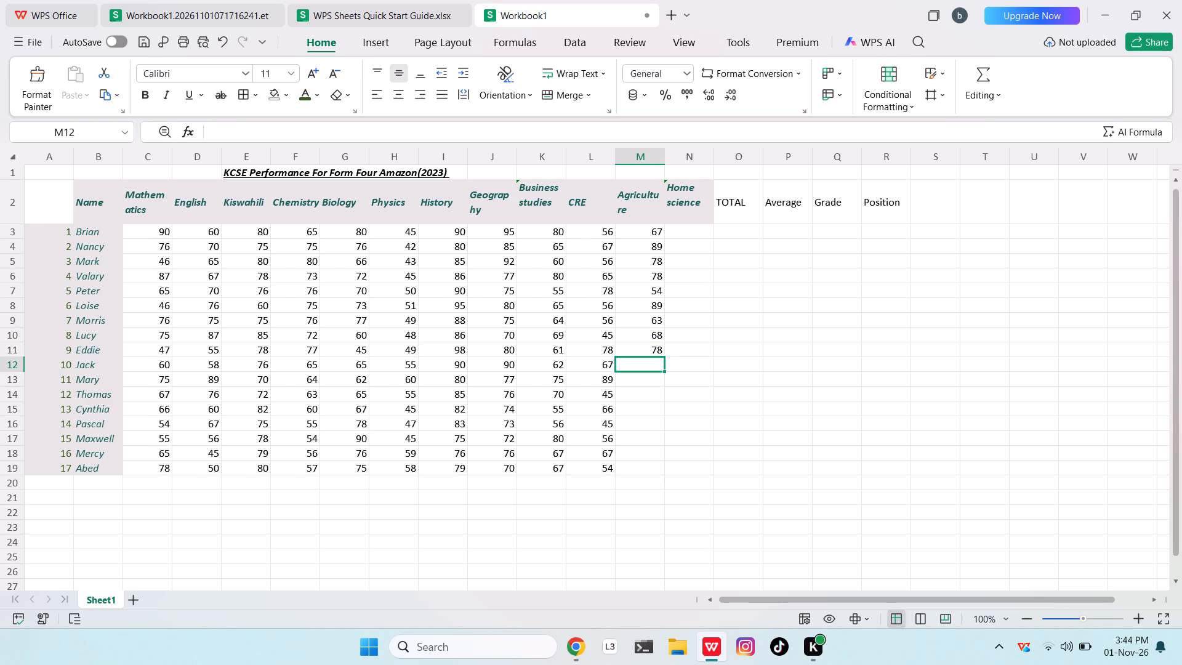
Enter the Agriculture marks 45 for Jack, 39 for Mary and 69 for Thomas.
left_click(648, 362)
type("45")
key("Return")
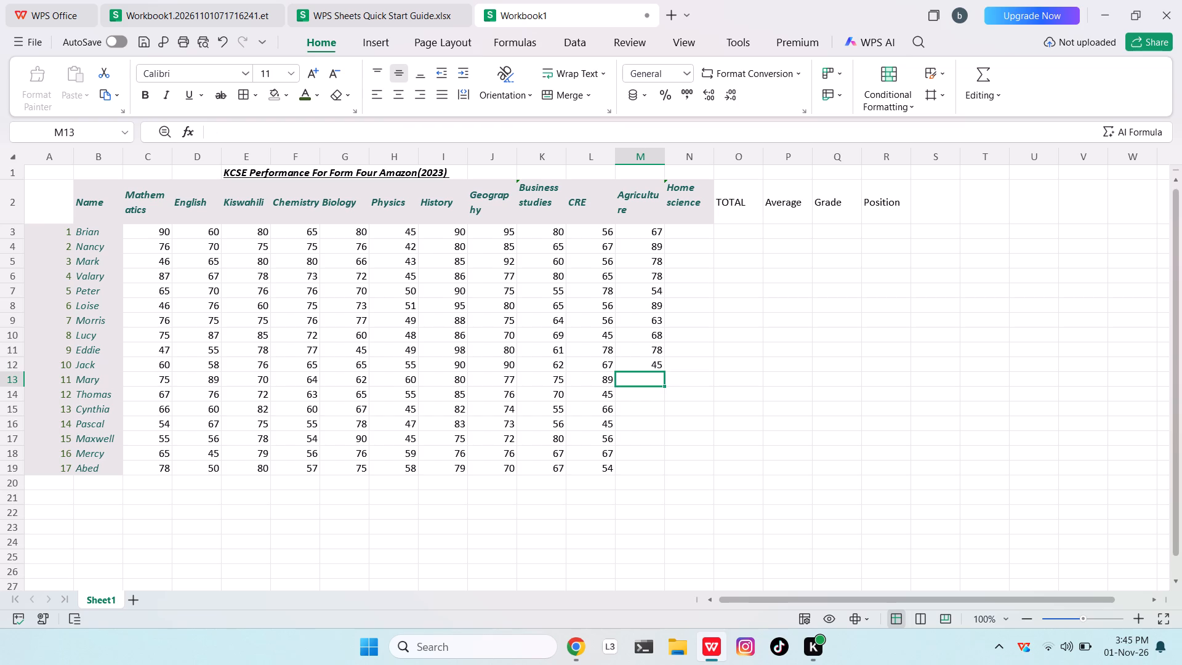
key("3")
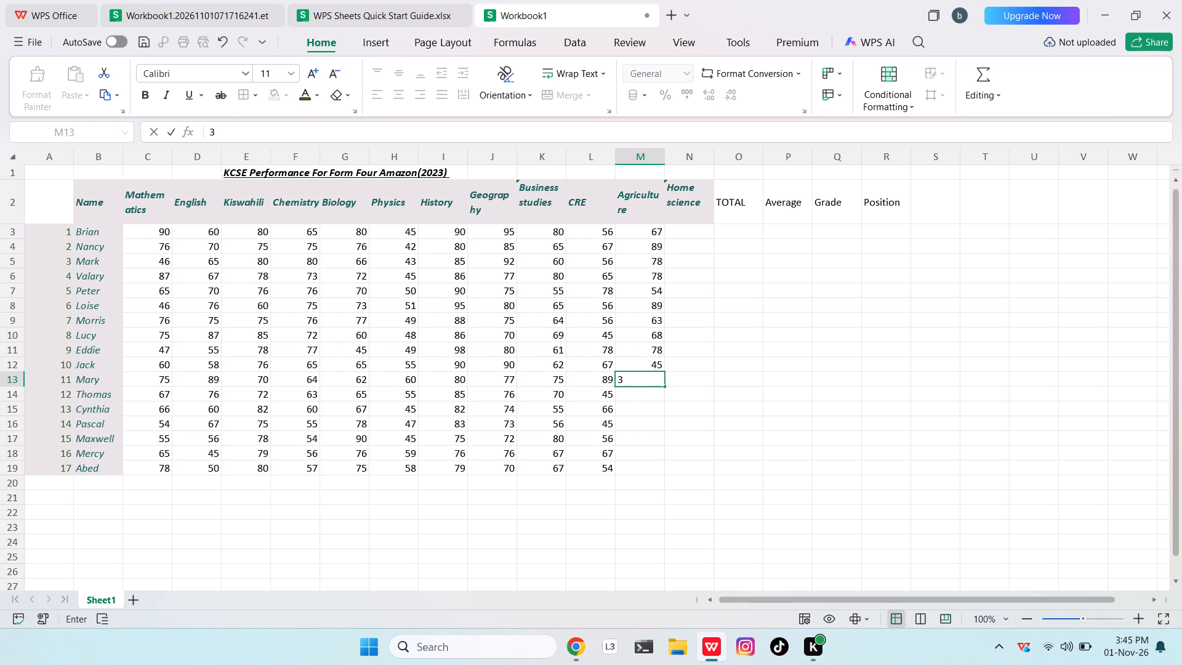
key("9")
key("Return")
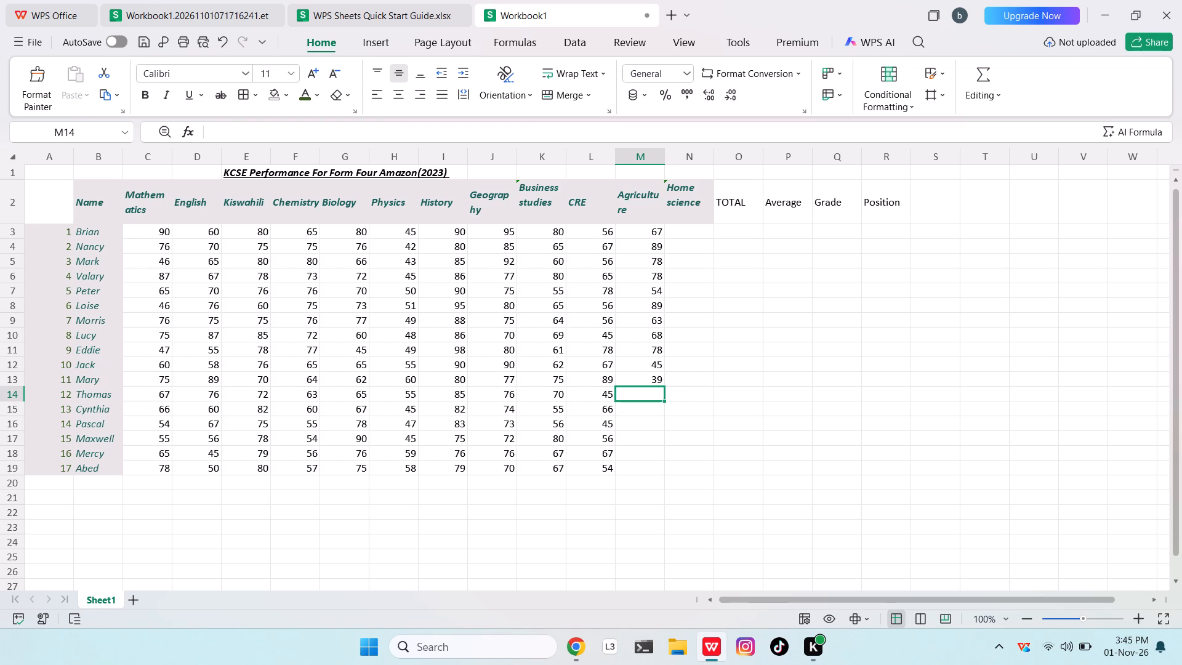
key("6")
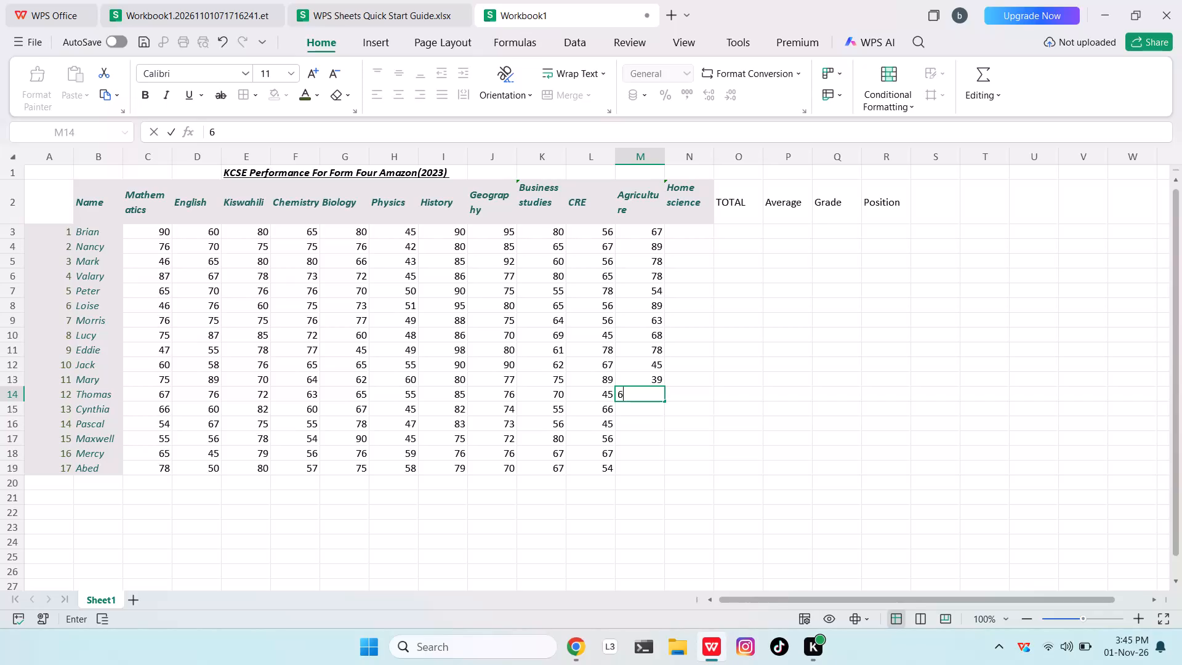
key("6")
key("BackSpace")
key("BackSpace")
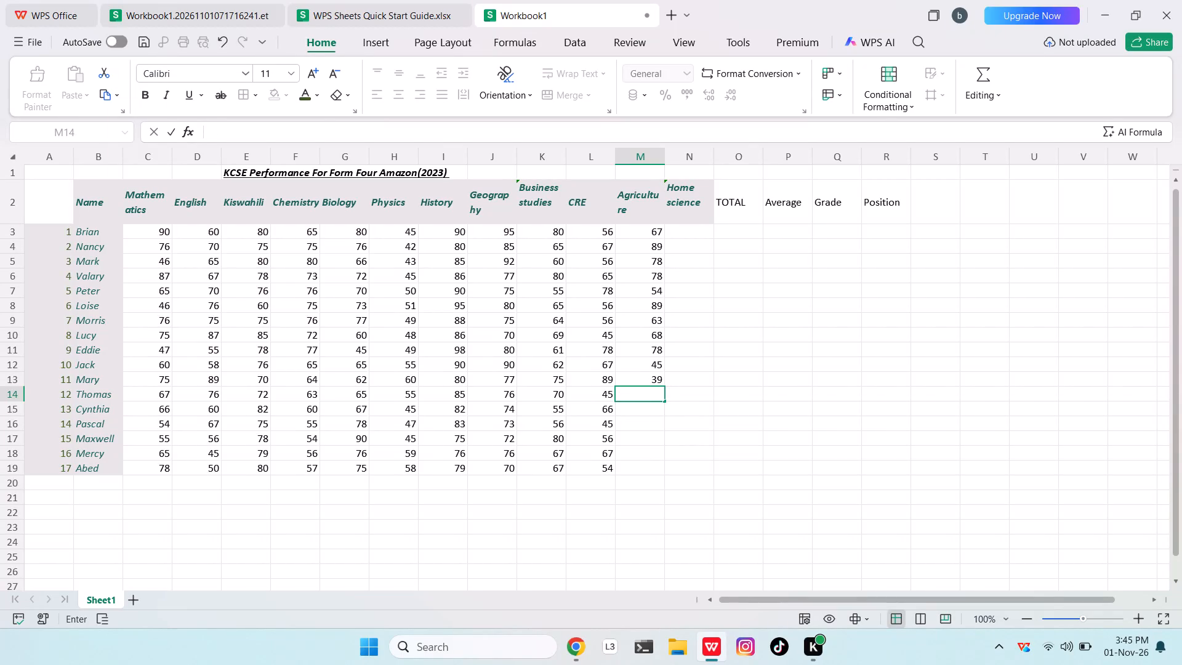
type("69")
key("Return")
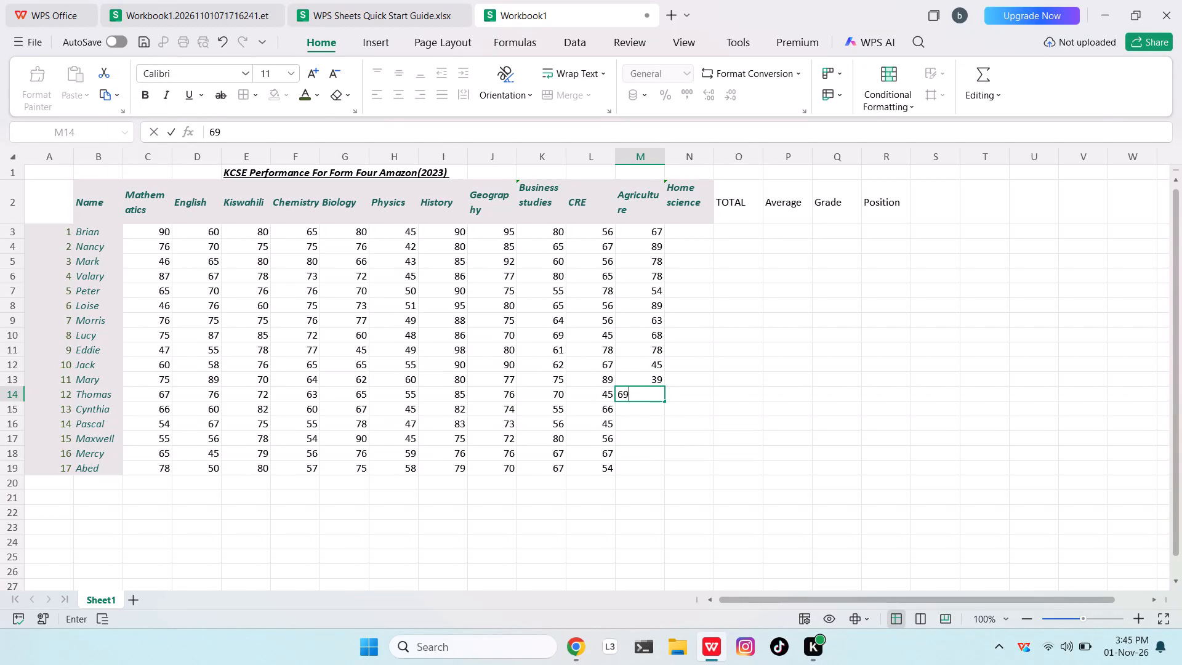
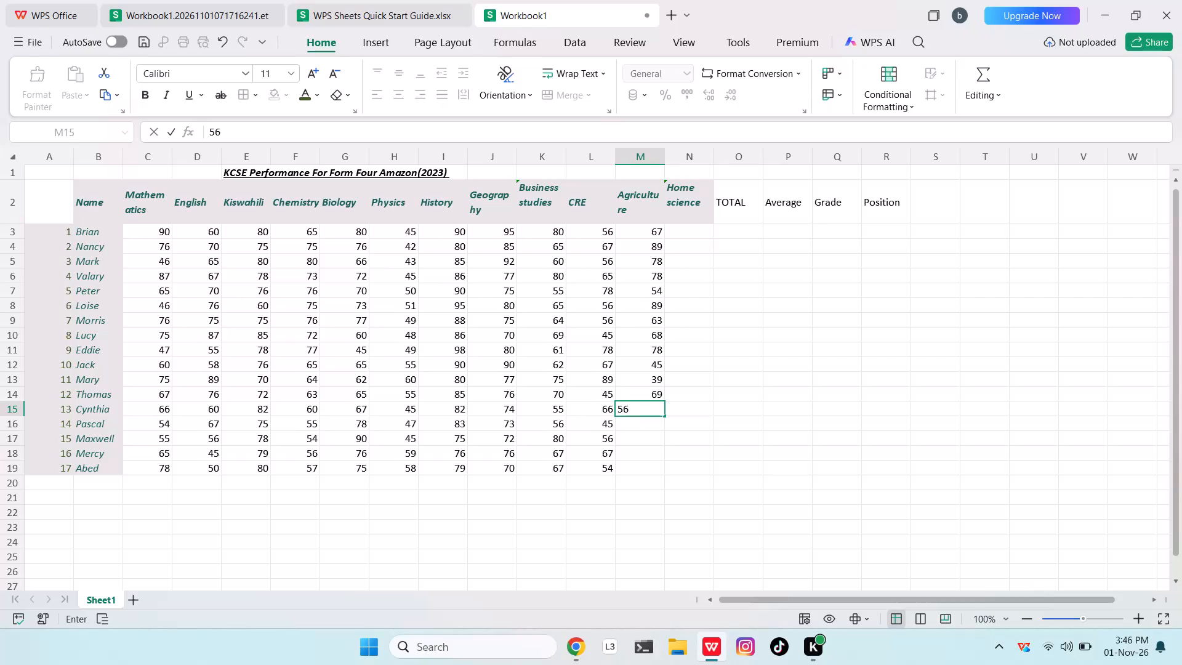
Enter the Agriculture marks 56 for Cynthia, 77 for Pascal, 59 for Maxwell, 61 for Mercy and 88 for Abed.
key("Return")
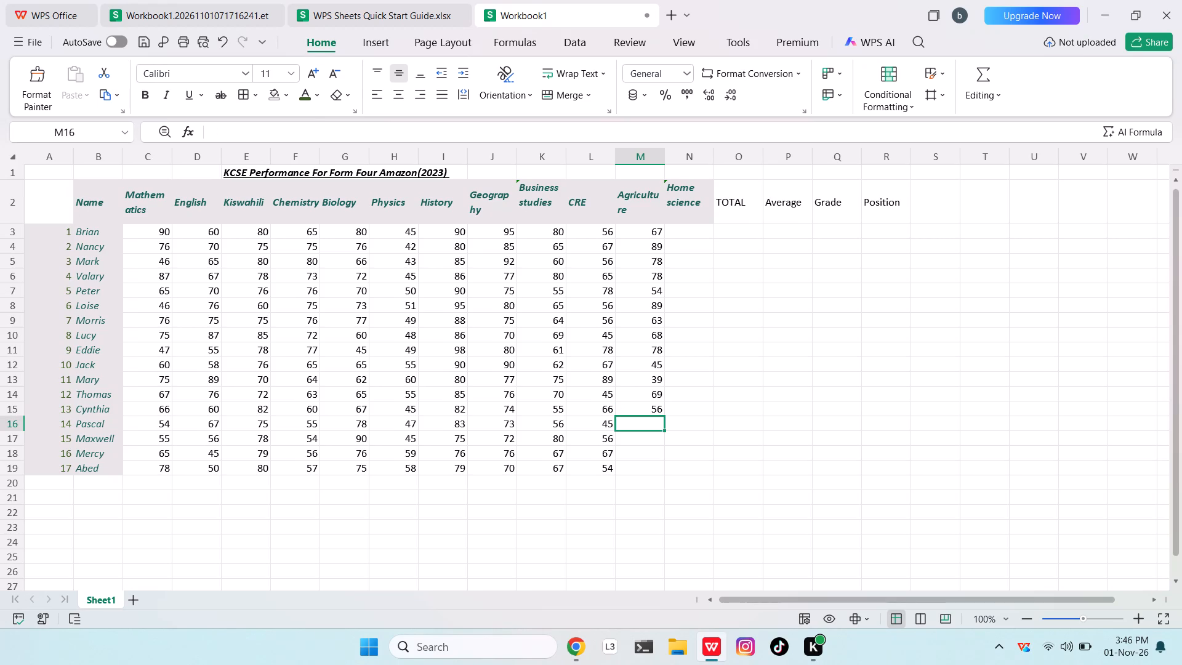
type("77")
key("Return")
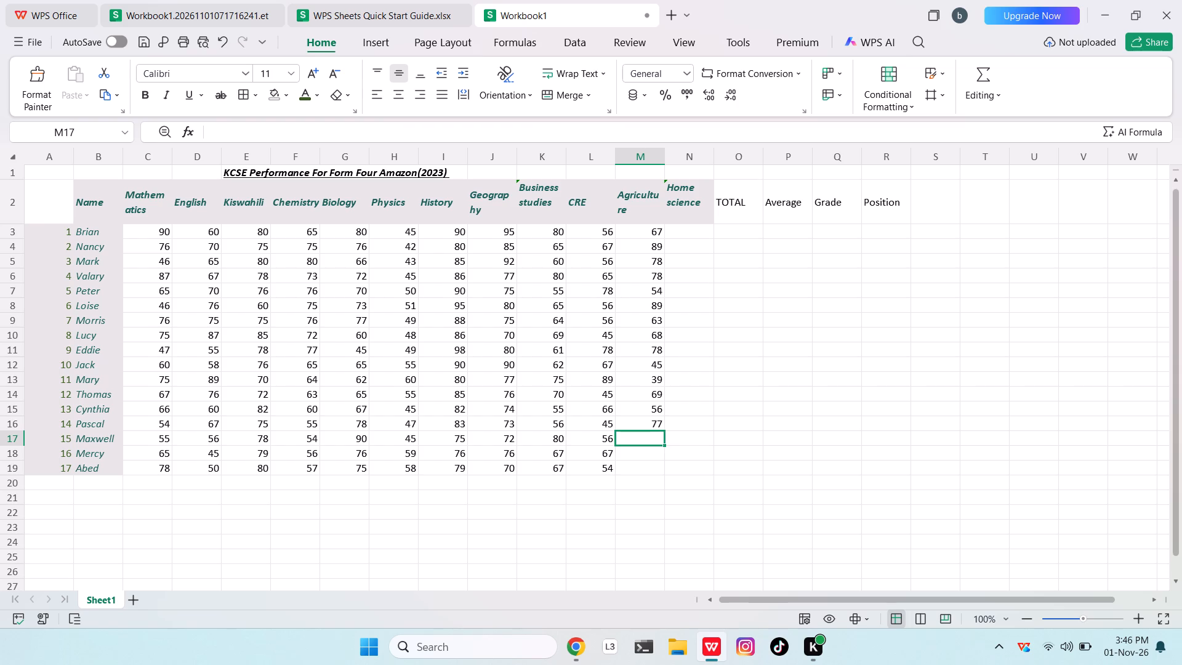
type("59")
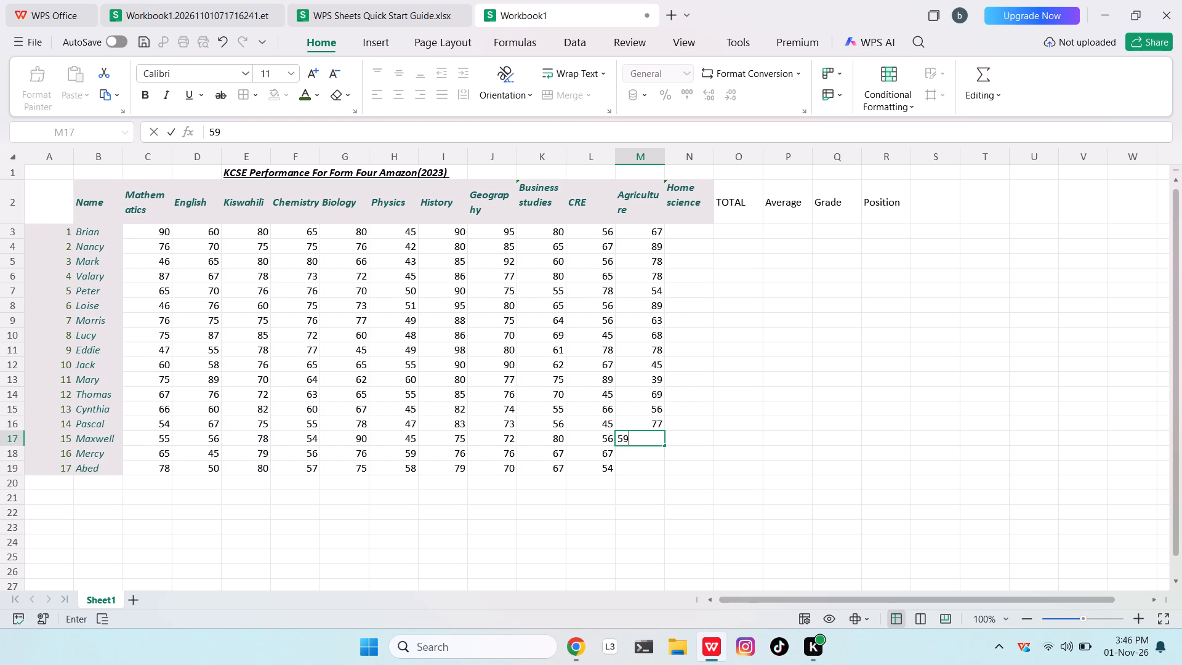
key("Return")
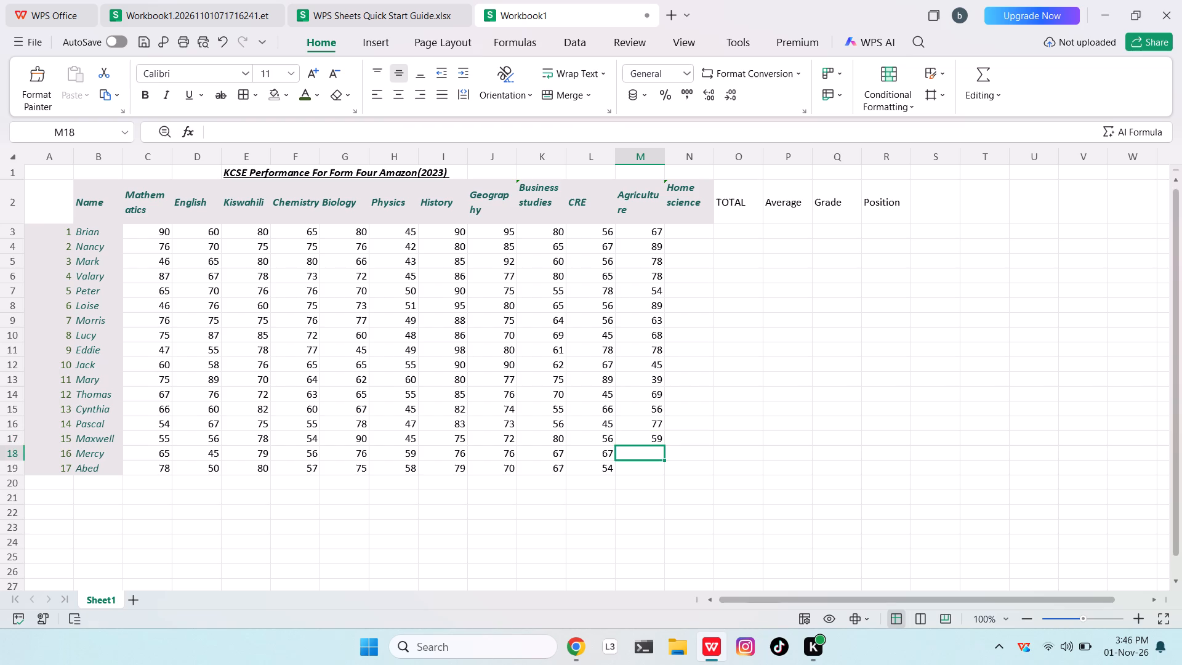
type("61")
key("Return")
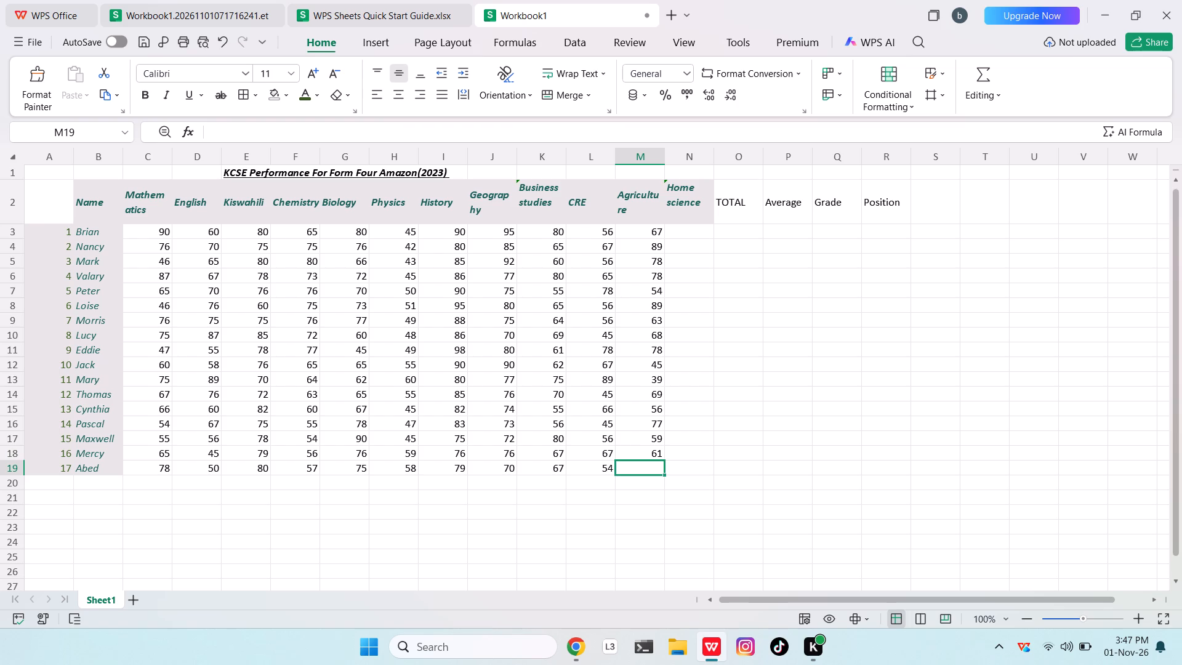
type("88")
key("Return")
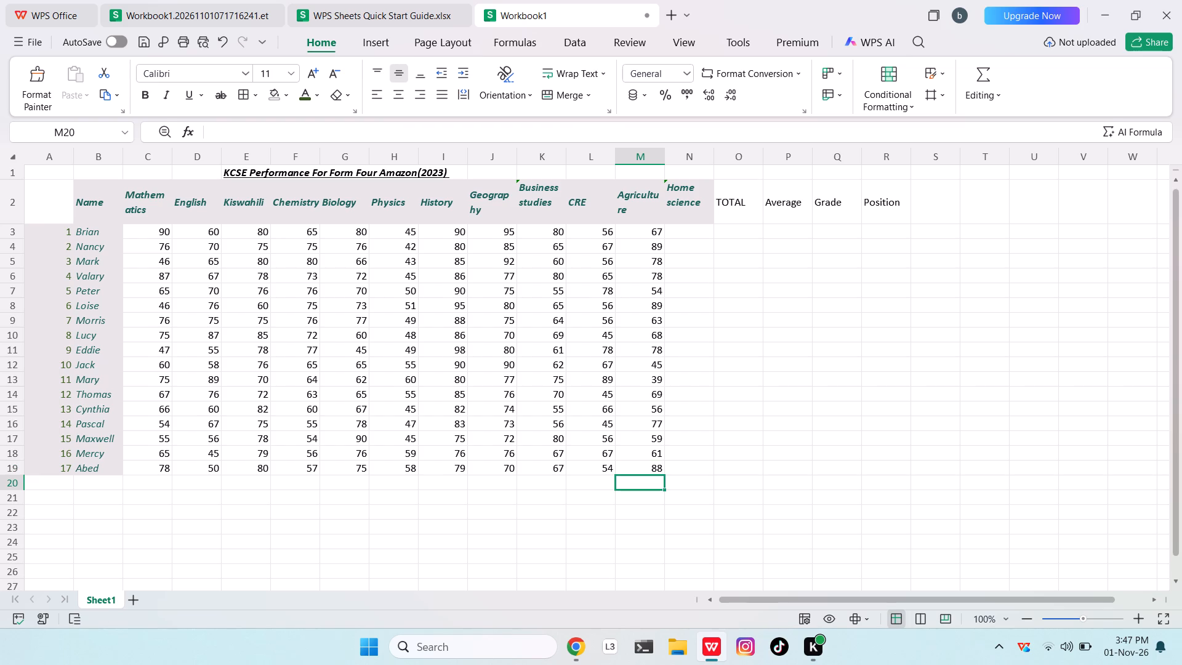
Enter the Home science marks 98 for Brian, 89 for Nancy and 90 for Mark.
left_click(685, 229)
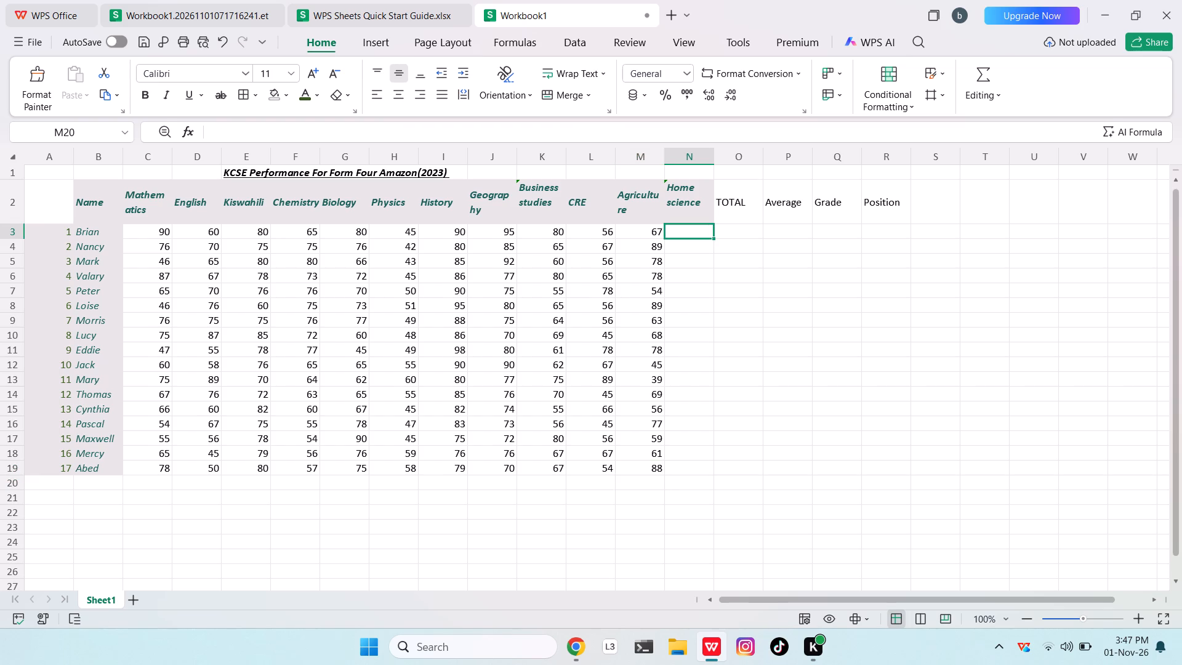
key("6")
key("BackSpace")
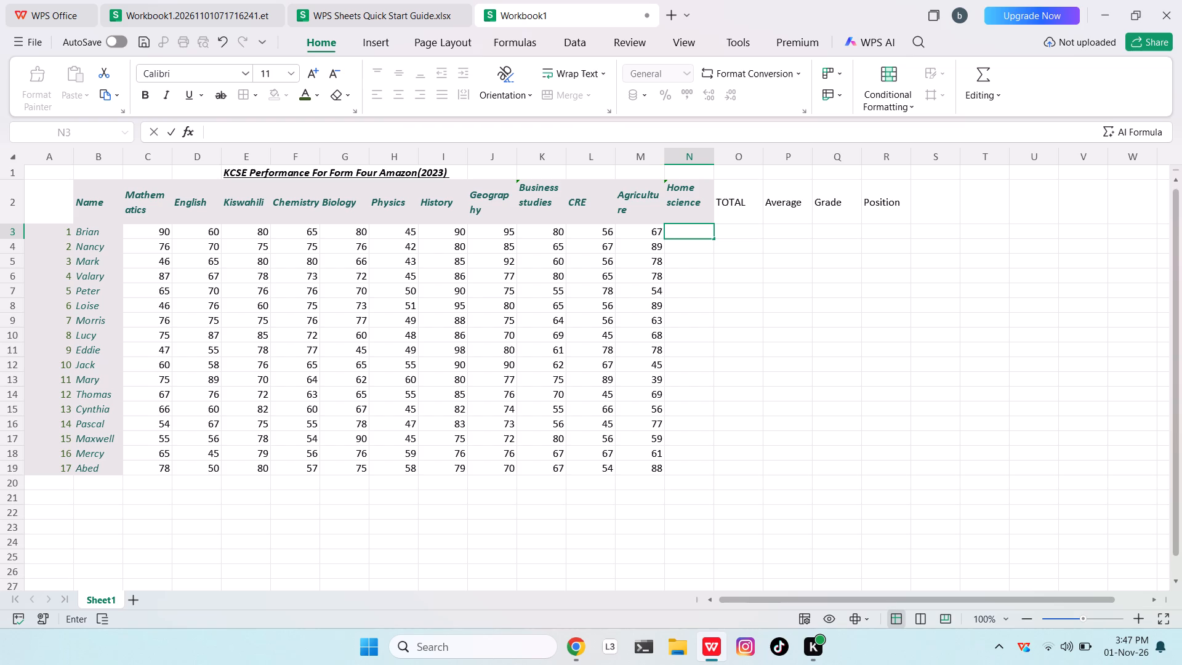
type("98")
key("Return")
type("89")
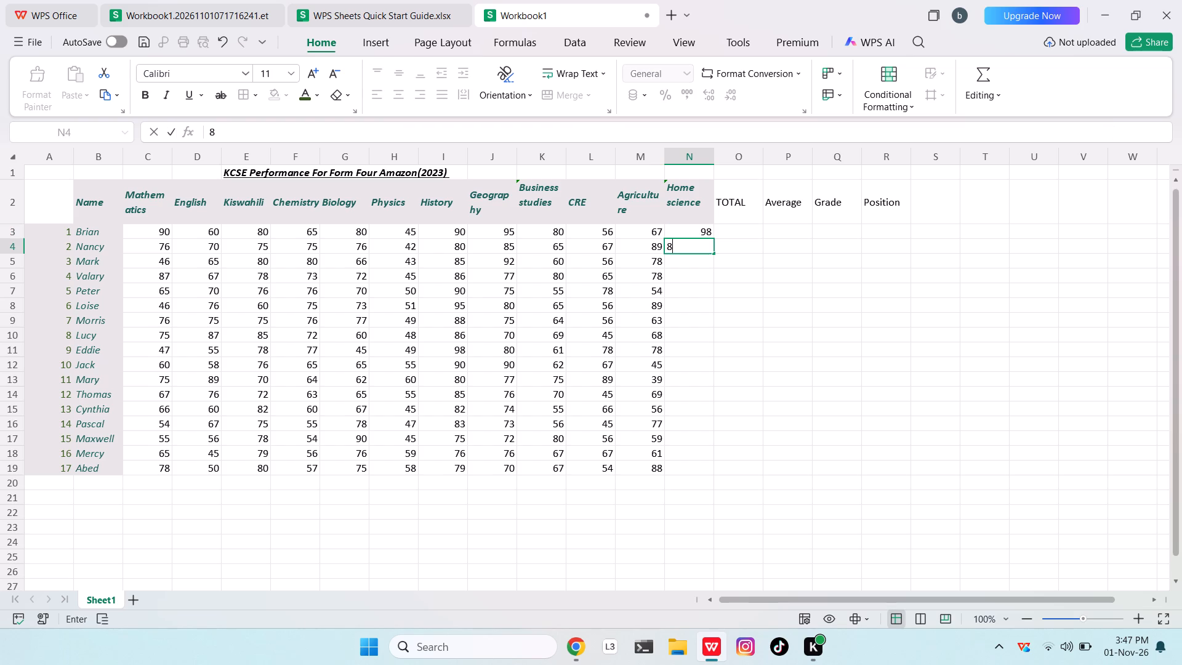
key("Return")
type("90")
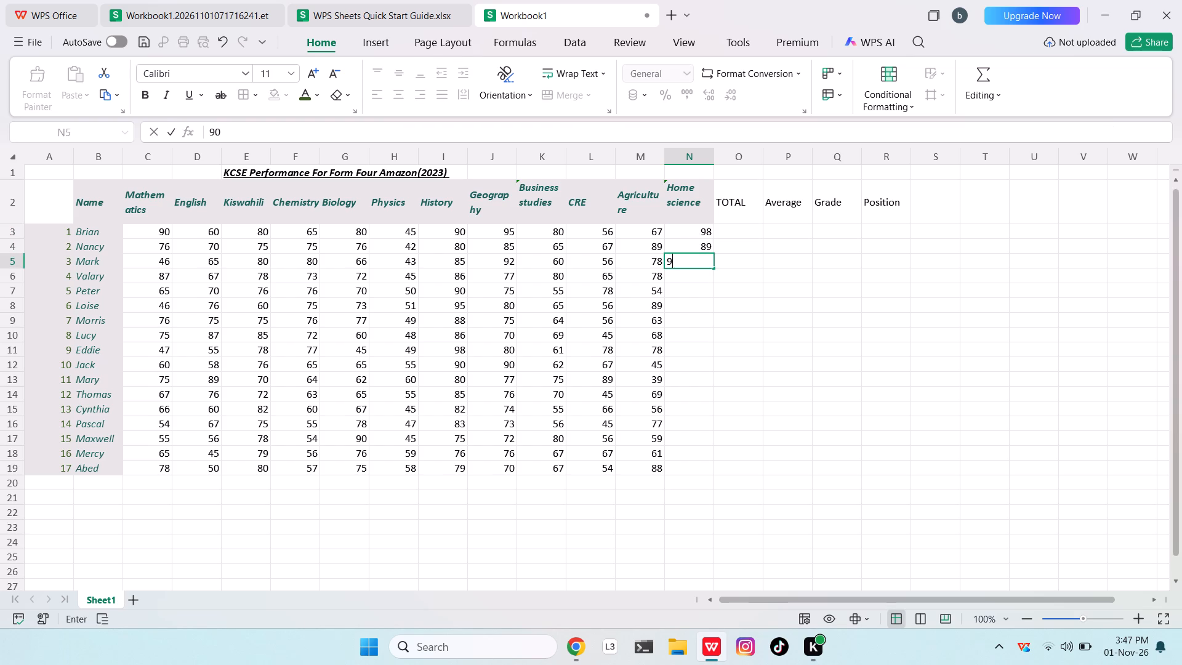
key("Return")
Enter the Home science marks 78 for Valary and 80 for Peter.
type("78")
key("Return")
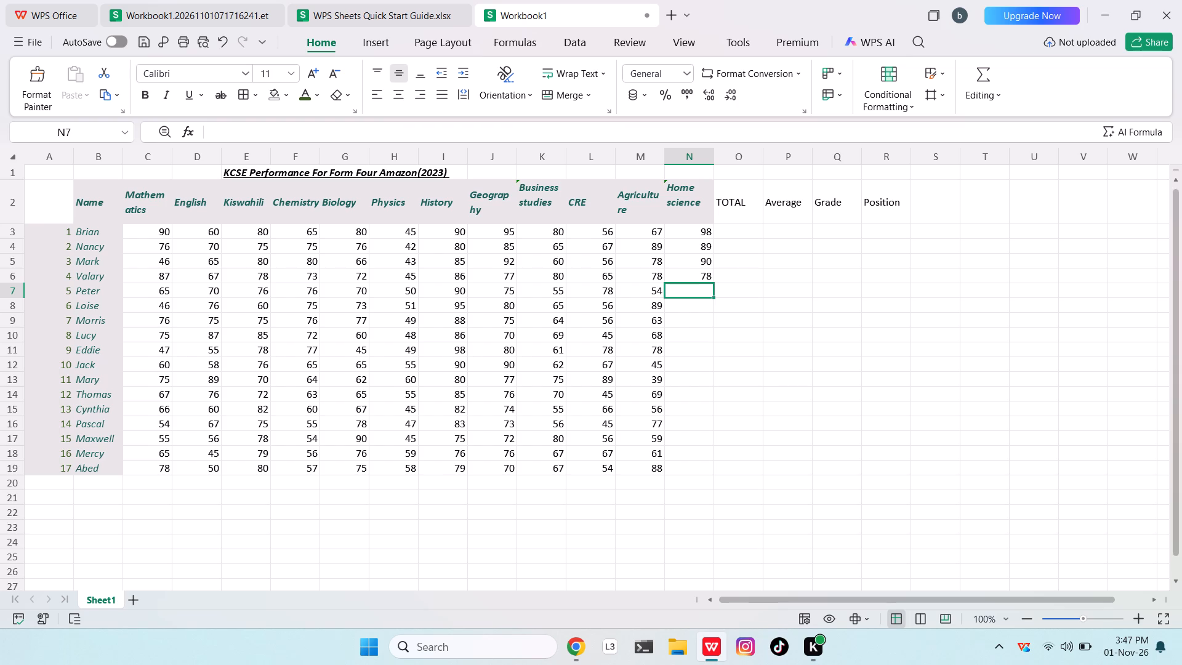
key("5")
key("BackSpace")
type("80")
key("Return")
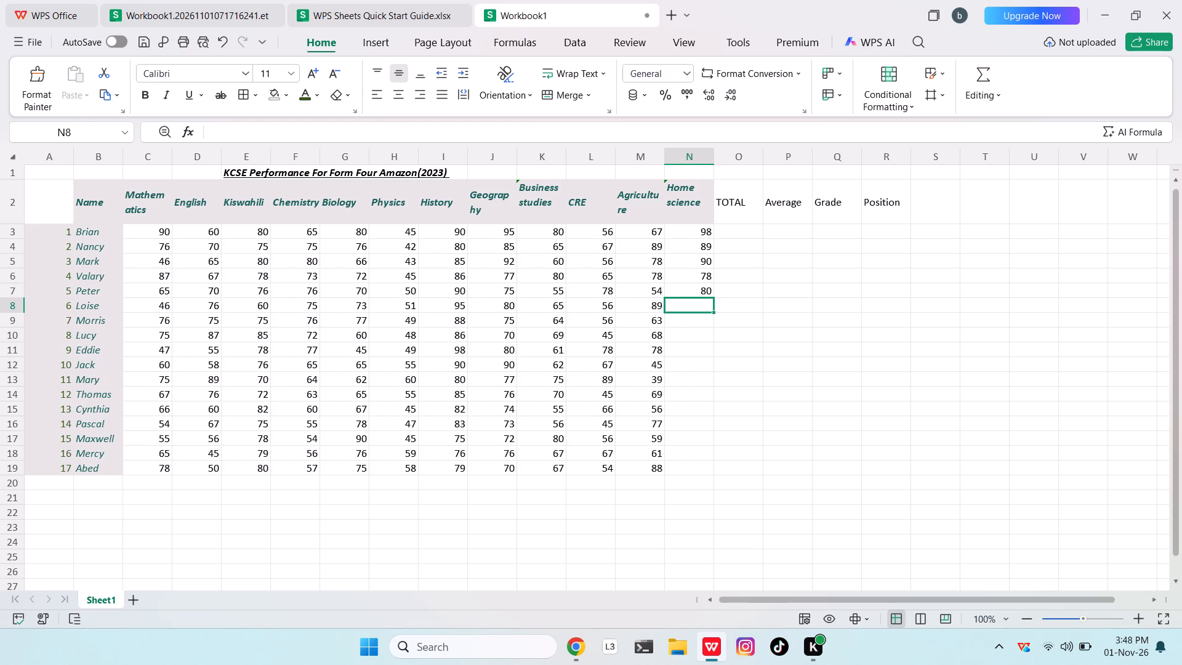
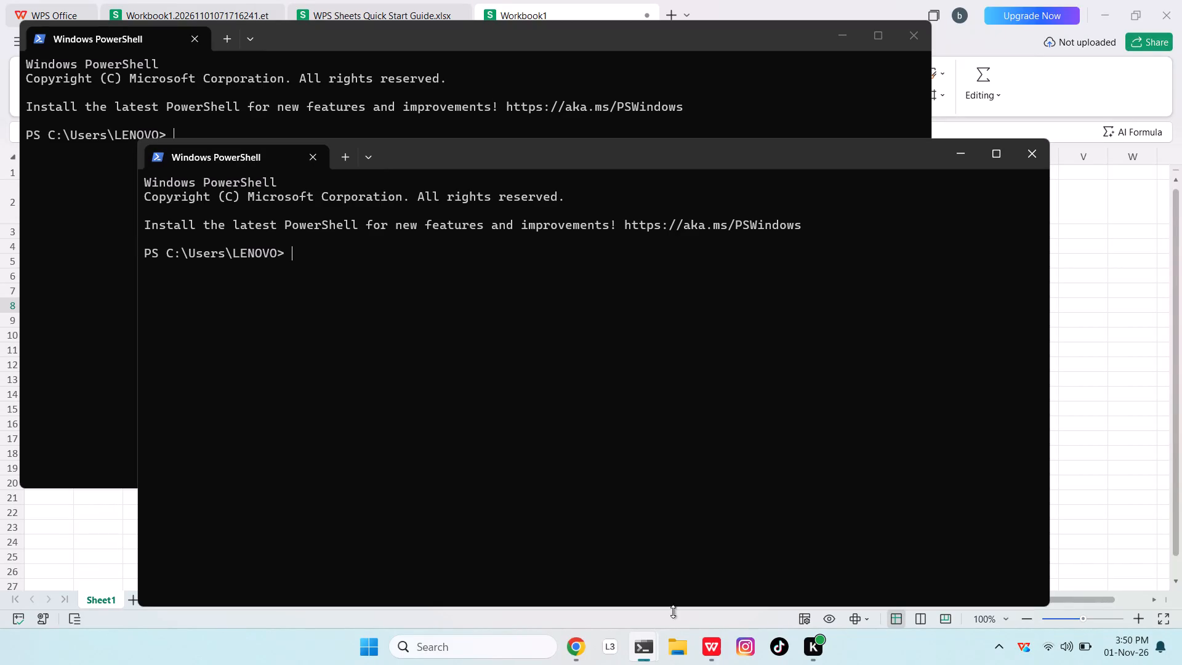
Close the frontmost Windows PowerShell window covering the workbook.
left_click(1034, 152)
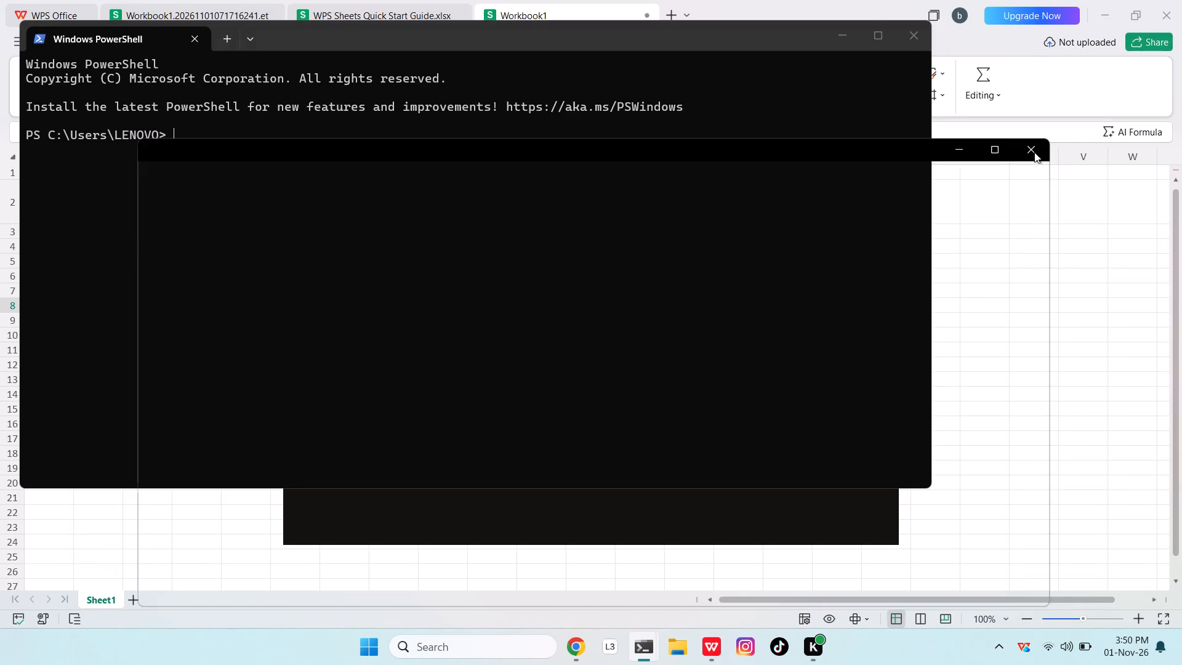
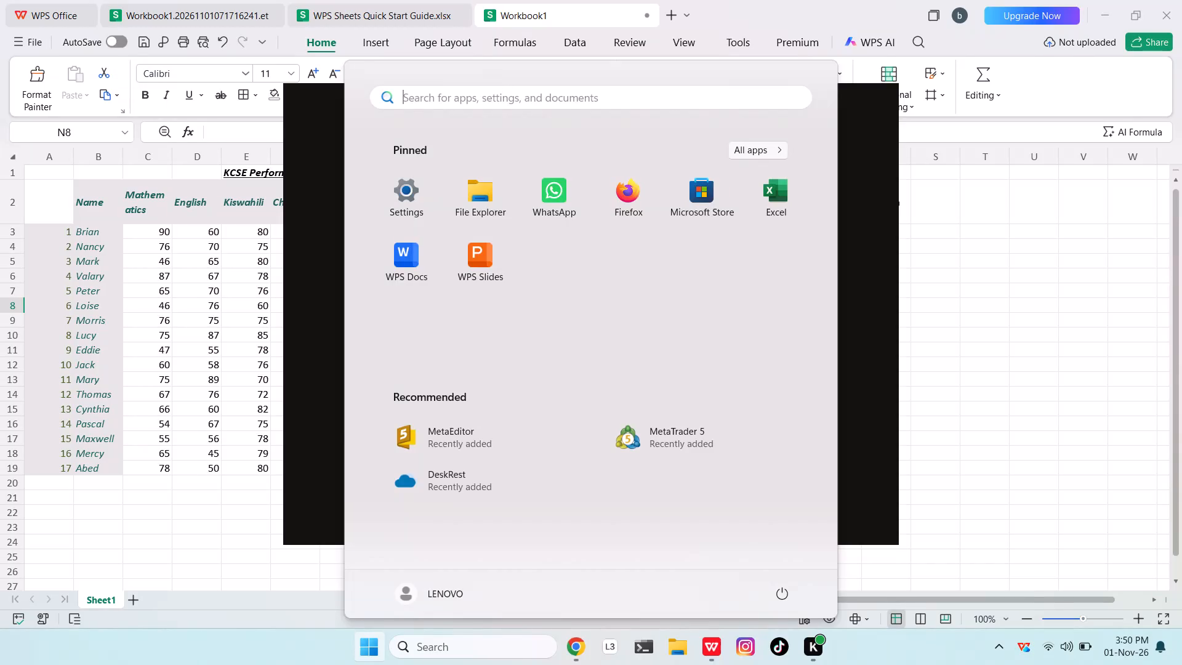
Find the TradingView app by searching for "tra" and launch it.
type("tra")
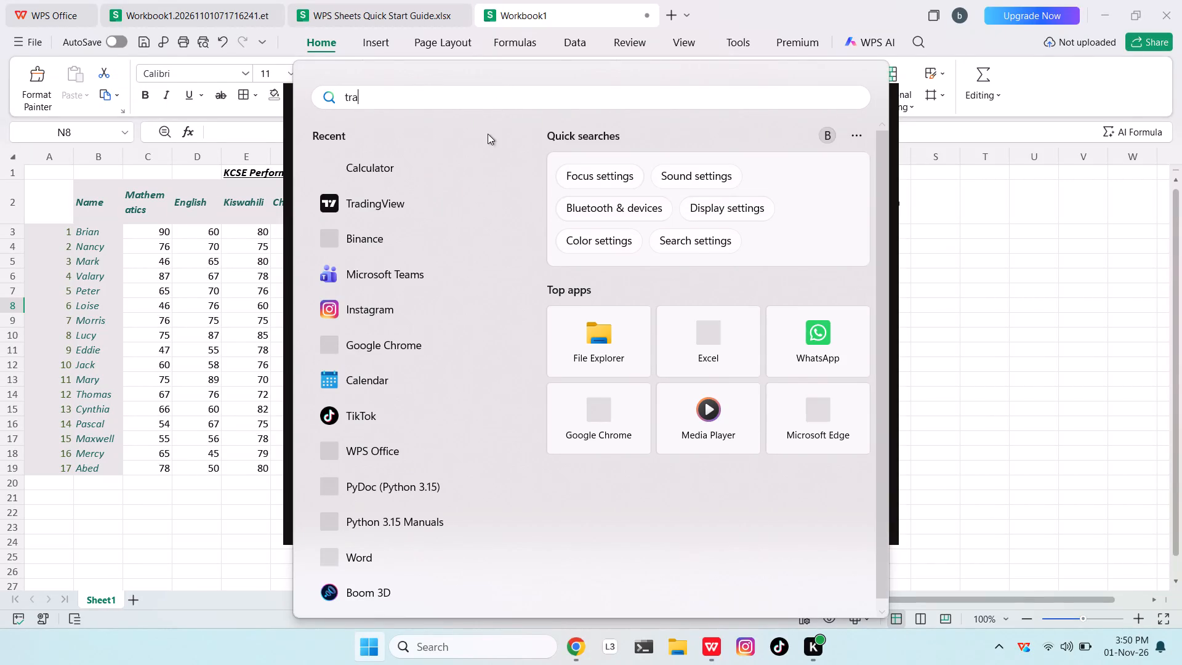
left_click(425, 212)
left_click(670, 318)
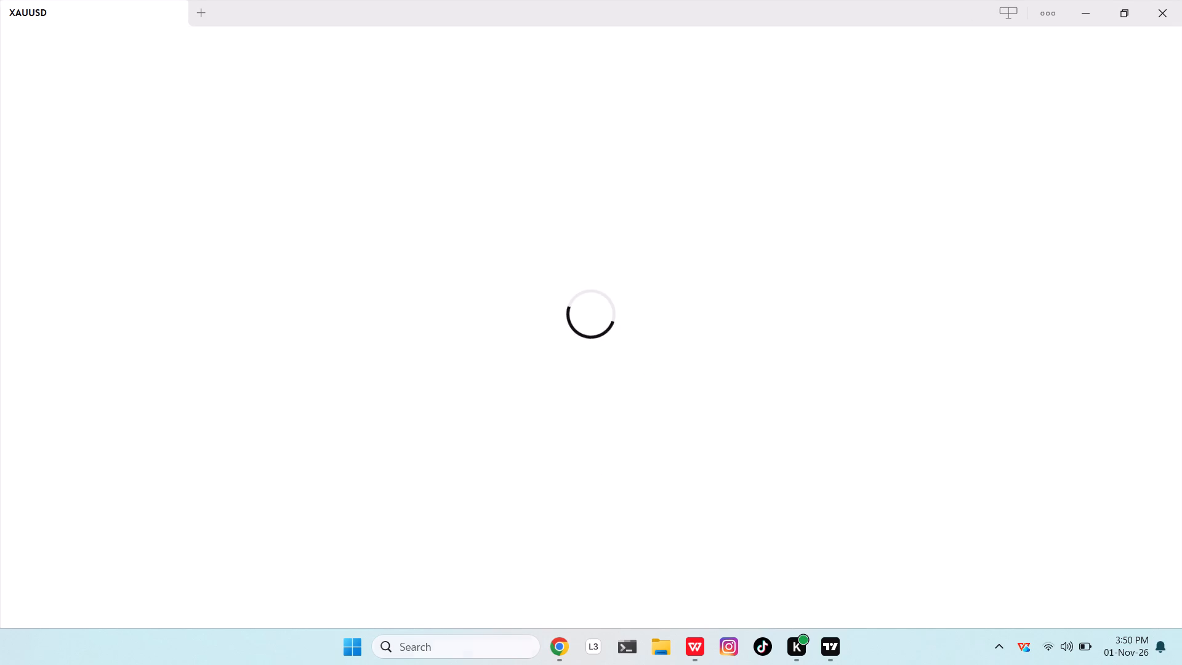
Switch to Google Chrome and play the AIC Nyankumbu Vijana Choir (NVC) - NGOME video from the YouTube suggestions.
left_click(553, 650)
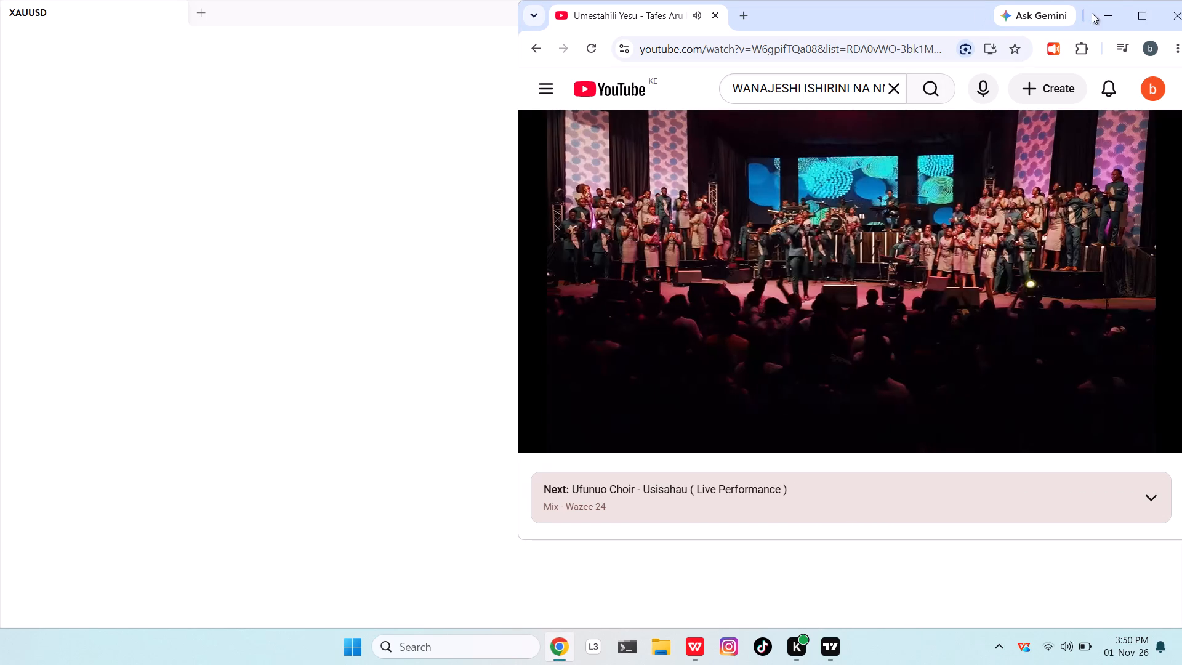
left_click(1139, 9)
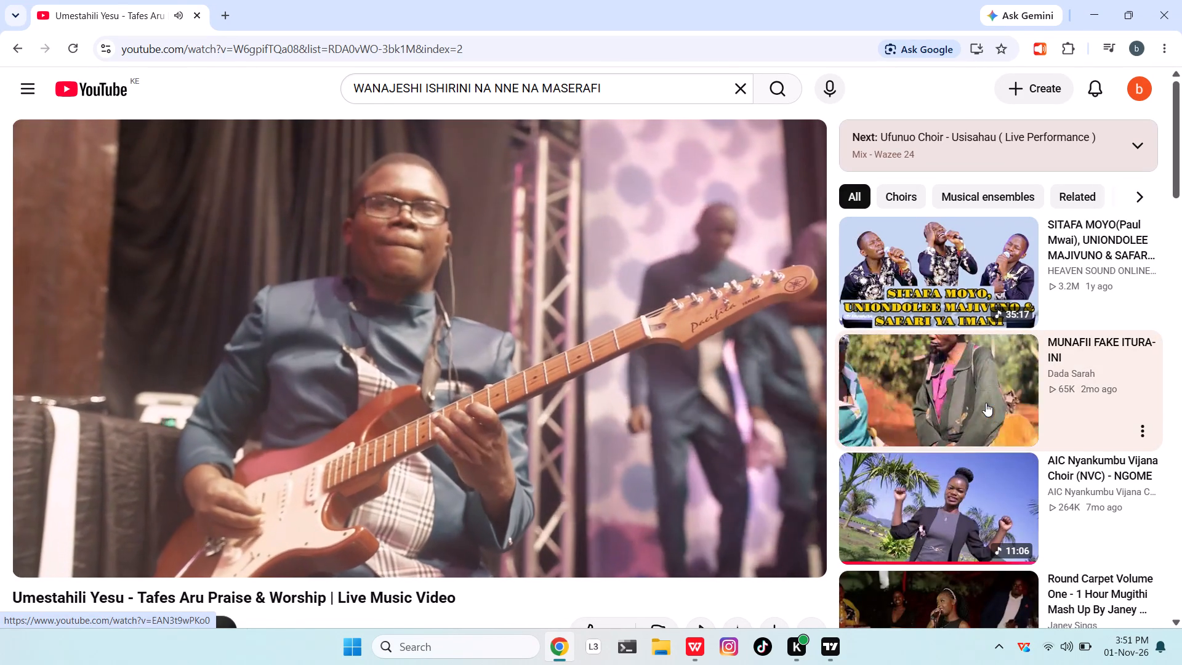
scroll(986, 403, "down", 2)
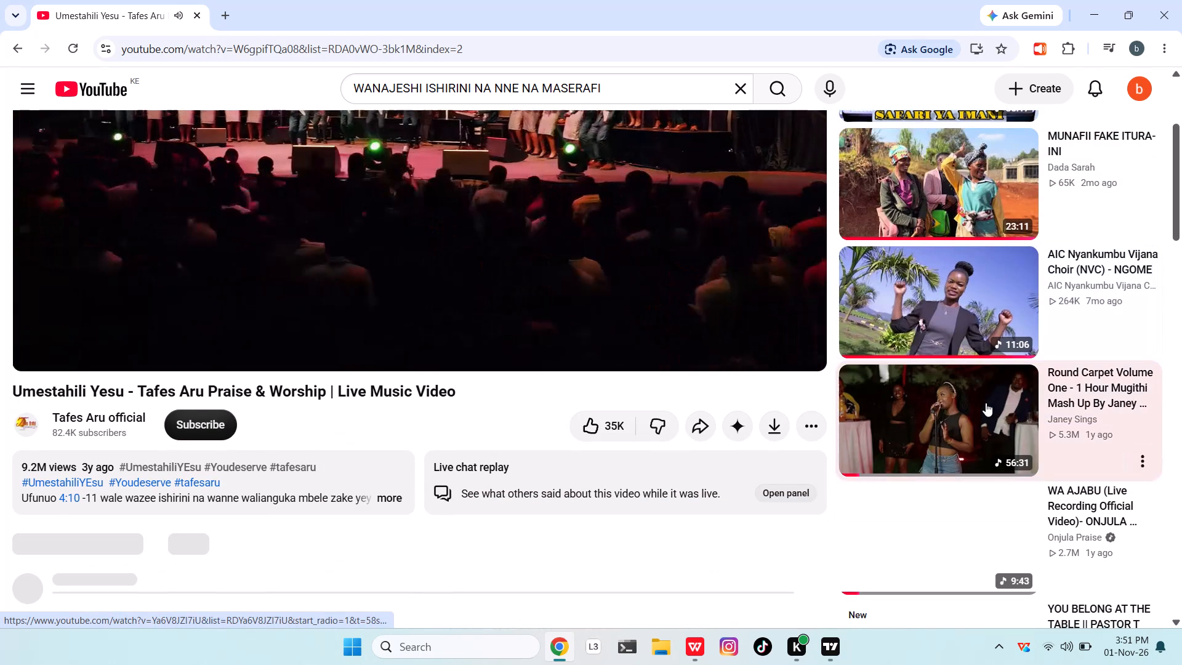
left_click(1002, 333)
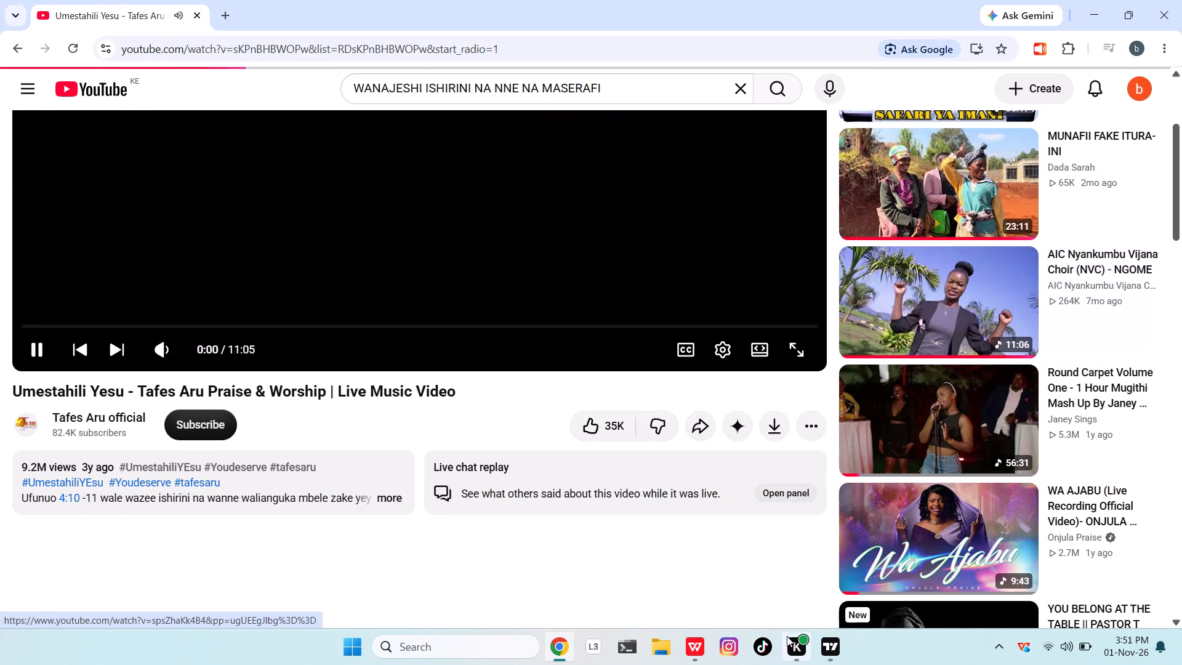
Switch back to the WPS Office workbook and enter Home science marks 78 for Loise, 76 for Morris, 67 for Lucy and 87 for Eddie.
left_click(836, 648)
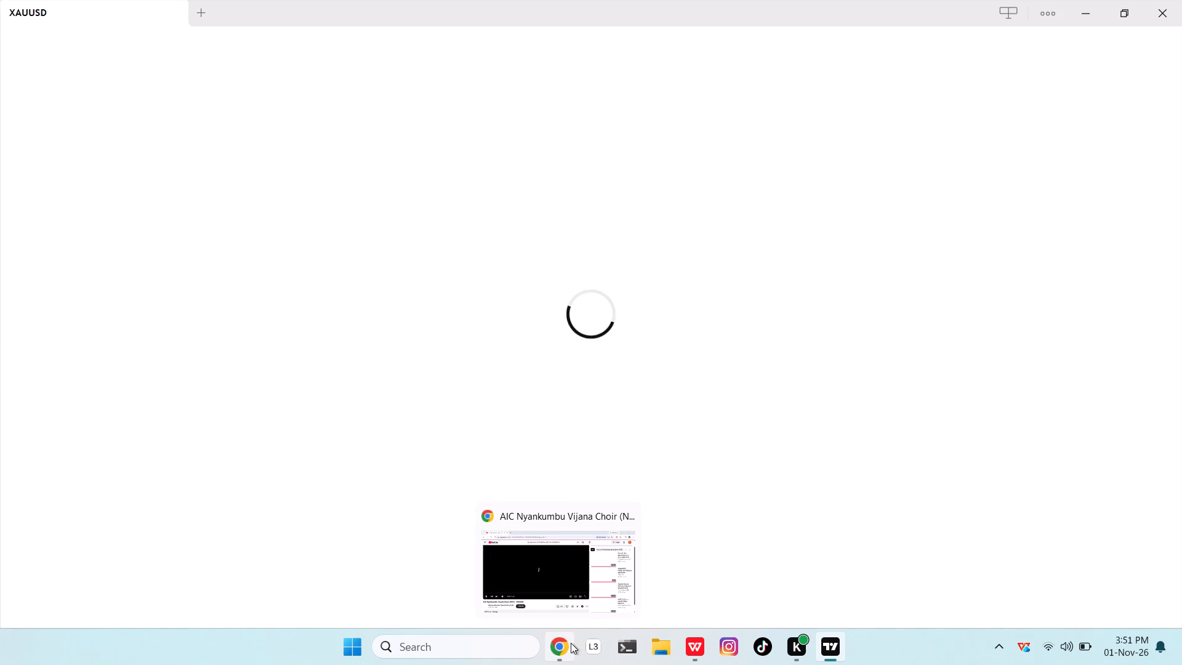
left_click(694, 653)
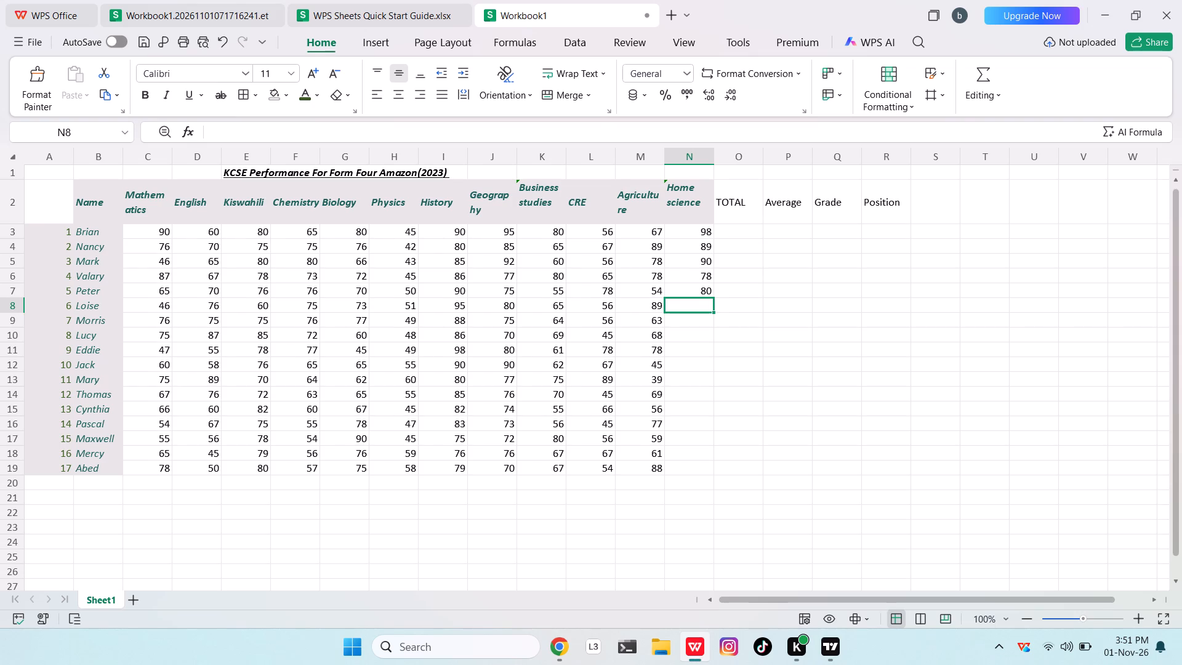
left_click(699, 309)
type("78")
key("Return")
type("76")
key("Return")
type("67")
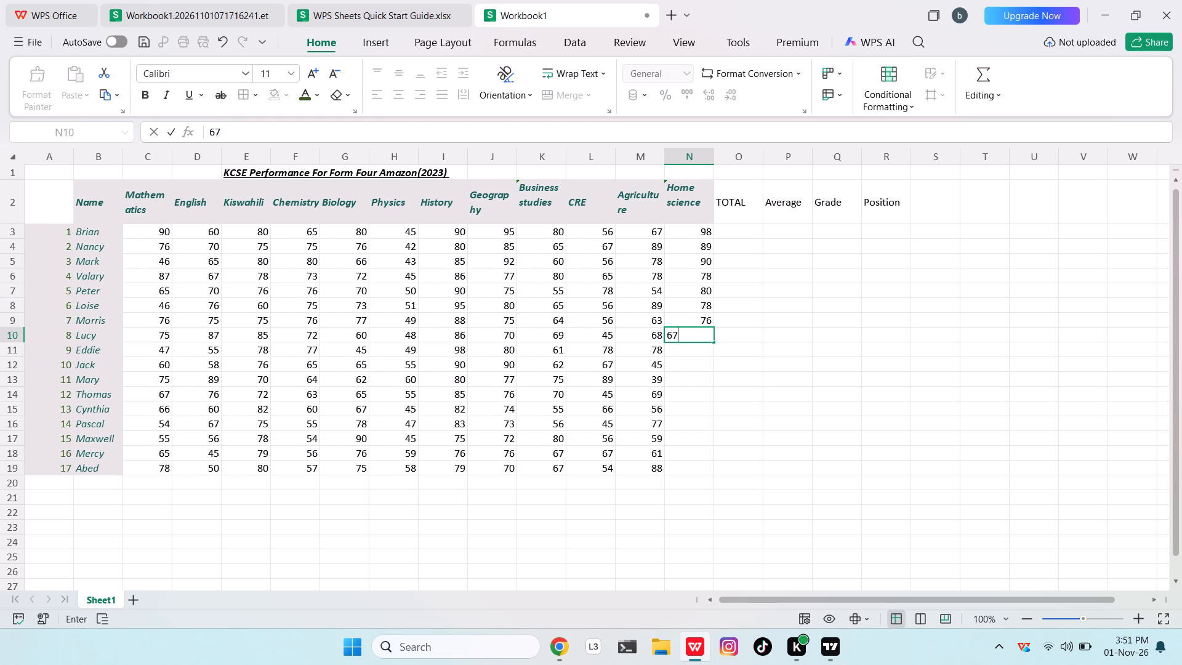
key("Return")
type("87")
key("Return")
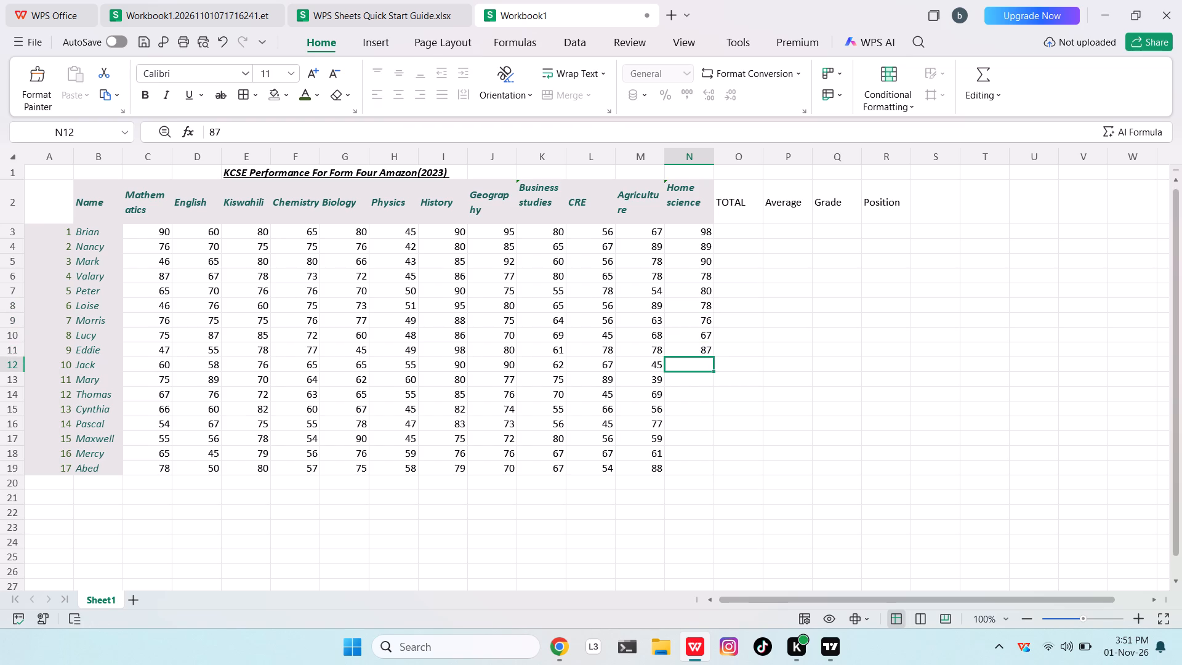
Enter the Home science marks 65 for Jack, 87 for Mary, 69 for Thomas, 67 for Cynthia and 76 for Pascal.
type("65")
key("Return")
type("87")
key("Return")
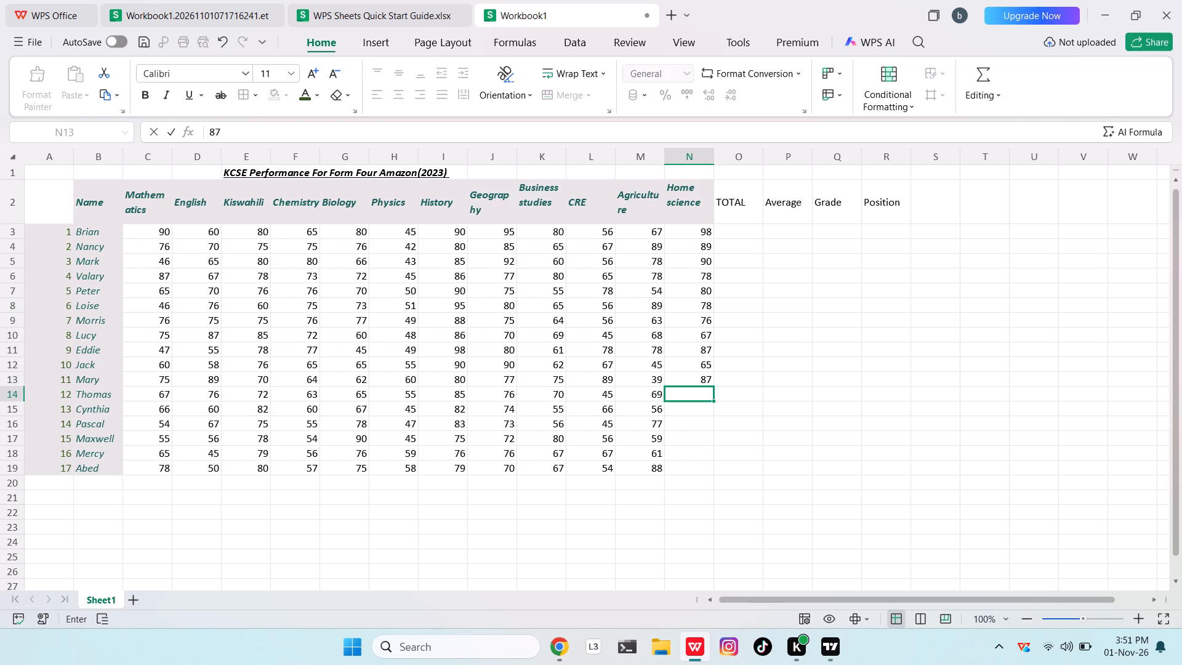
type("69")
key("Return")
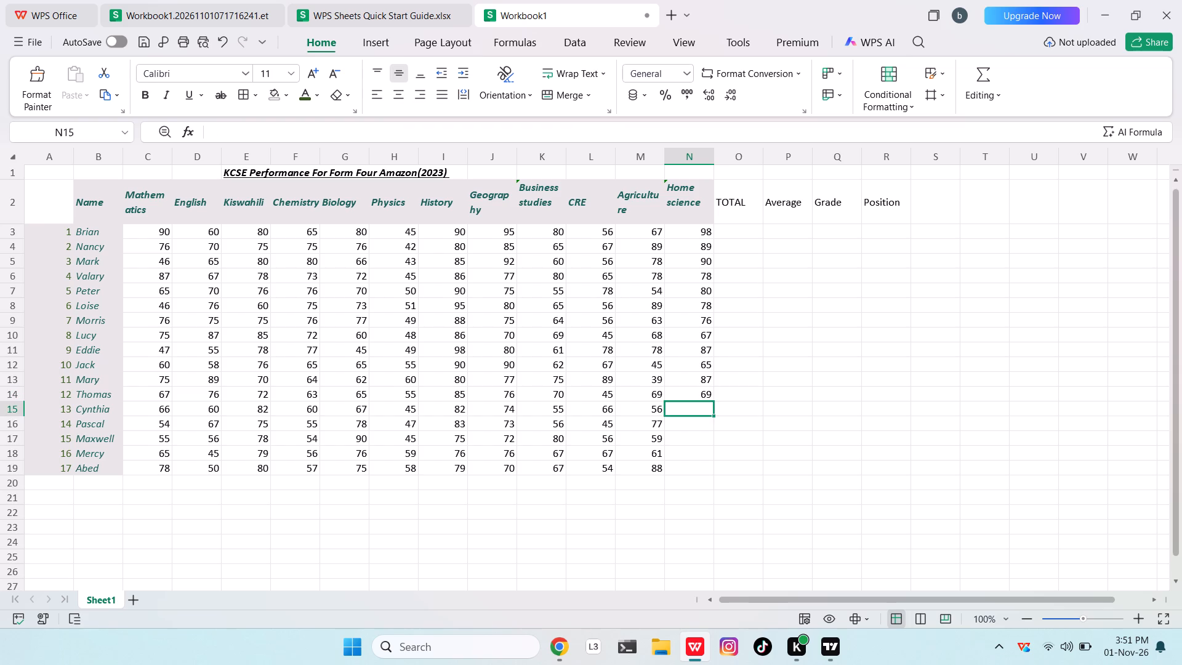
type("67")
key("Return")
type("76")
key("Return")
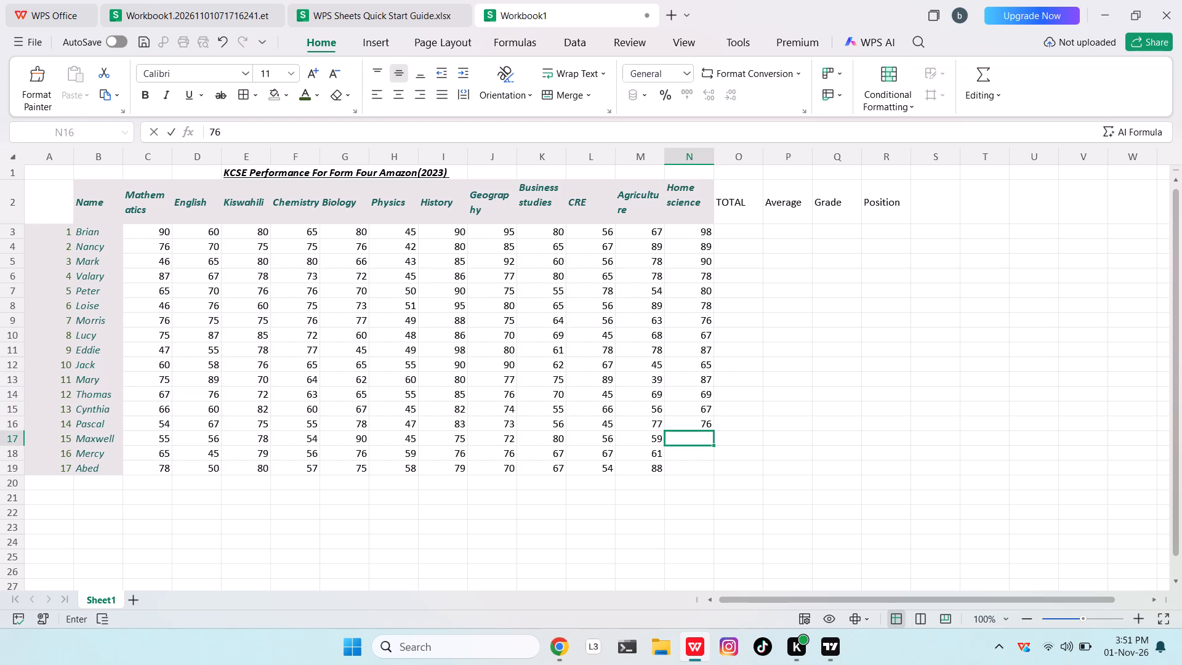
Enter the Home science marks 87 for Maxwell, 76 for Mercy and 49 for Abed.
type("87")
key("Return")
type("765")
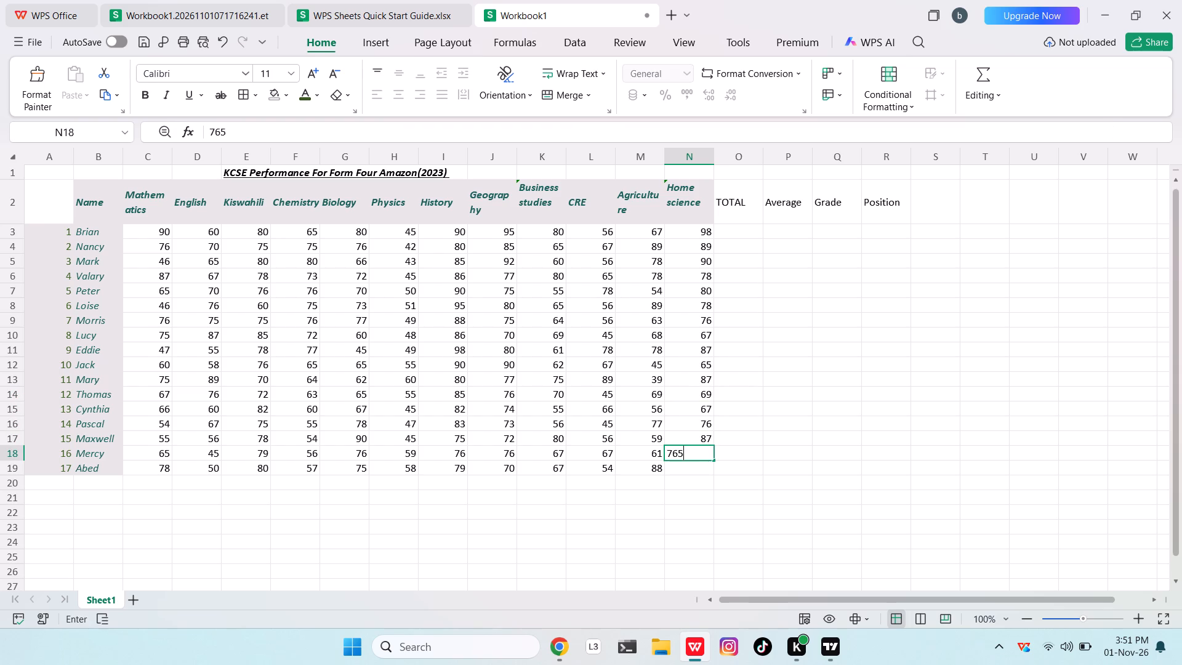
key("Return")
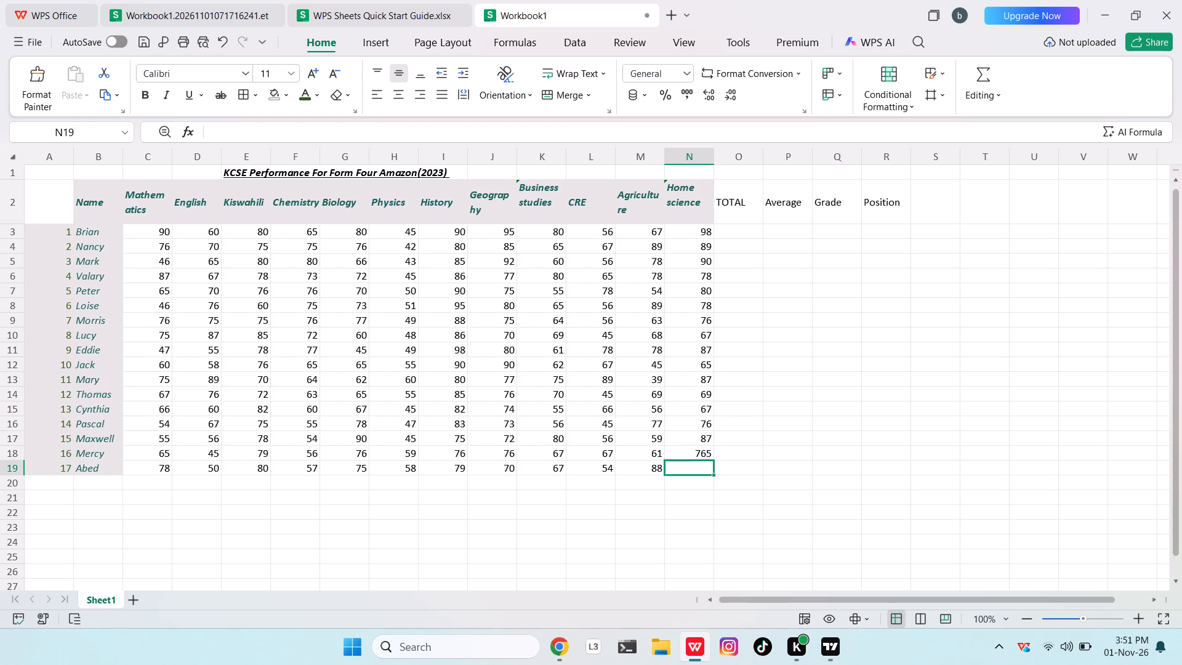
key("shift+Return")
key("BackSpace")
key("BackSpace")
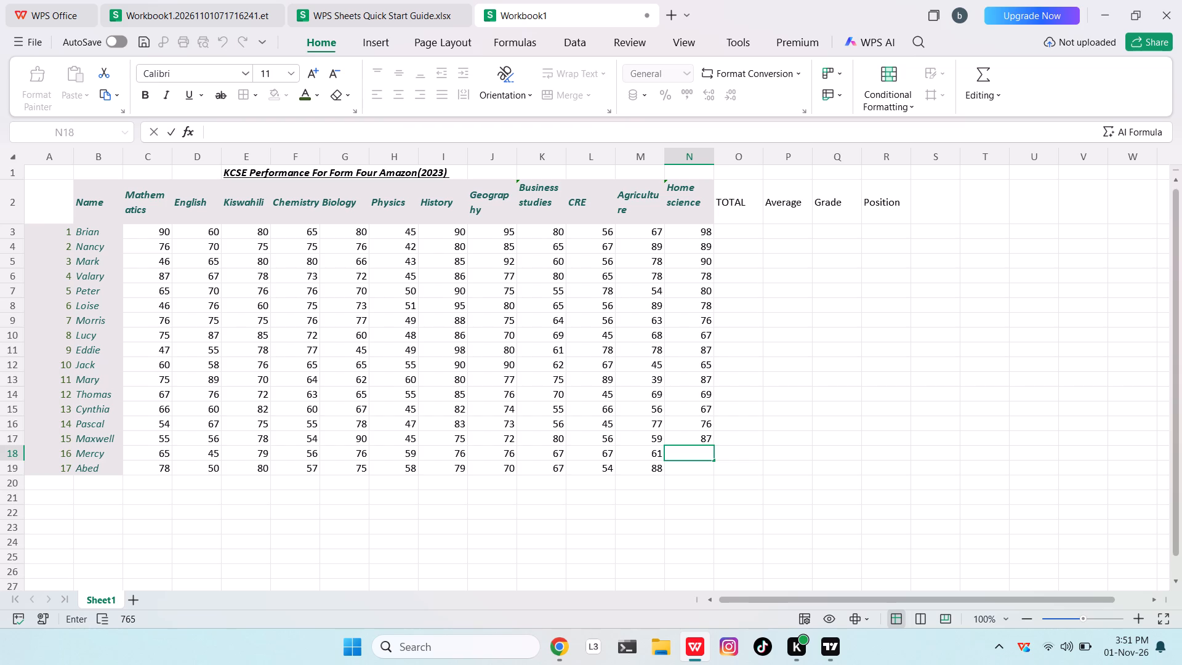
type("76")
key("Return")
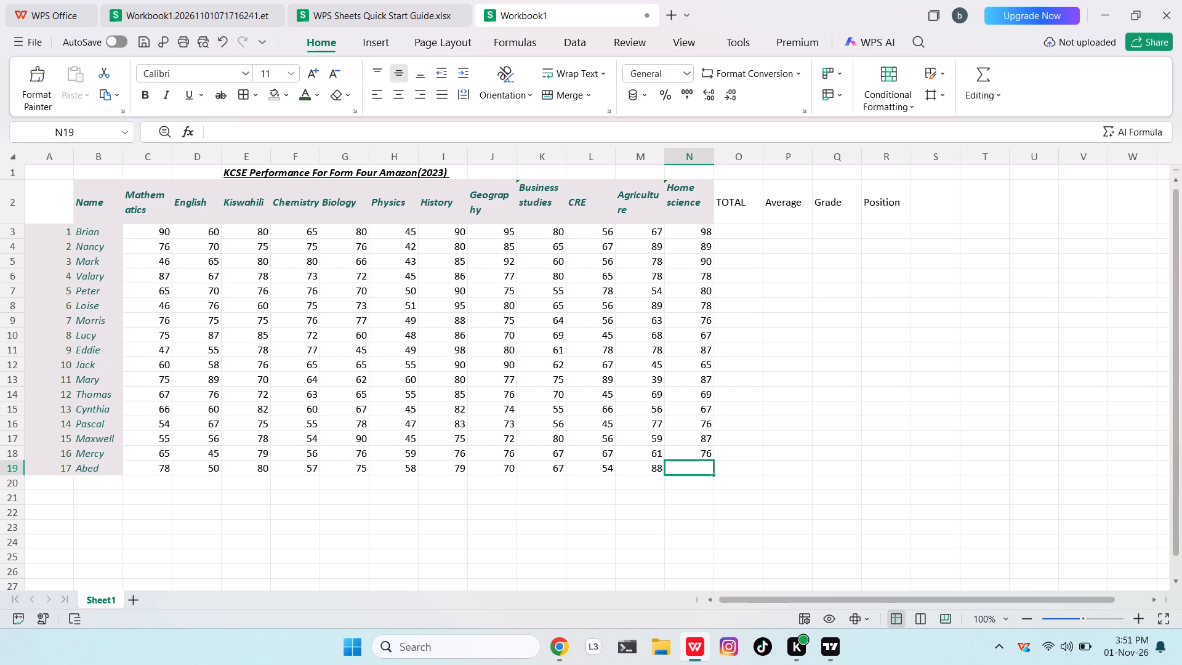
type("49")
key("Return")
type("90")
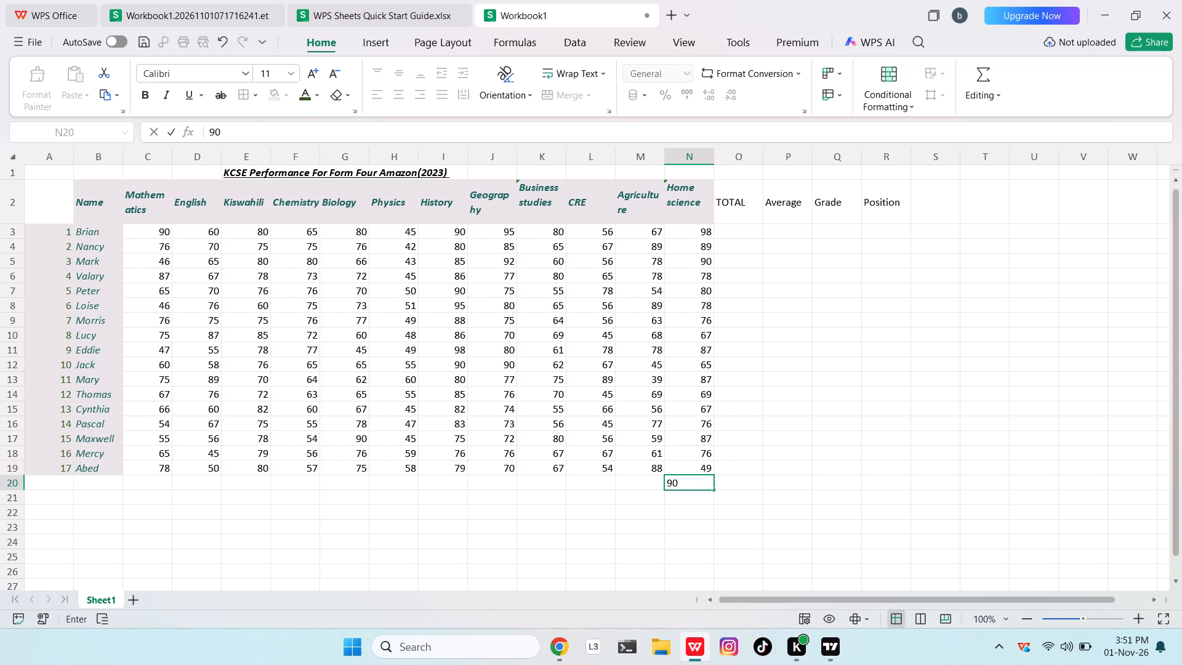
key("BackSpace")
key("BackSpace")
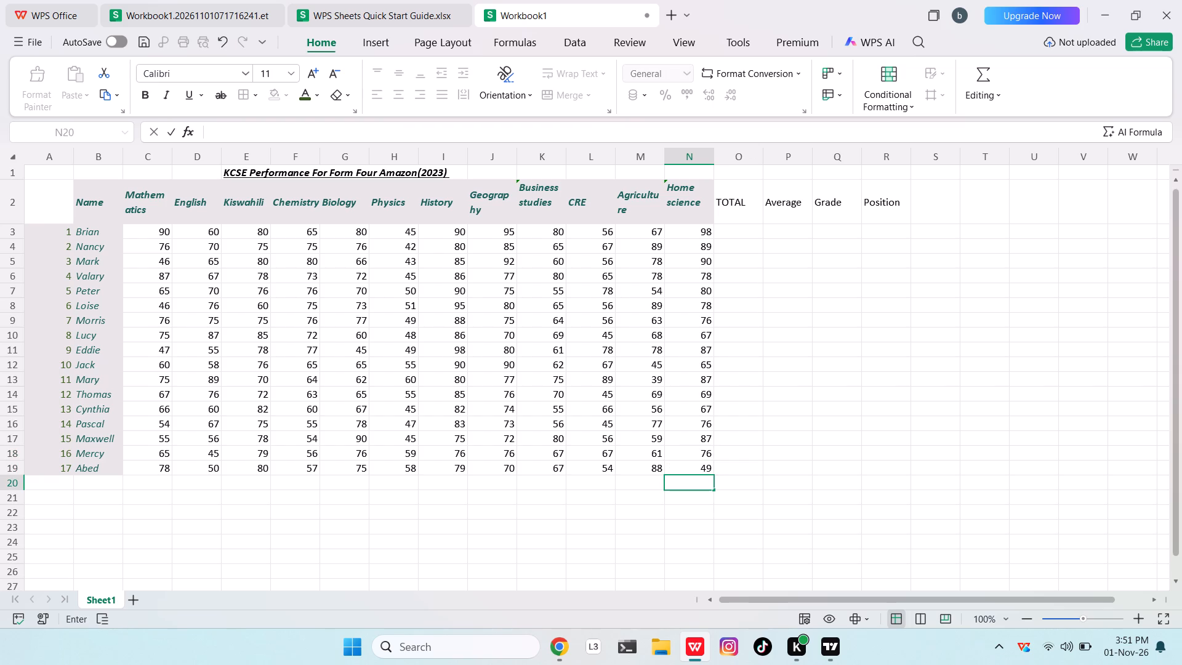
Make the TOTAL, Average, Grade and Position headings bold and italic.
left_click(733, 233)
left_click_drag(735, 212, 858, 175)
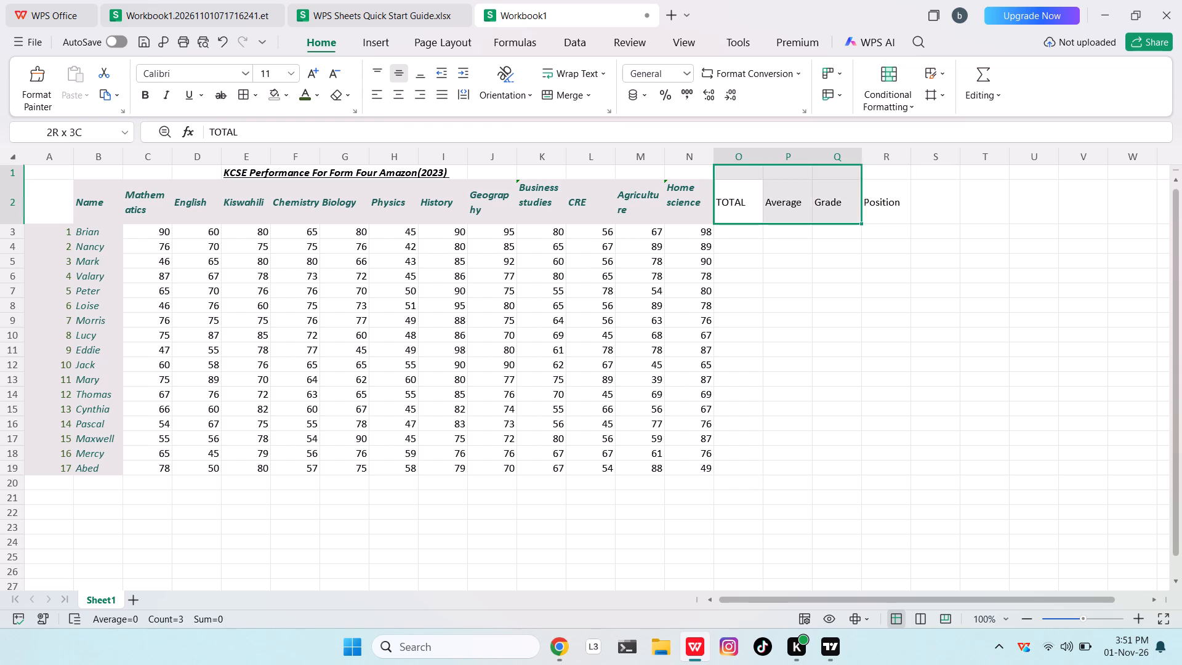
left_click_drag(858, 175, 887, 193)
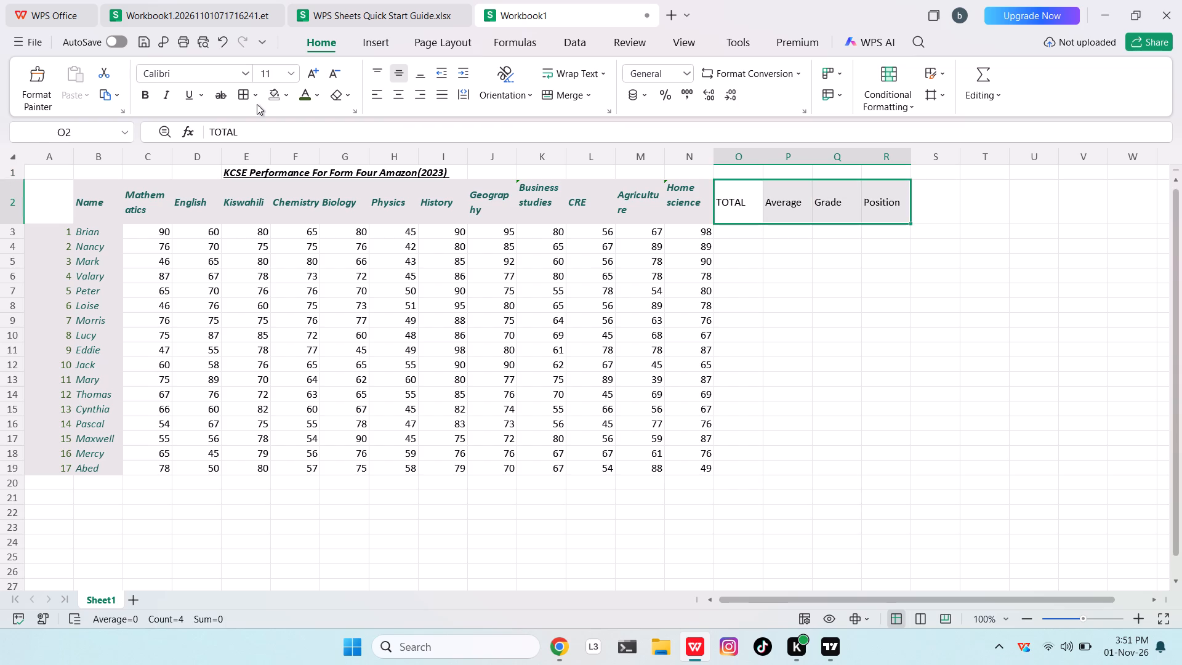
left_click(149, 97)
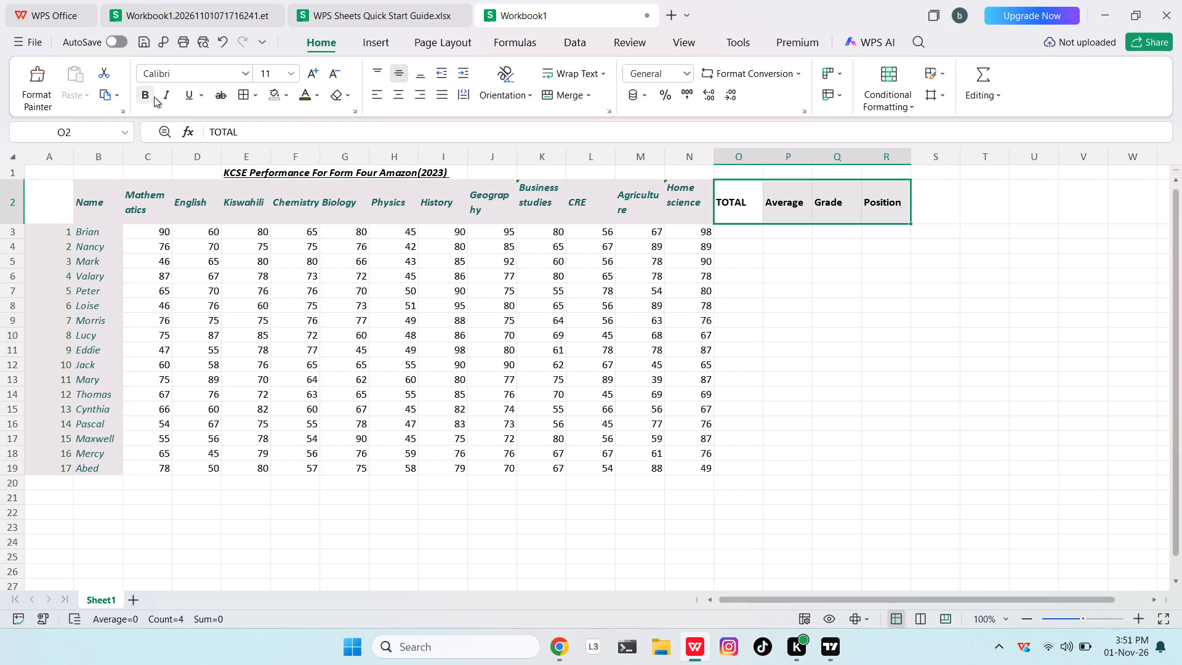
left_click(164, 99)
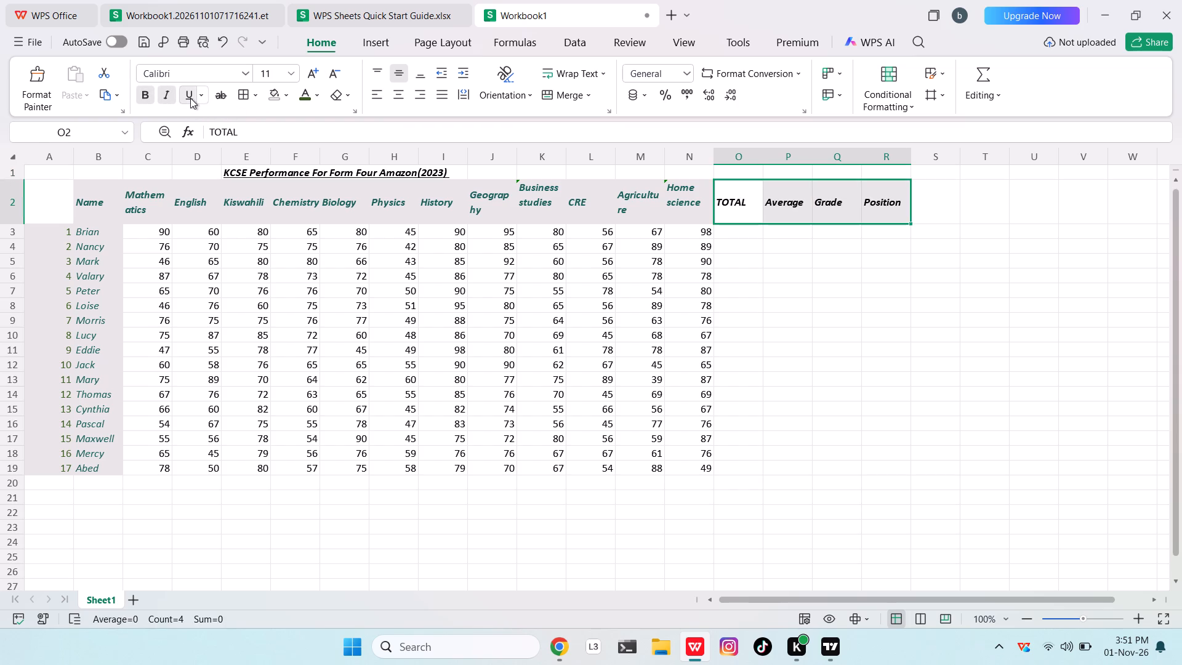
left_click(190, 98)
left_click(190, 98)
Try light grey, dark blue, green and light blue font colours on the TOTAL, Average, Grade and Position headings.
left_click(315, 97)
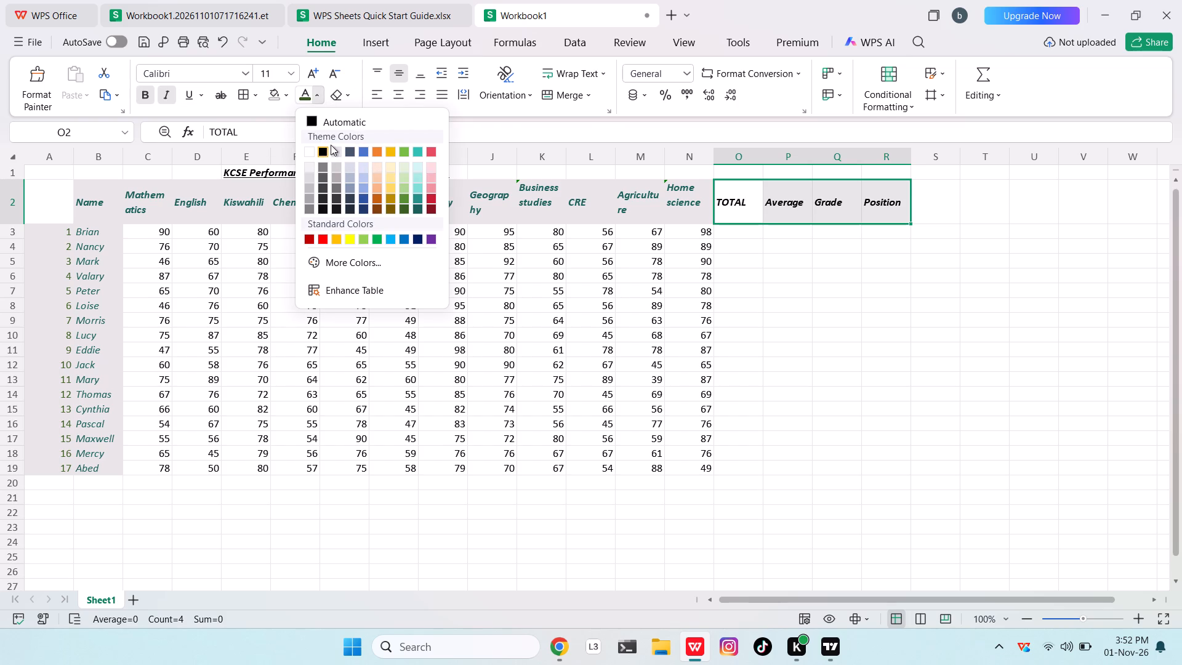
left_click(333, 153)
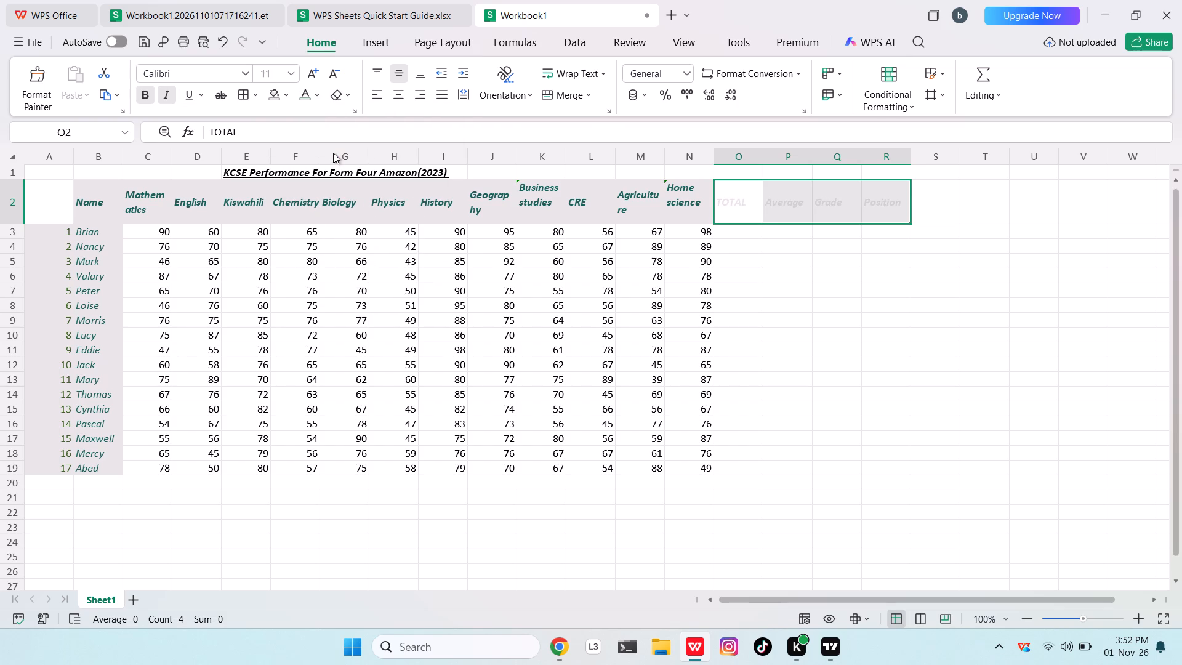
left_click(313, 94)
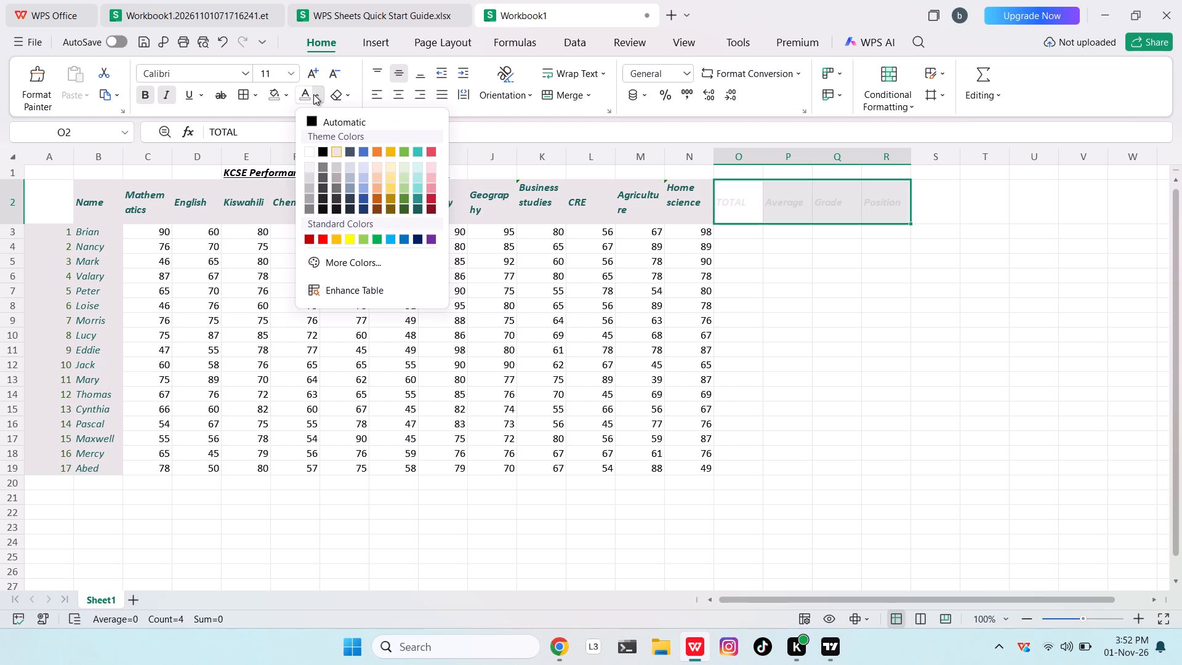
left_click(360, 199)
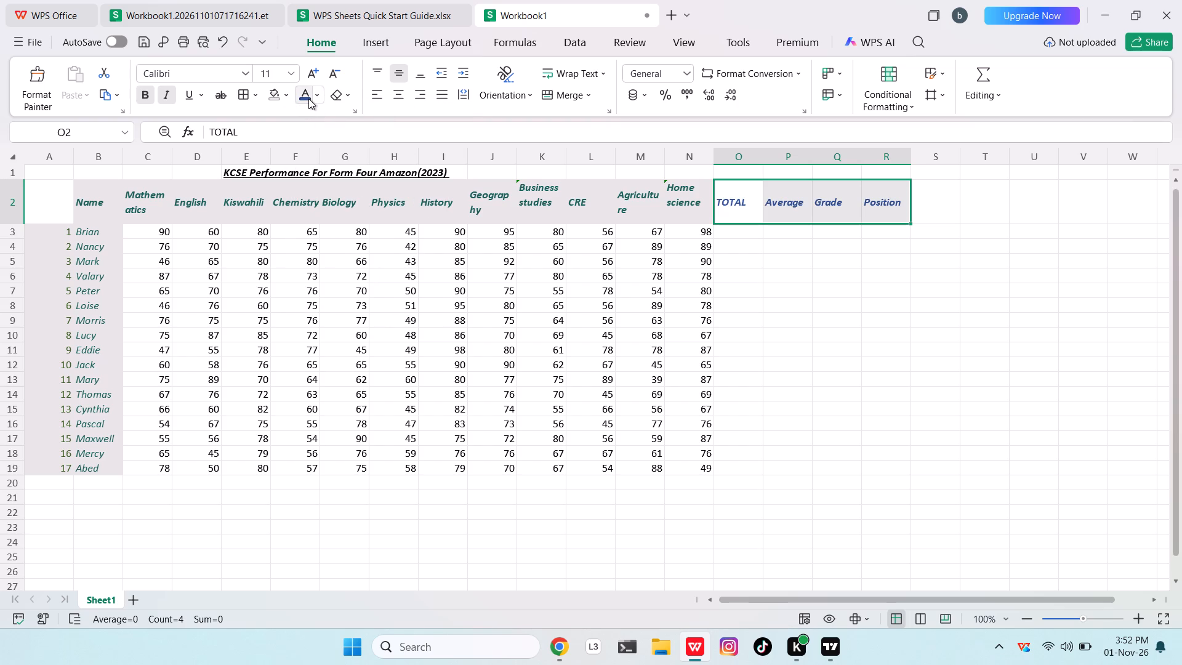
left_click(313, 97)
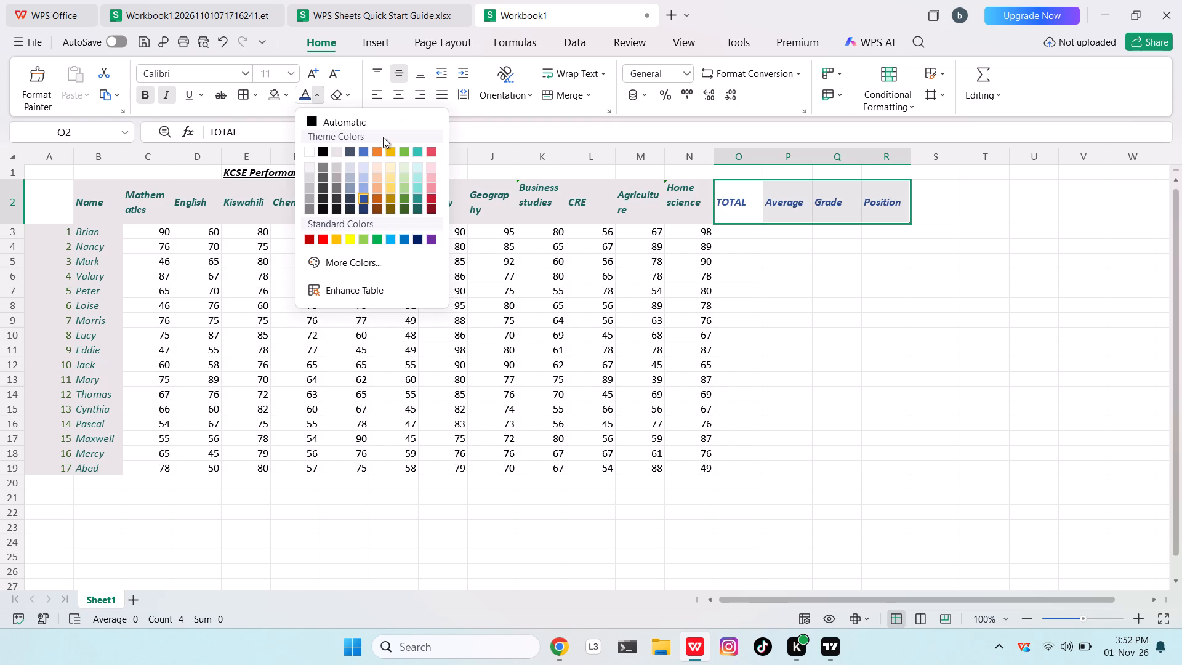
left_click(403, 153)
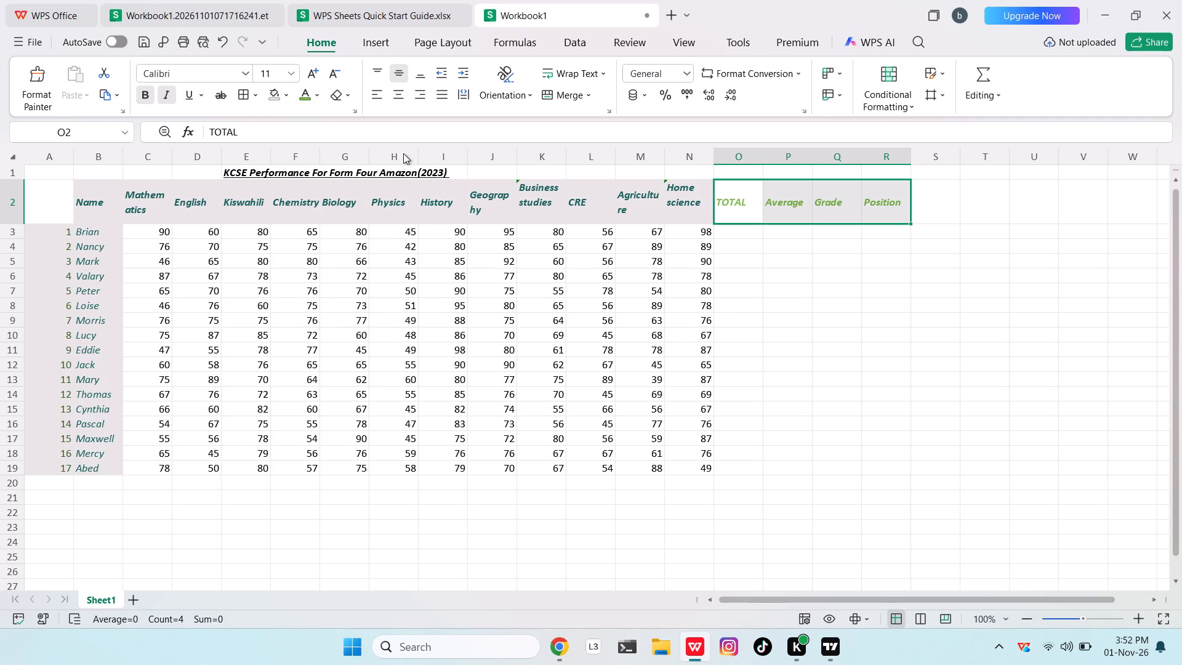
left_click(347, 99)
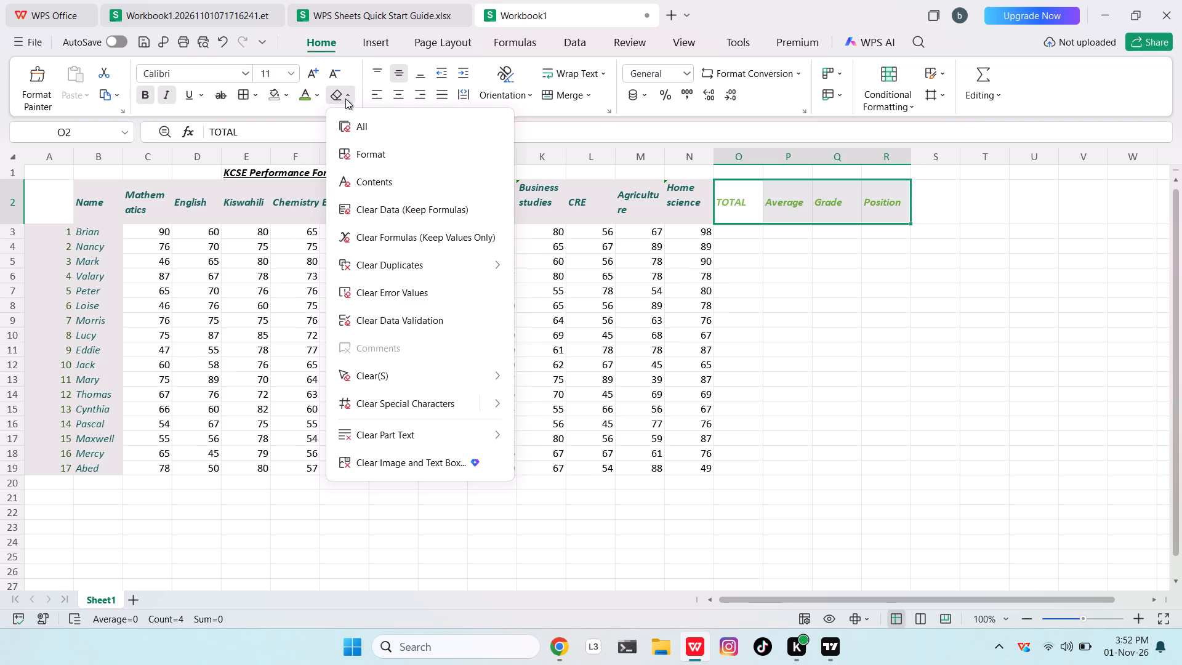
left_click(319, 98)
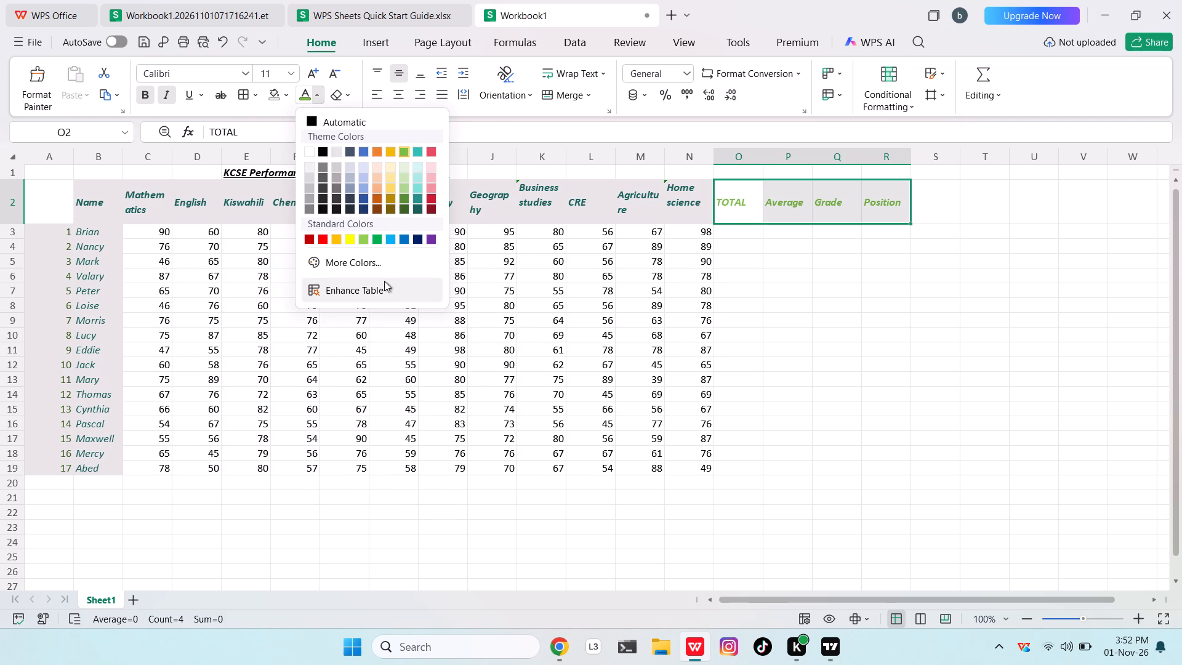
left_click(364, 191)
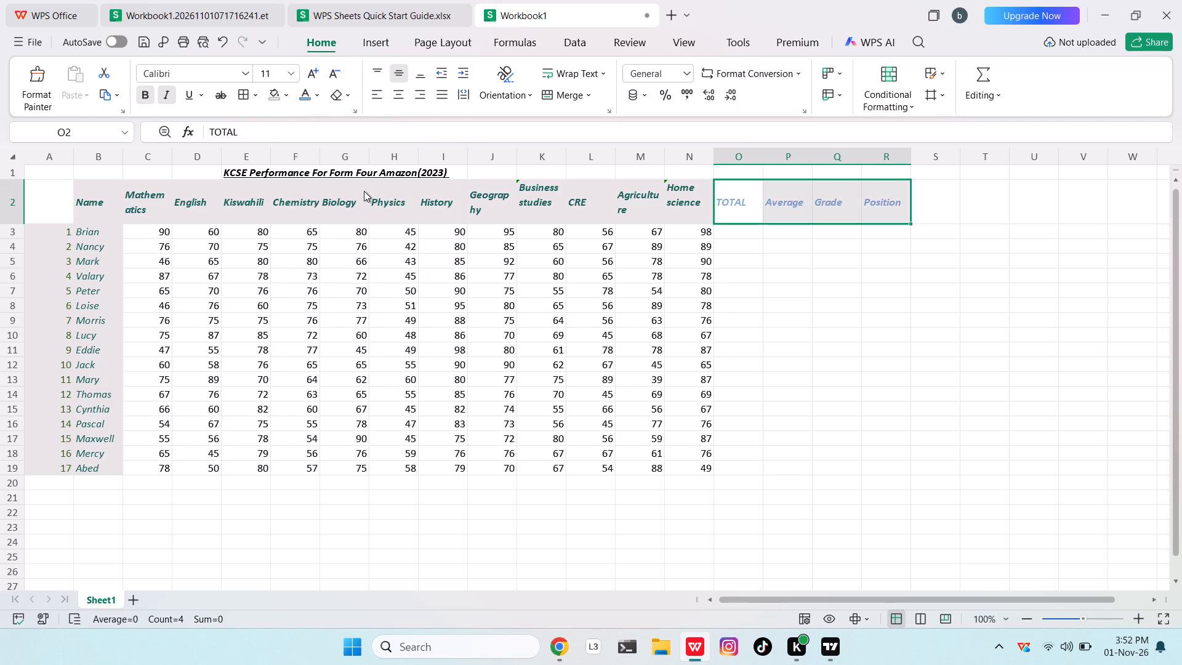
Set the font colour of the TOTAL, Average, Grade and Position headings to a muted blue-grey theme shade.
left_click(315, 92)
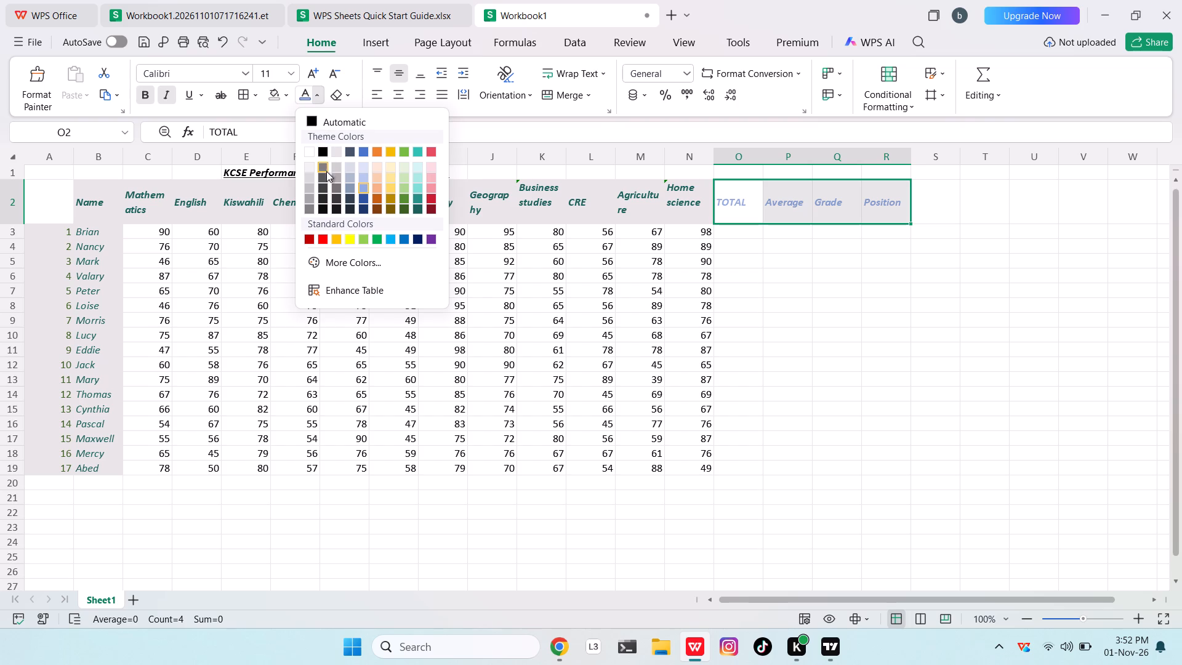
left_click(350, 190)
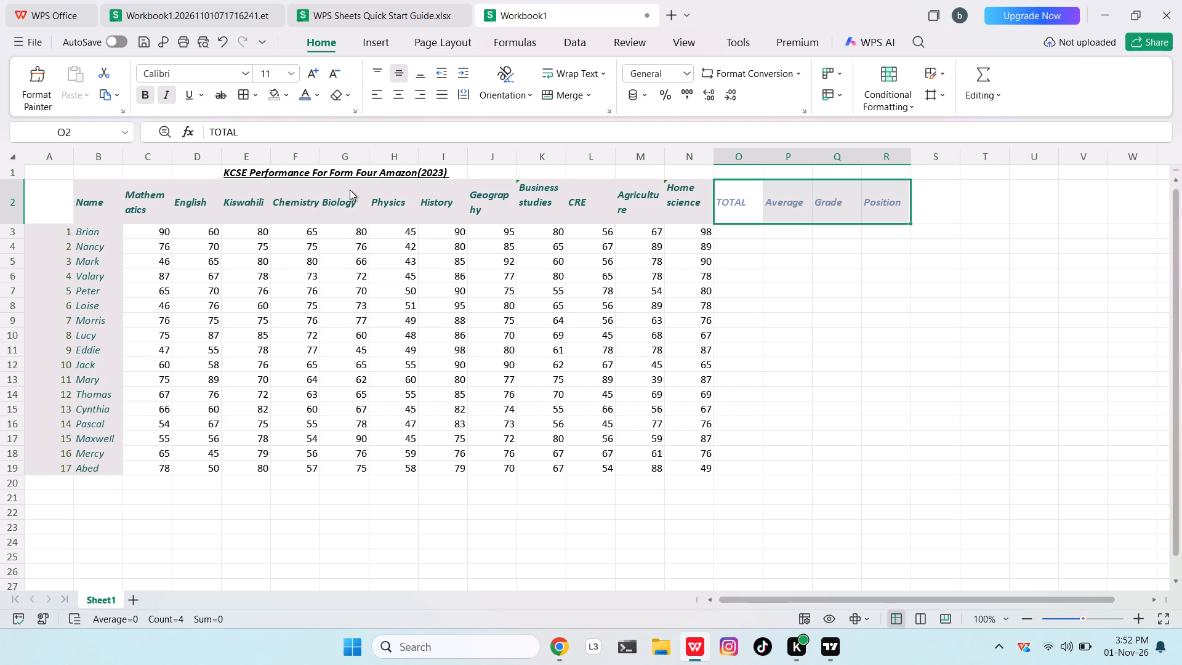
left_click(772, 308)
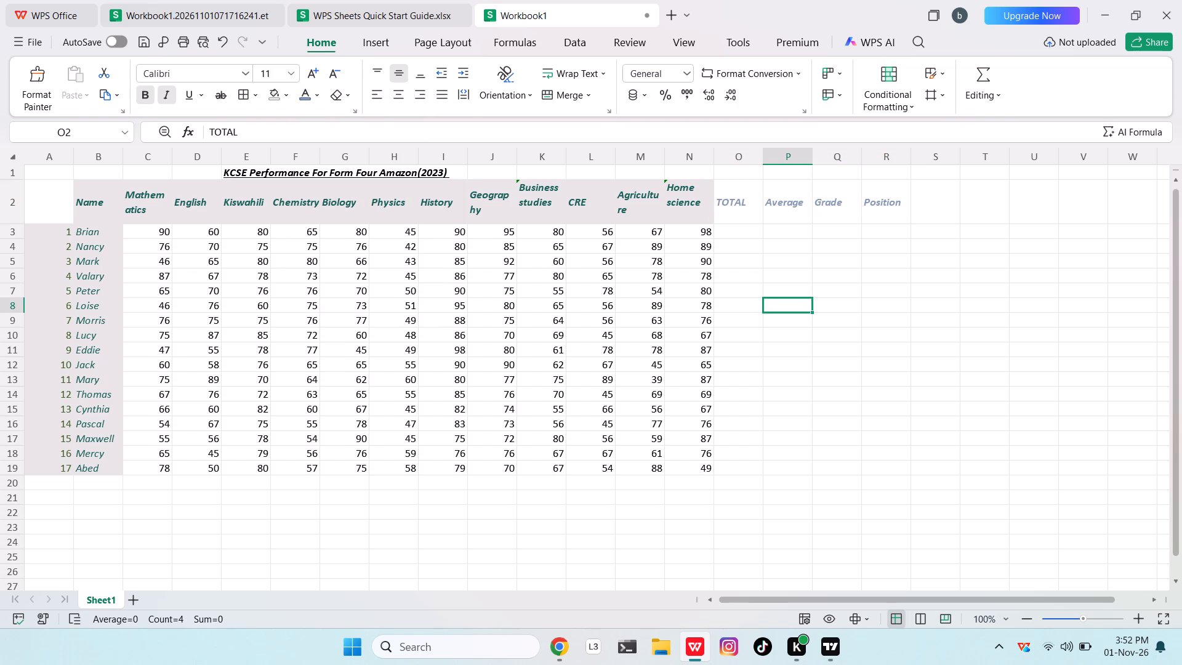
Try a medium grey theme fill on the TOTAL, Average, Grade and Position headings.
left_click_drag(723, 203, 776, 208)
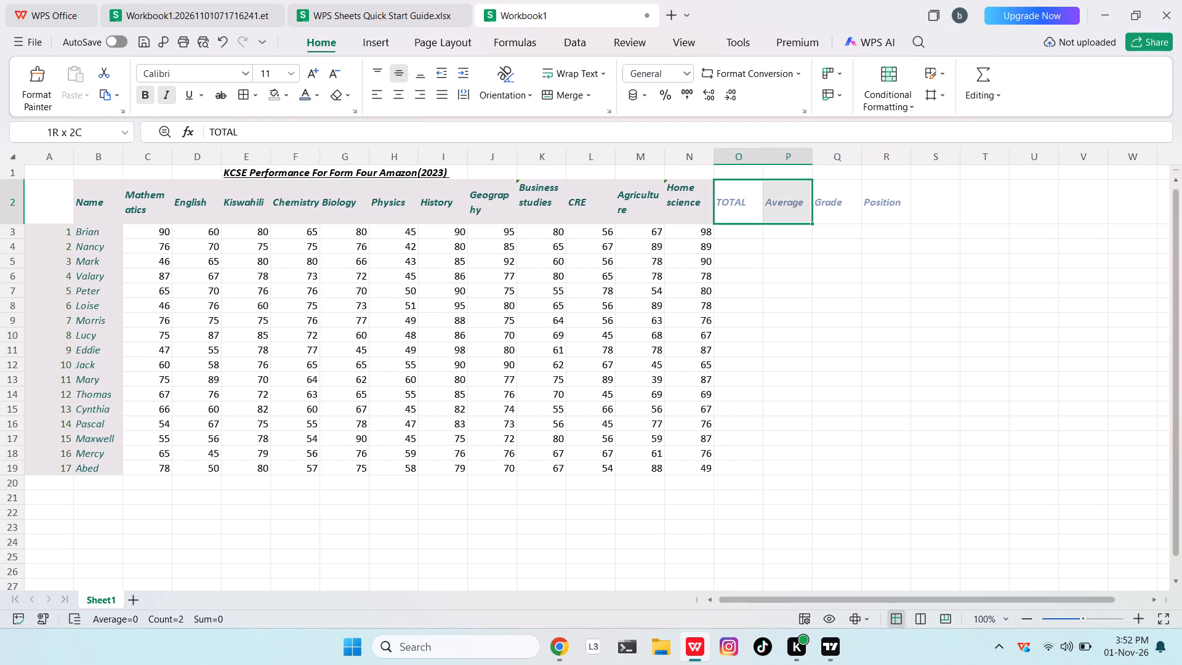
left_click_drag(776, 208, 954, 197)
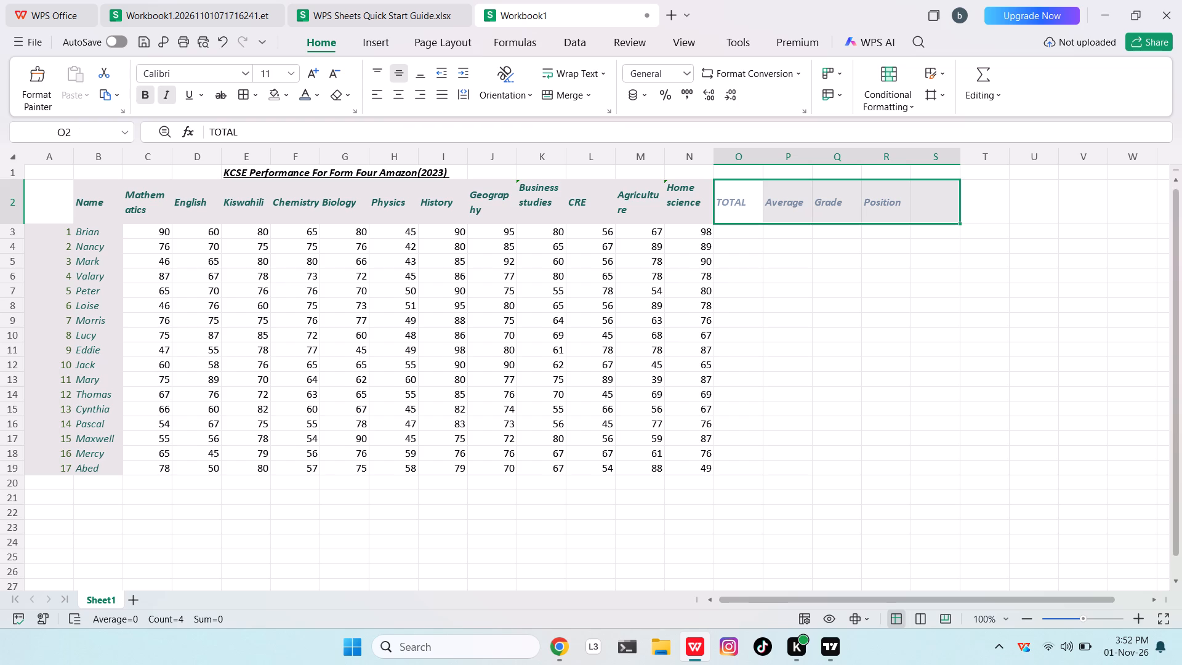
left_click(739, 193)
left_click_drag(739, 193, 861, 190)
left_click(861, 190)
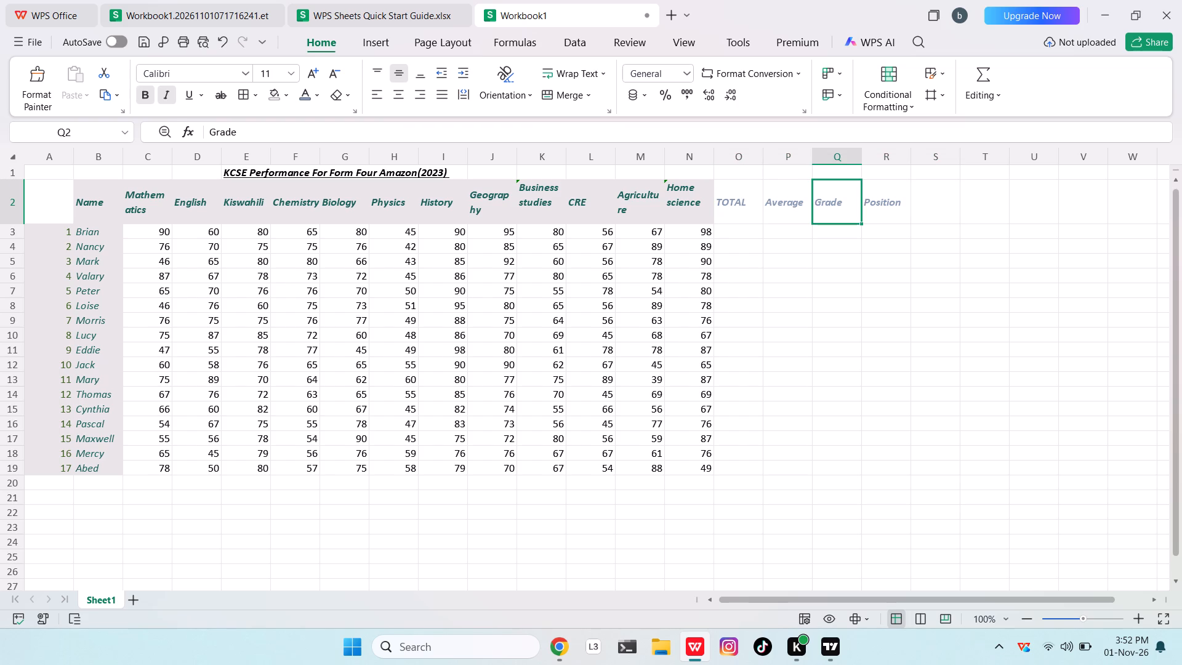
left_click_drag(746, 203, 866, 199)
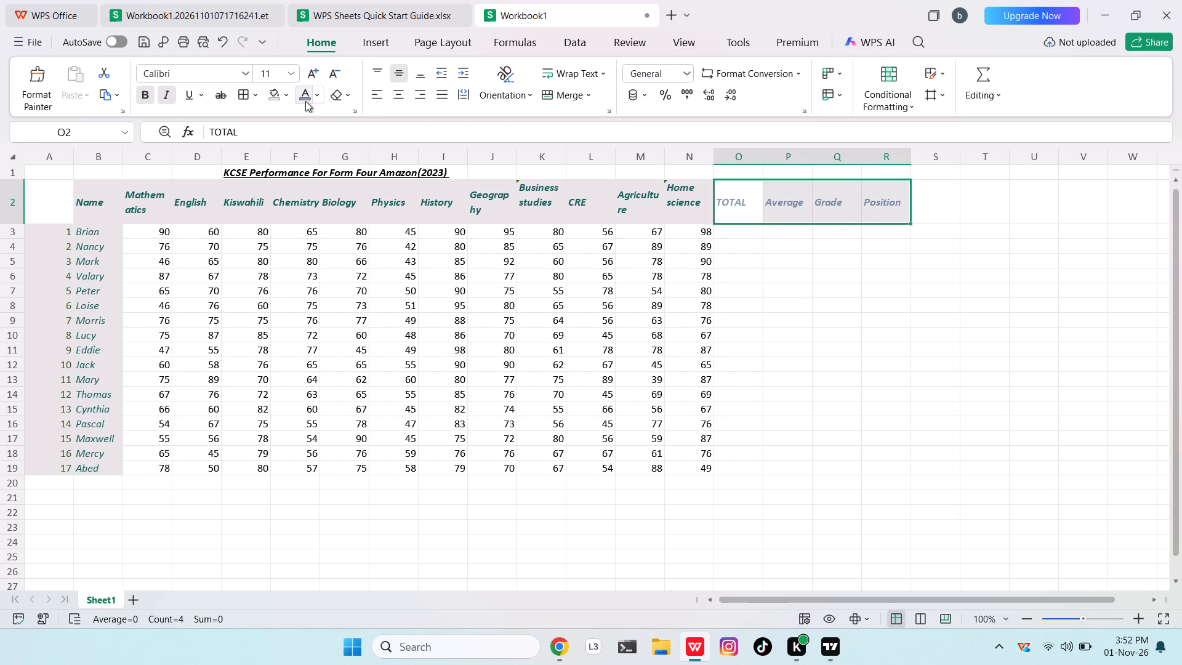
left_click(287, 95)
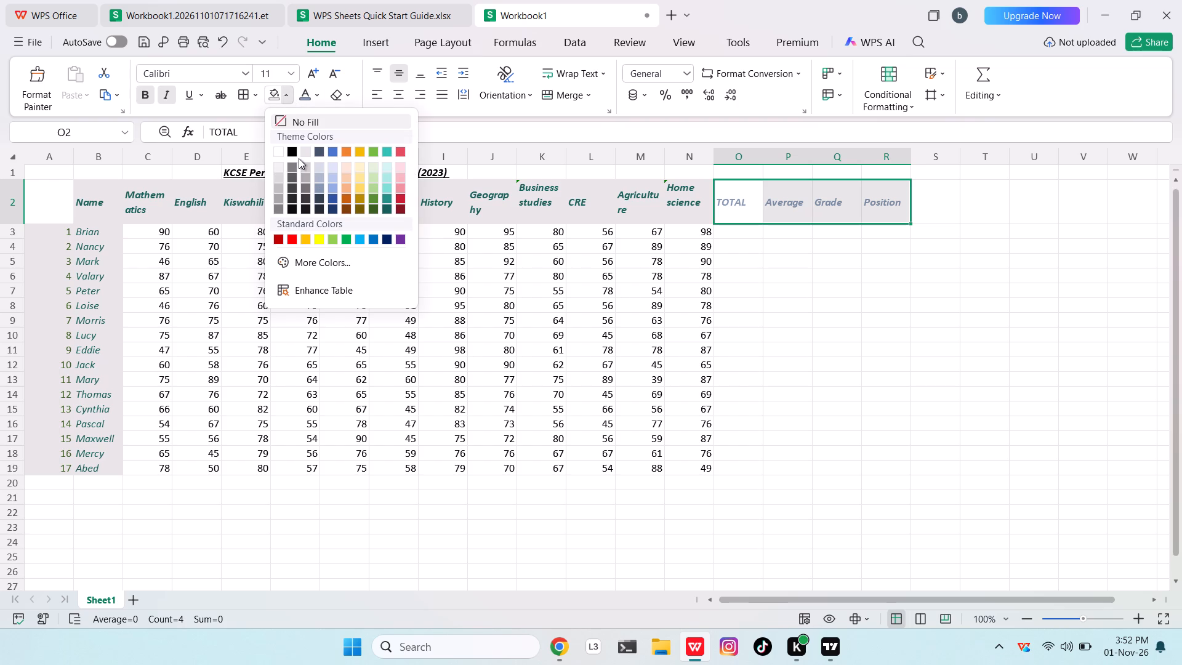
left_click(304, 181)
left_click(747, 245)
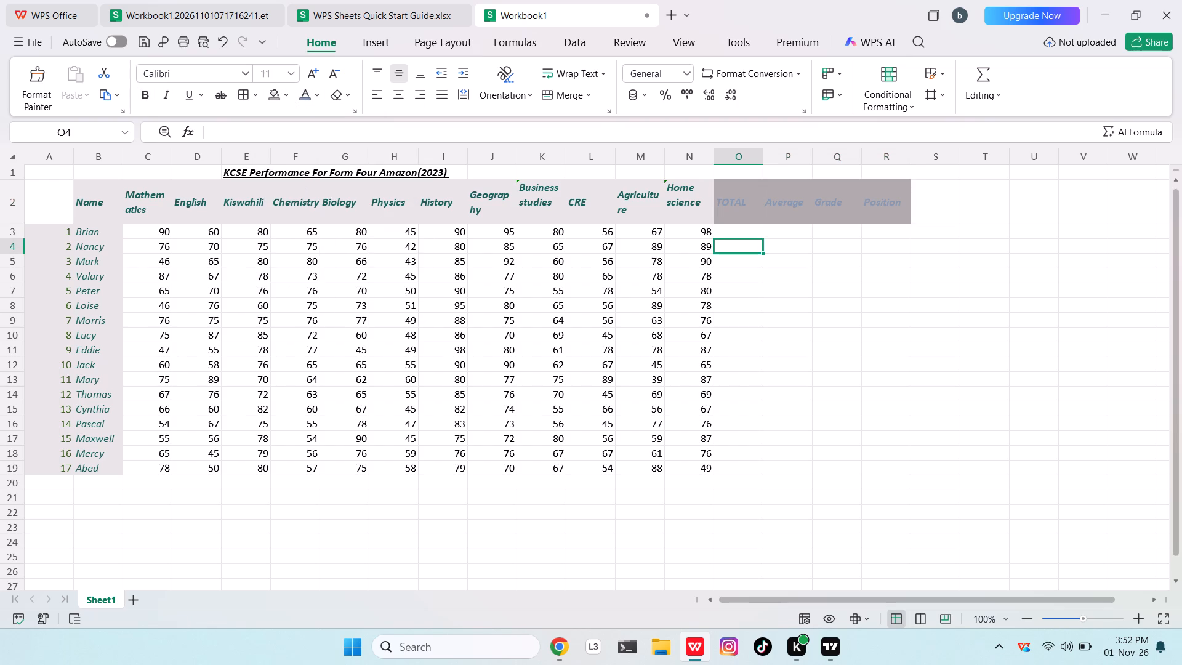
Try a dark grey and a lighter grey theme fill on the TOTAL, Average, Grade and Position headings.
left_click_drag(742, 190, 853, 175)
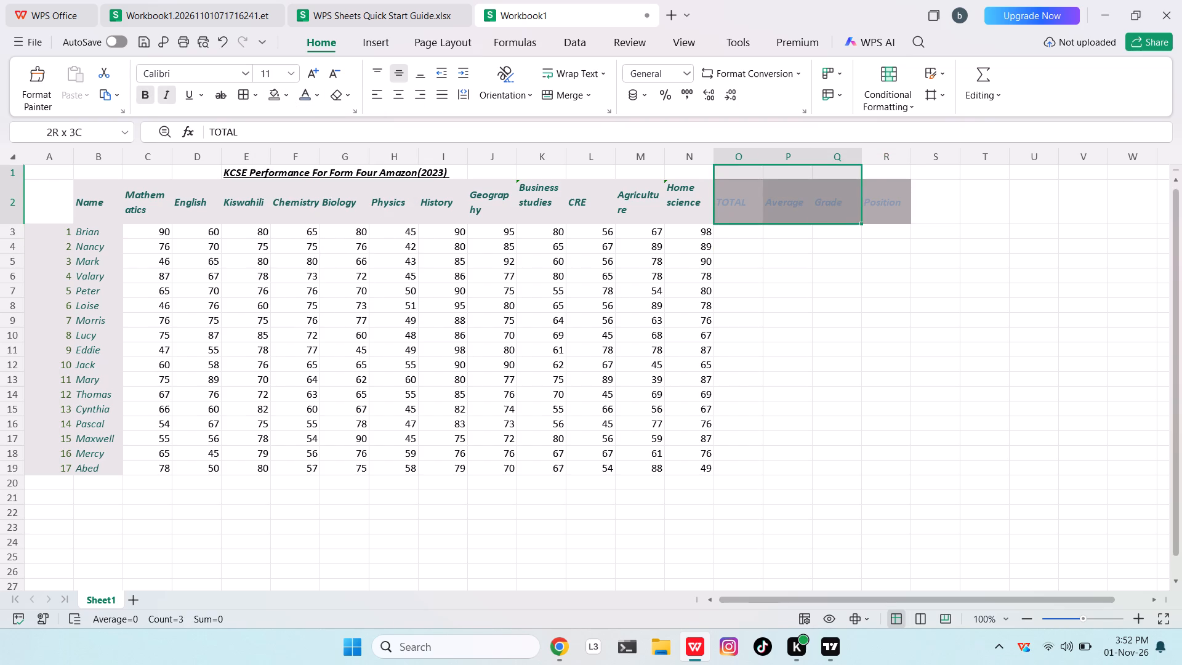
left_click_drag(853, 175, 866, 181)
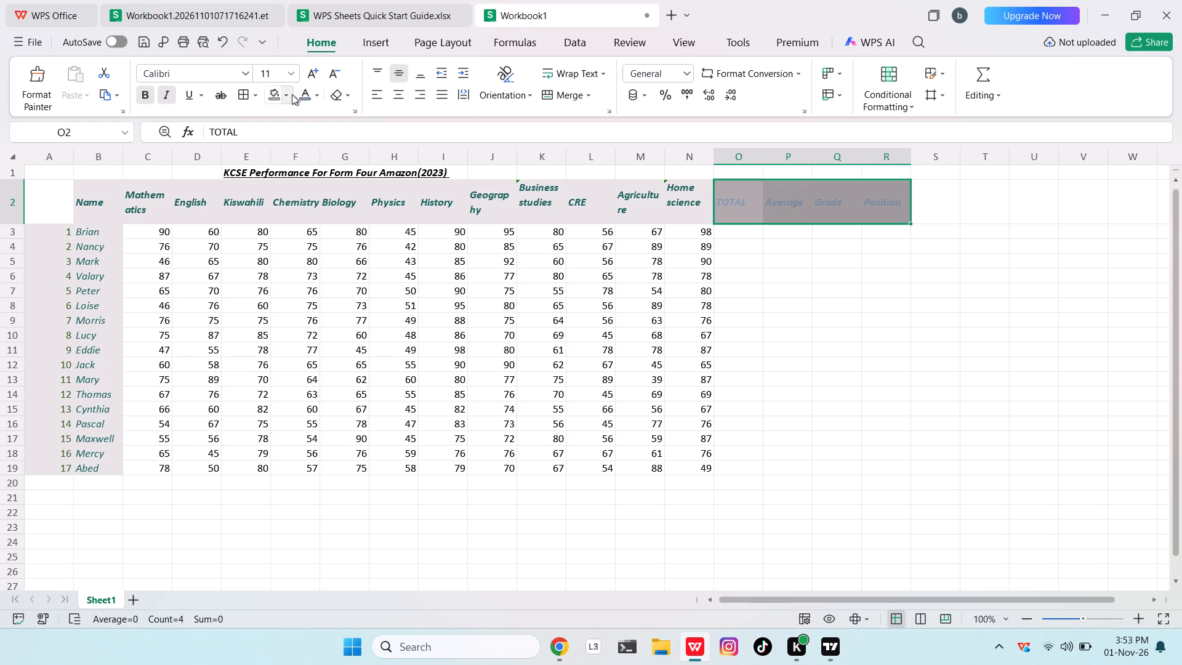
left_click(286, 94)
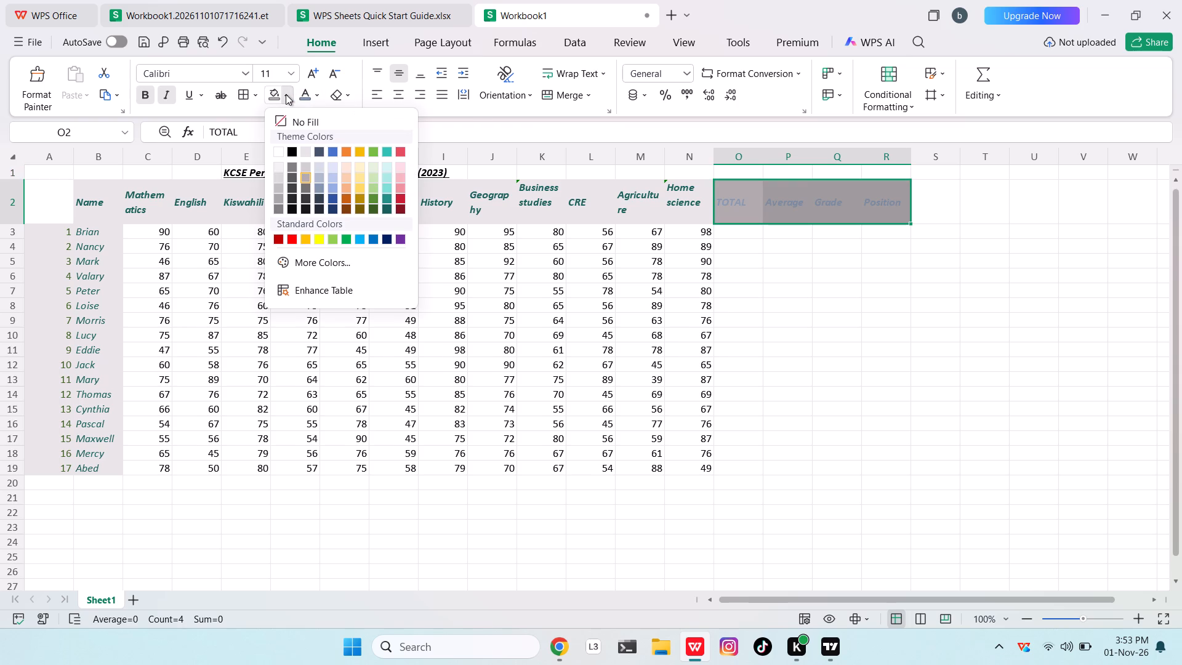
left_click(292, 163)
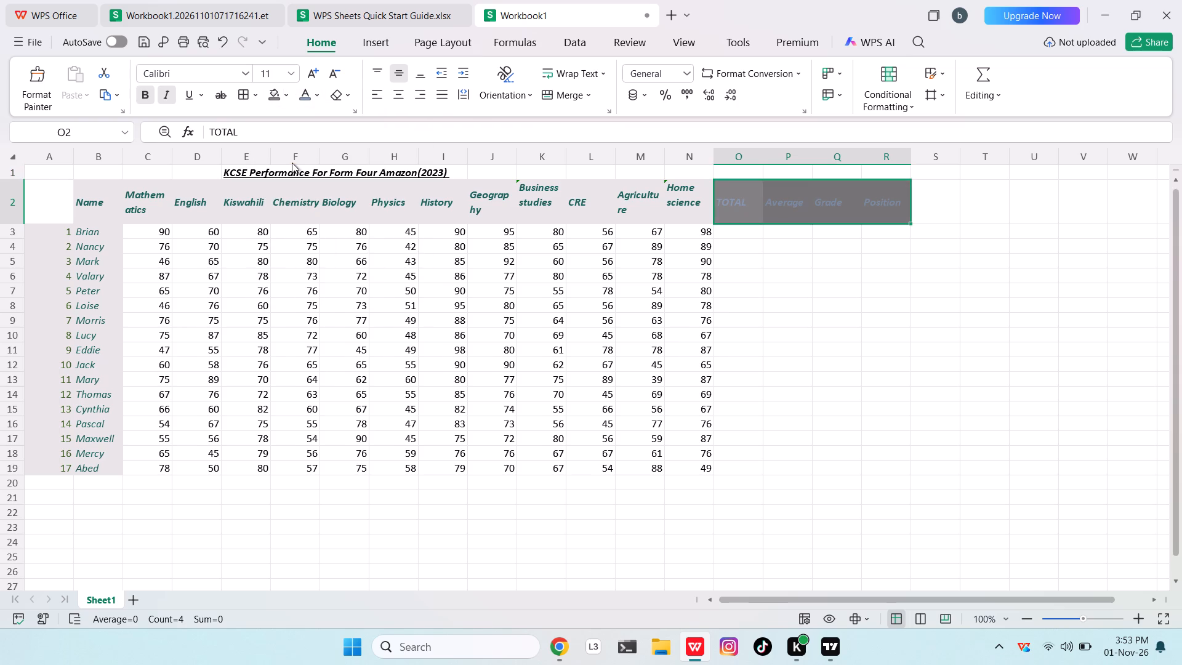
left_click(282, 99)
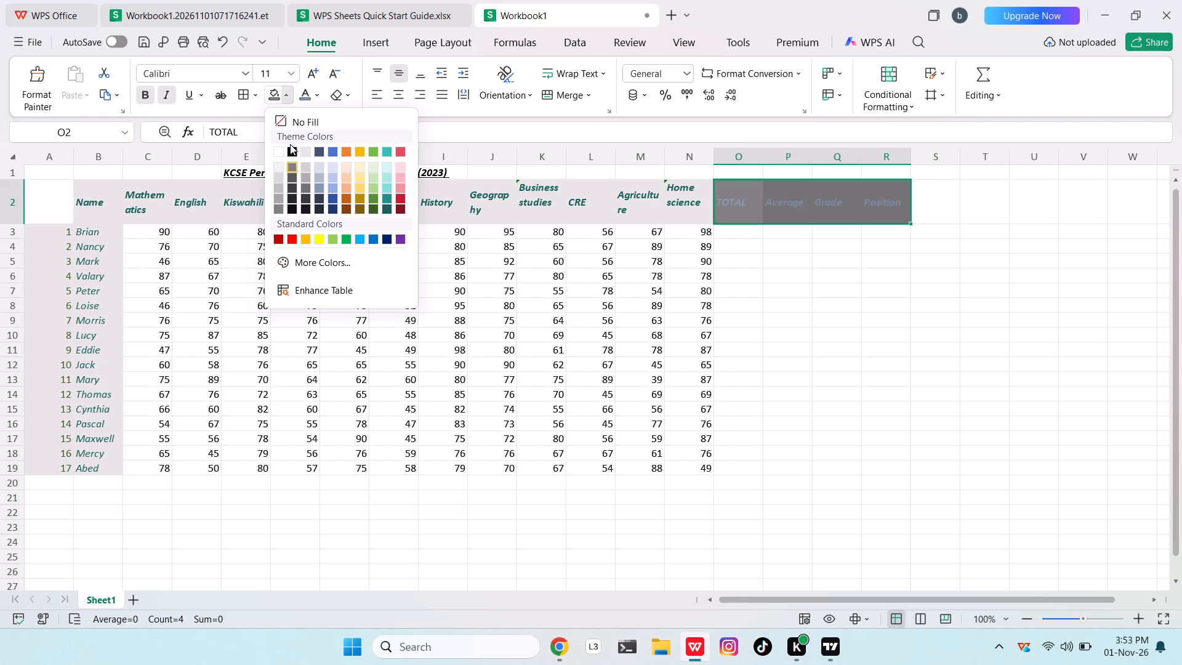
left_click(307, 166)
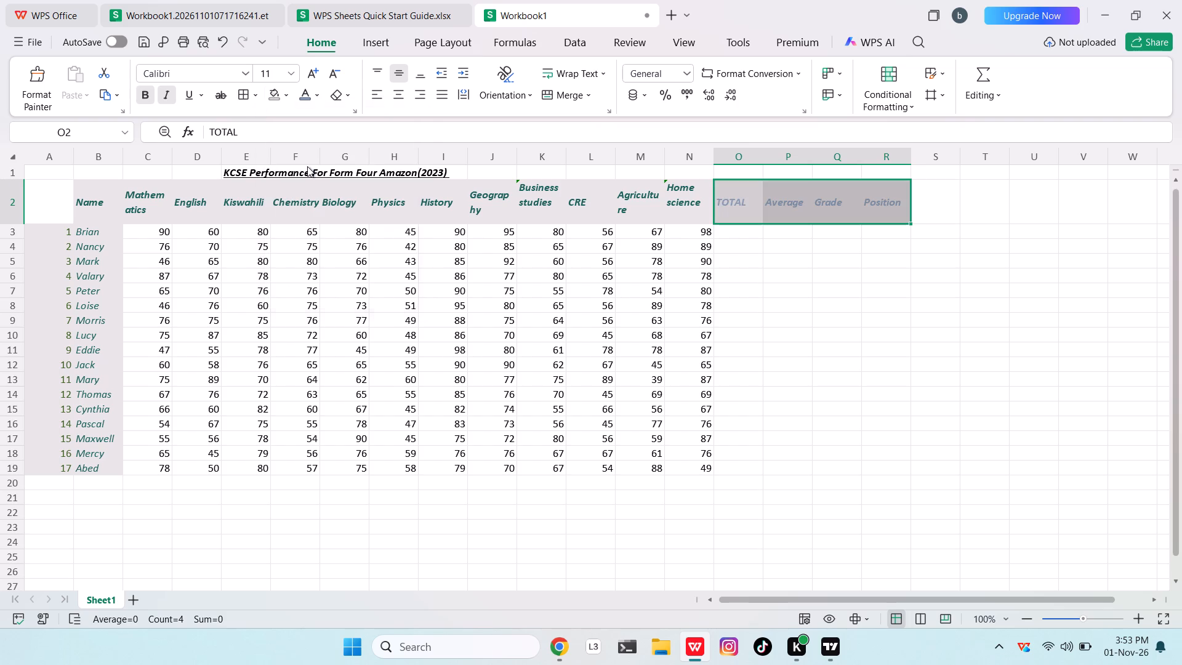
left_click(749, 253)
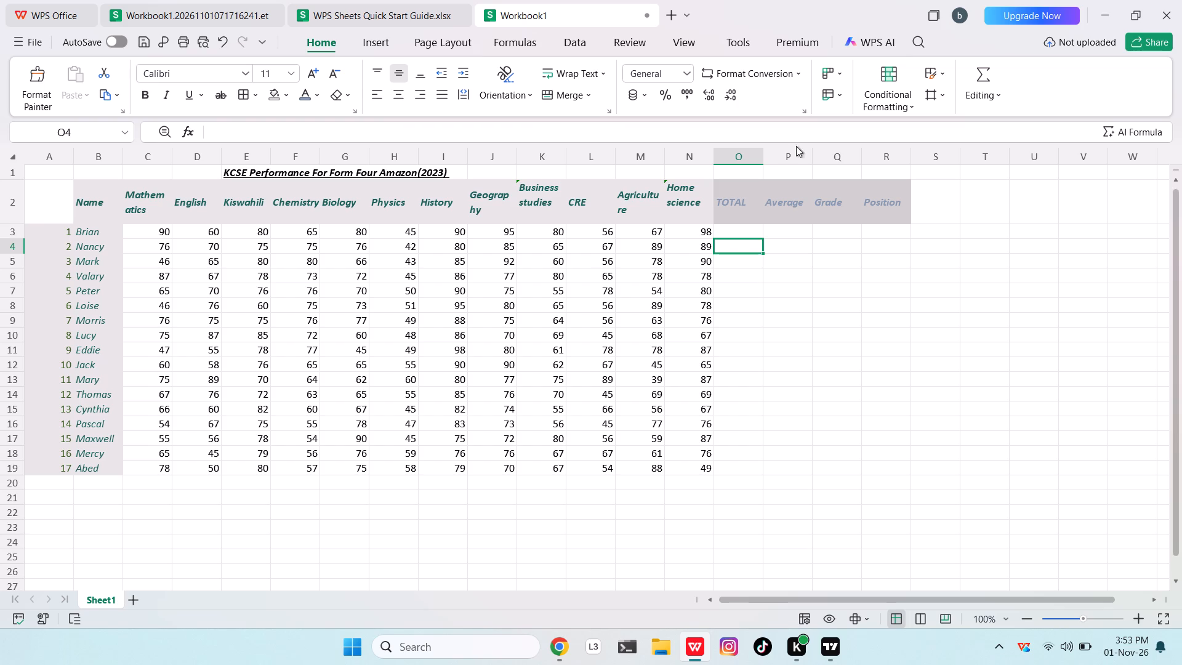
Fill the TOTAL, Average, Grade and Position headings with the same light grey base theme colour as the CRE heading.
left_click_drag(728, 220, 931, 201)
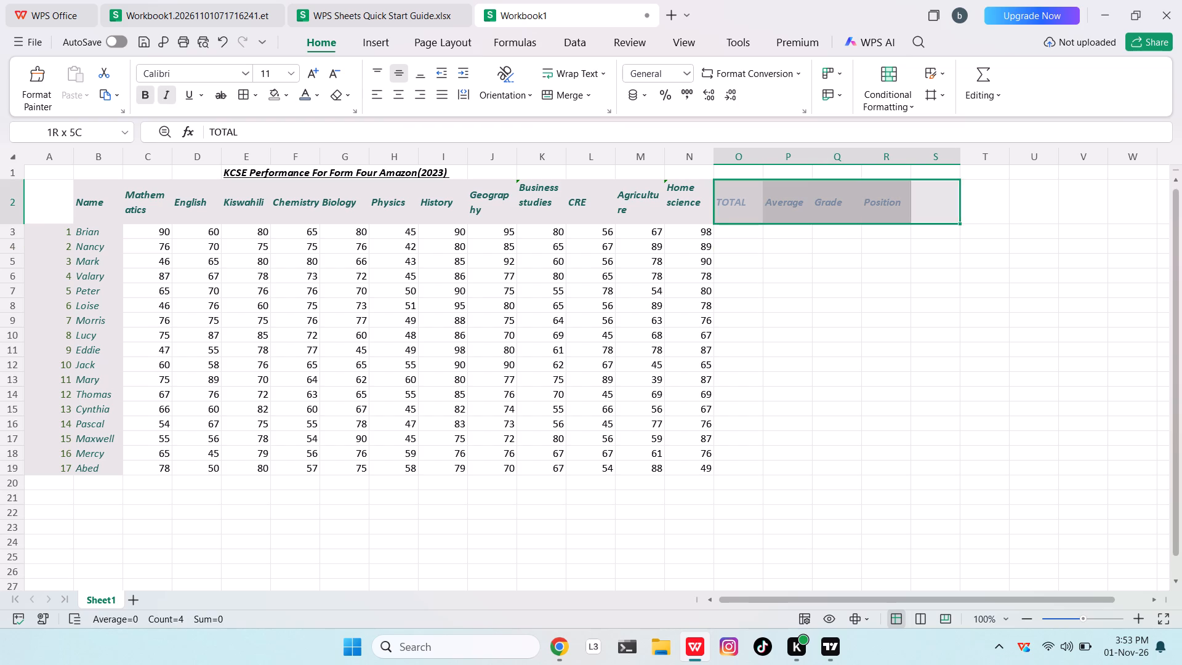
left_click_drag(931, 201, 909, 209)
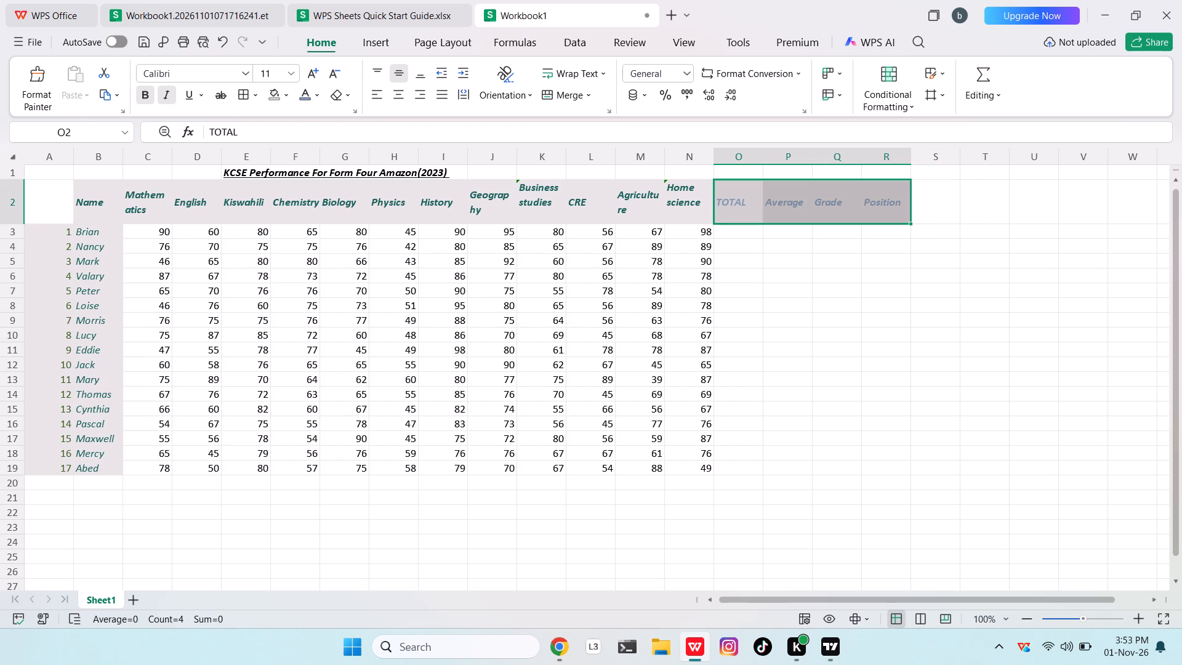
left_click(575, 220)
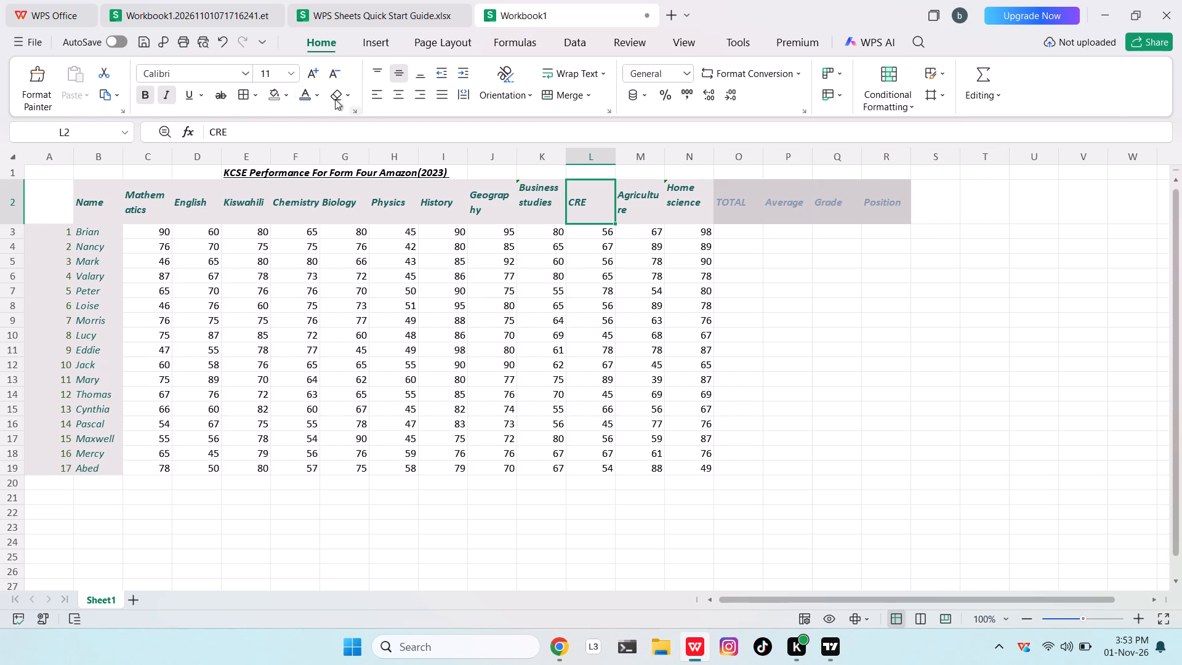
left_click(289, 89)
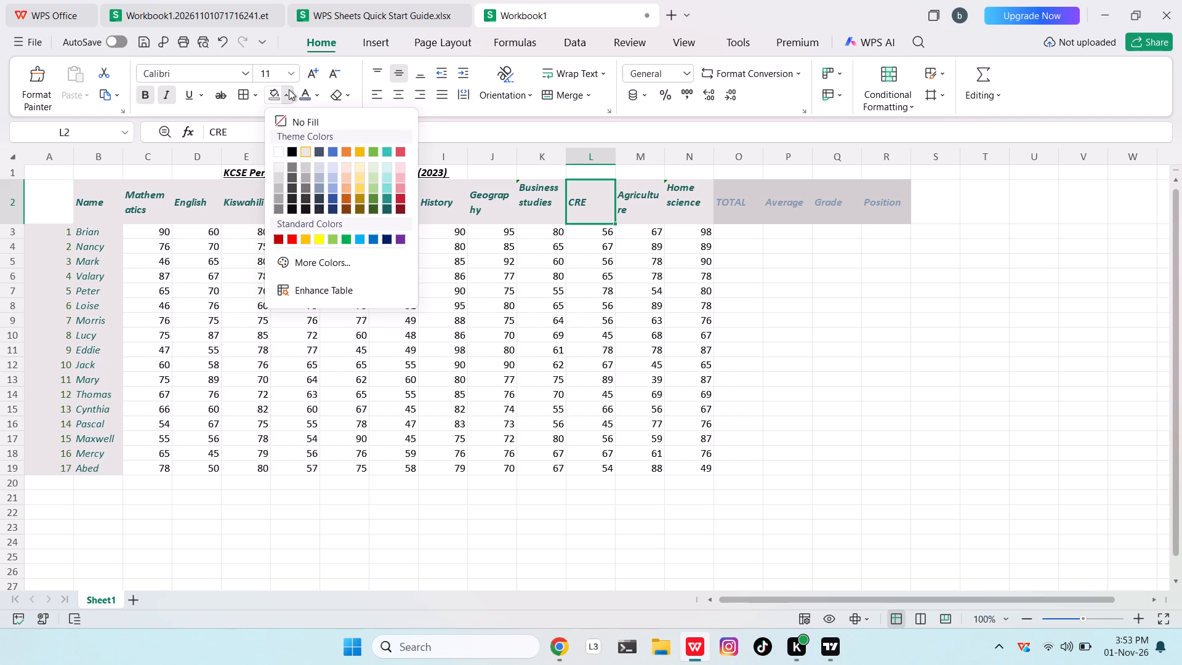
left_click(734, 214)
left_click_drag(734, 214, 927, 201)
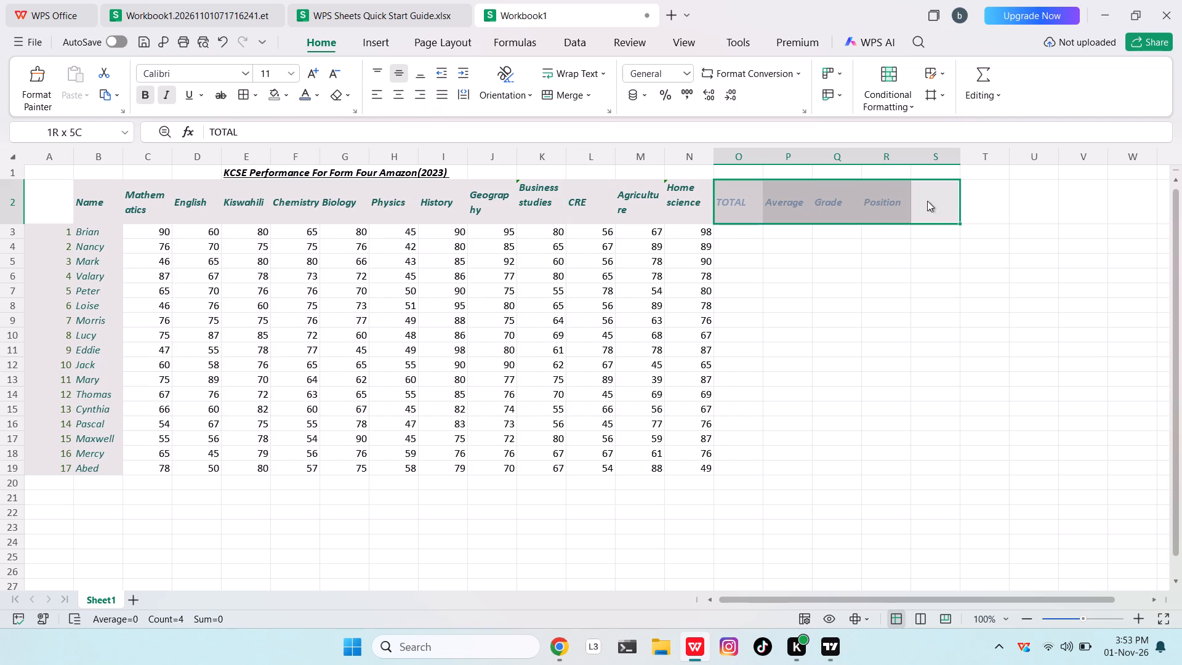
left_click_drag(927, 201, 905, 206)
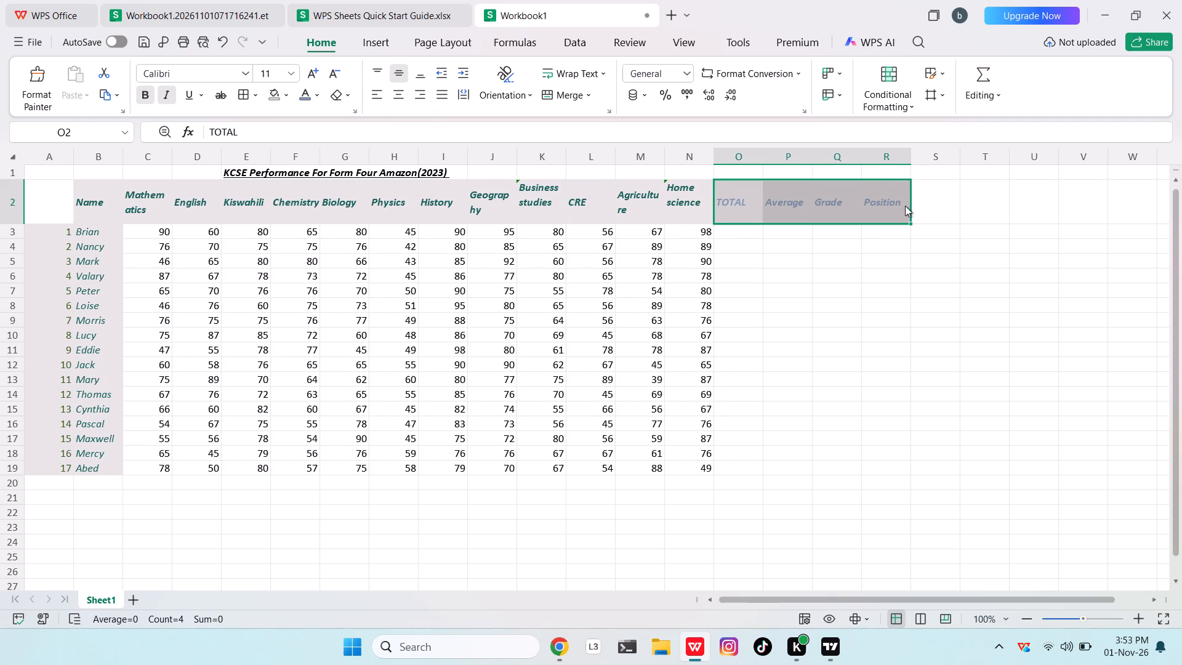
left_click(283, 95)
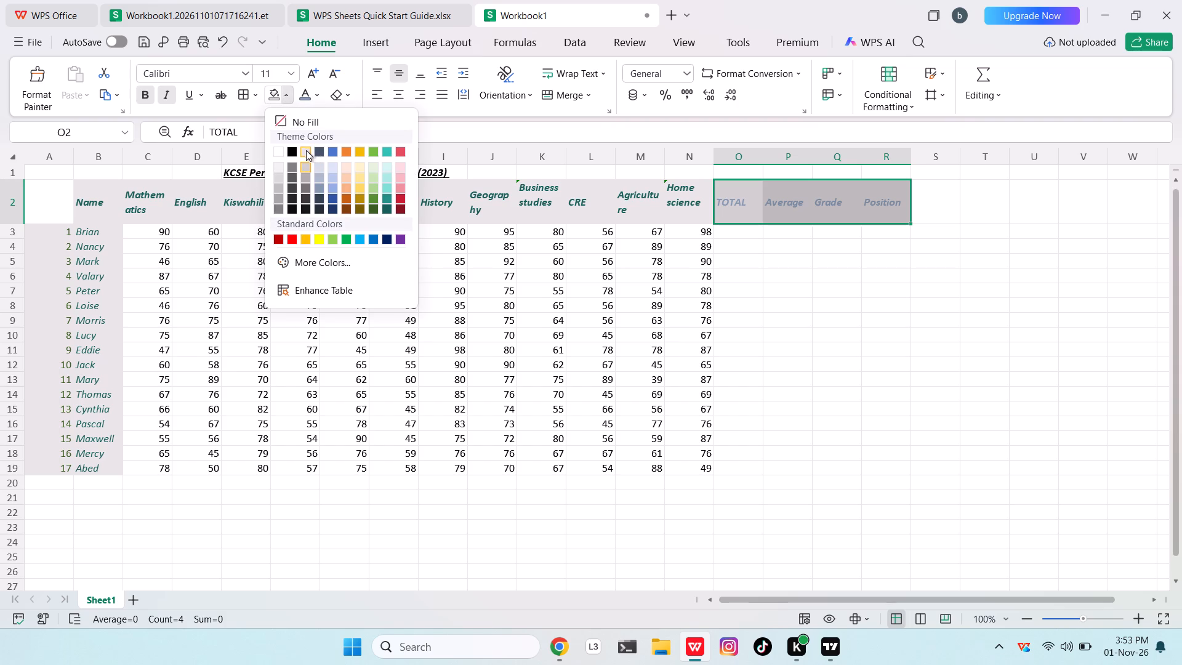
left_click(306, 150)
left_click(707, 281)
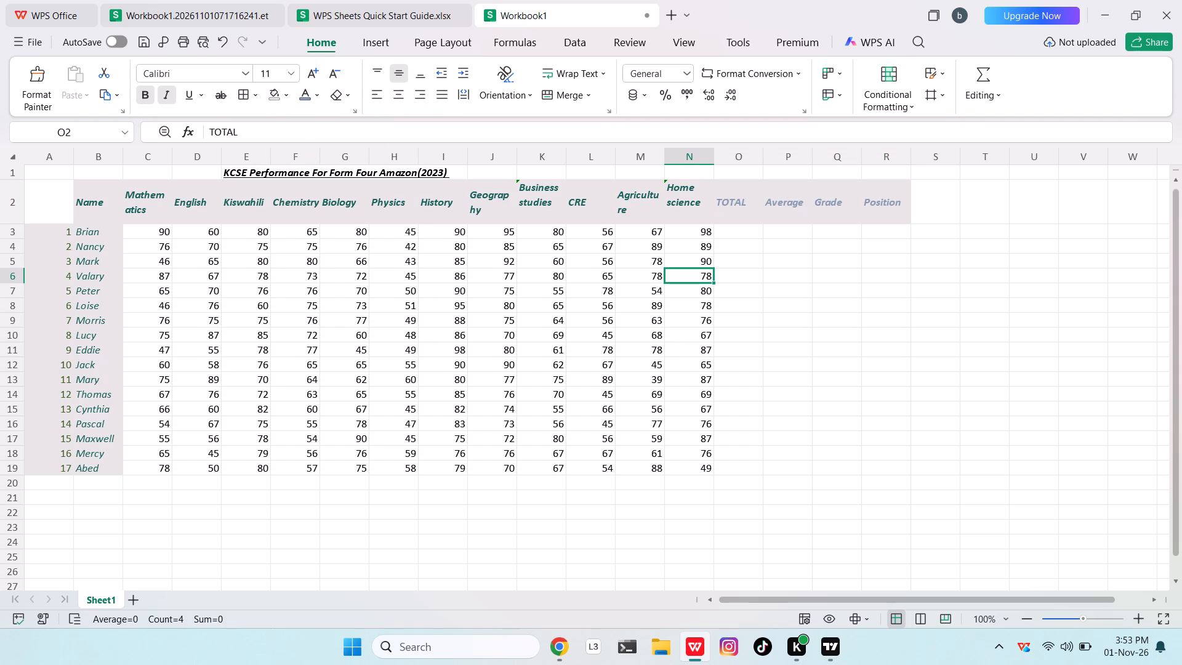
Check the Home science heading's font colour and set the TOTAL, Average, Grade and Position headings to the darkest green theme shade.
left_click(692, 189)
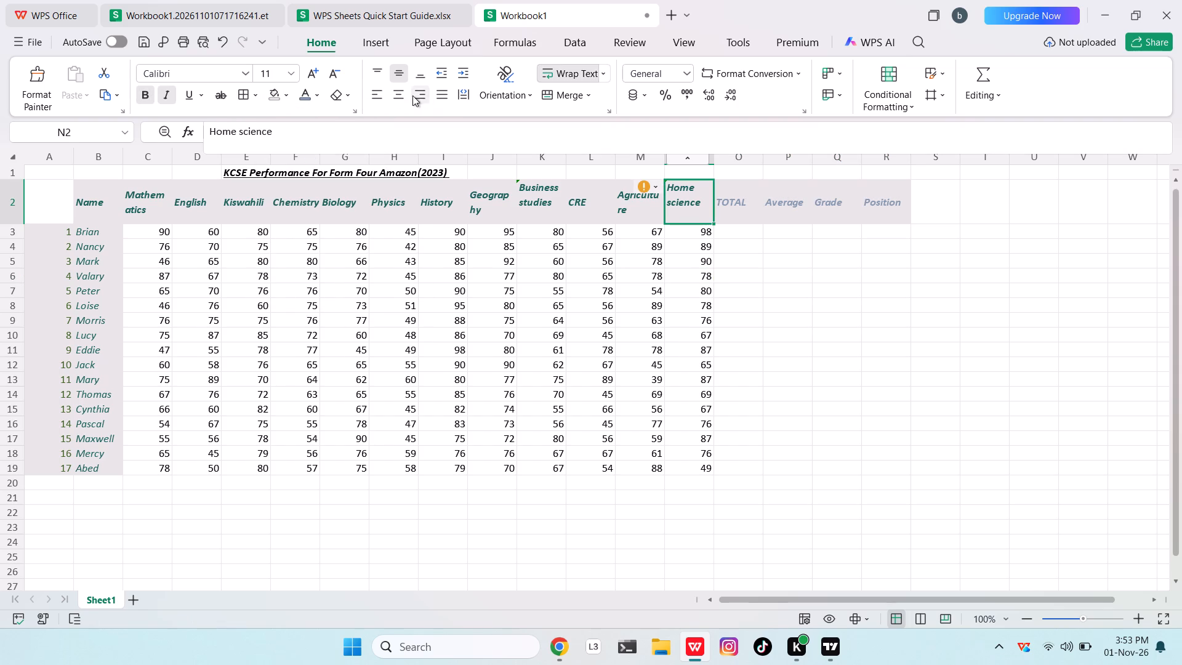
left_click(320, 96)
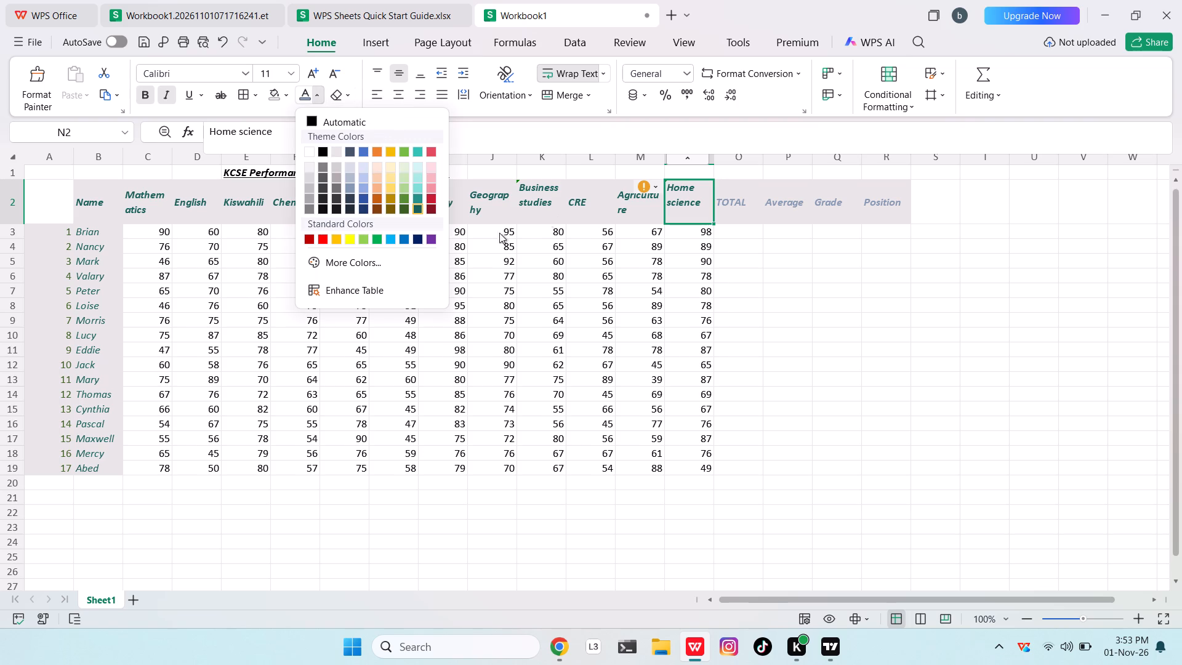
left_click(715, 195)
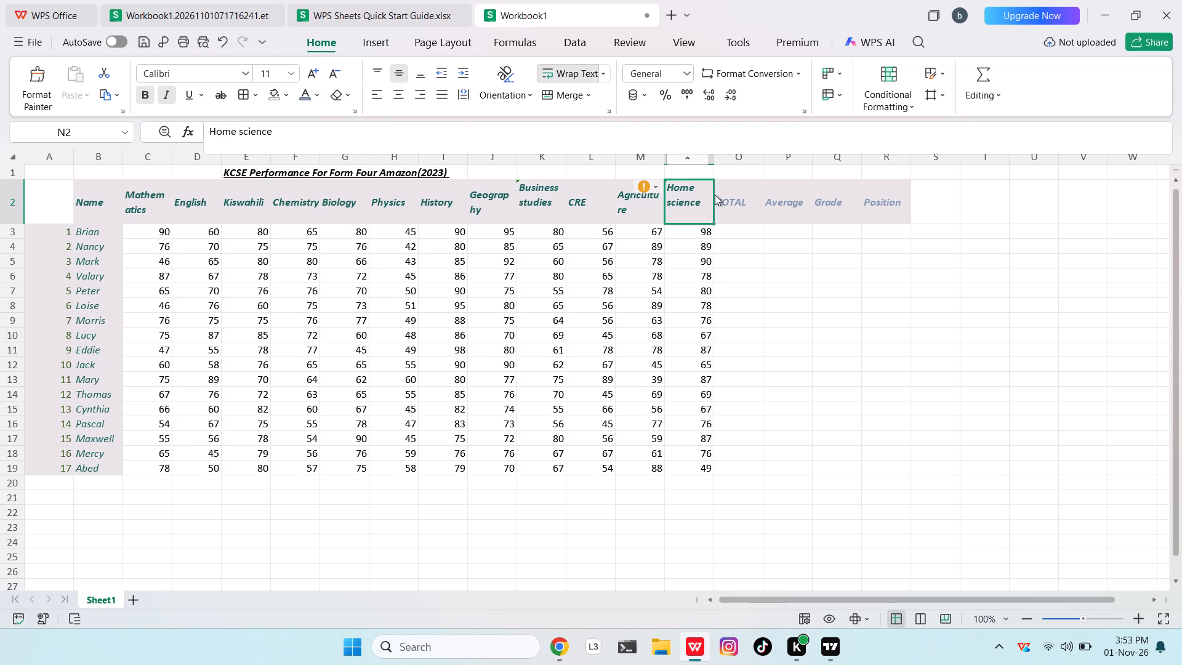
left_click(731, 202)
left_click_drag(731, 202, 827, 191)
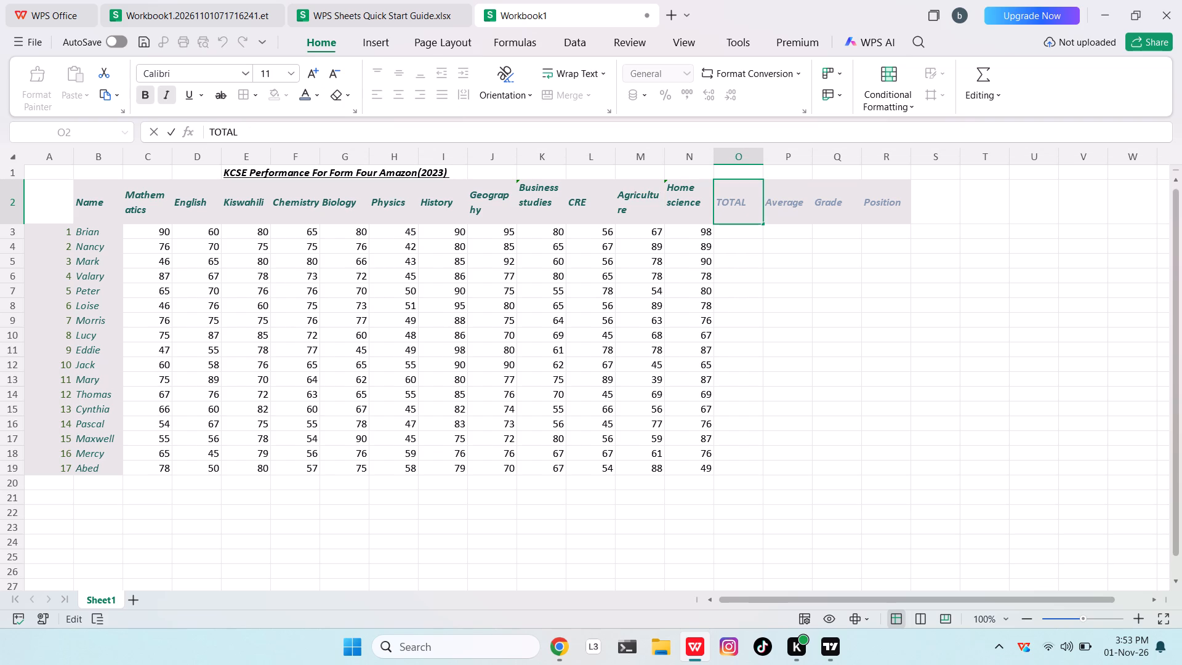
left_click_drag(827, 191, 754, 199)
left_click(754, 199)
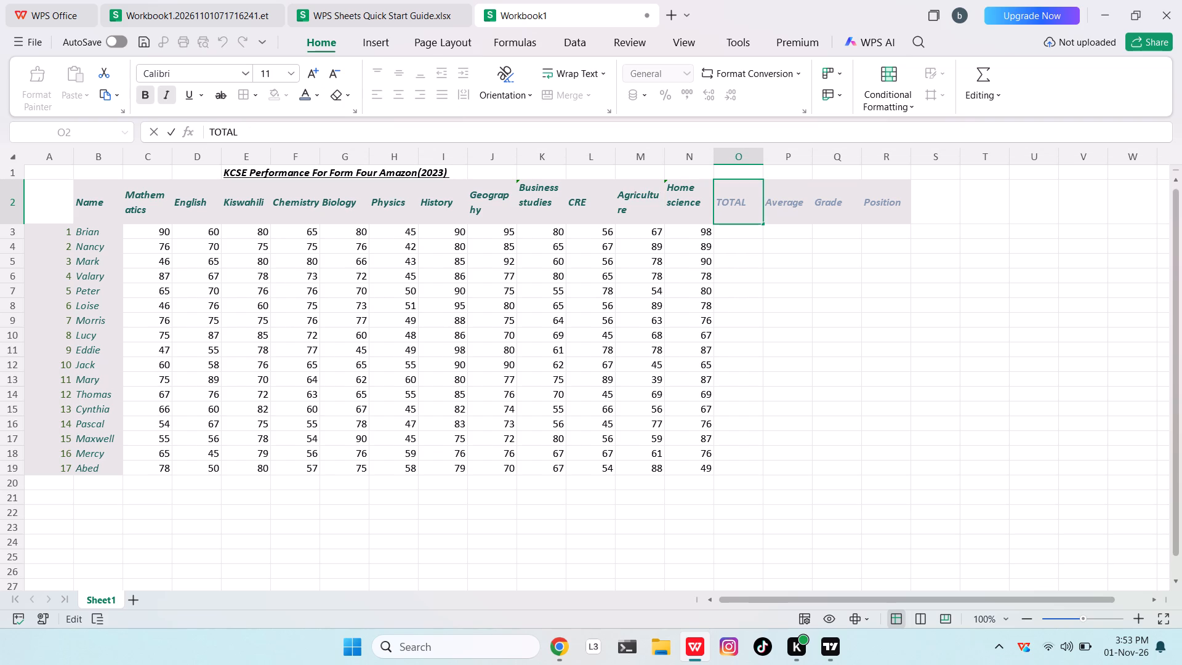
left_click(783, 206)
left_click_drag(750, 206, 878, 185)
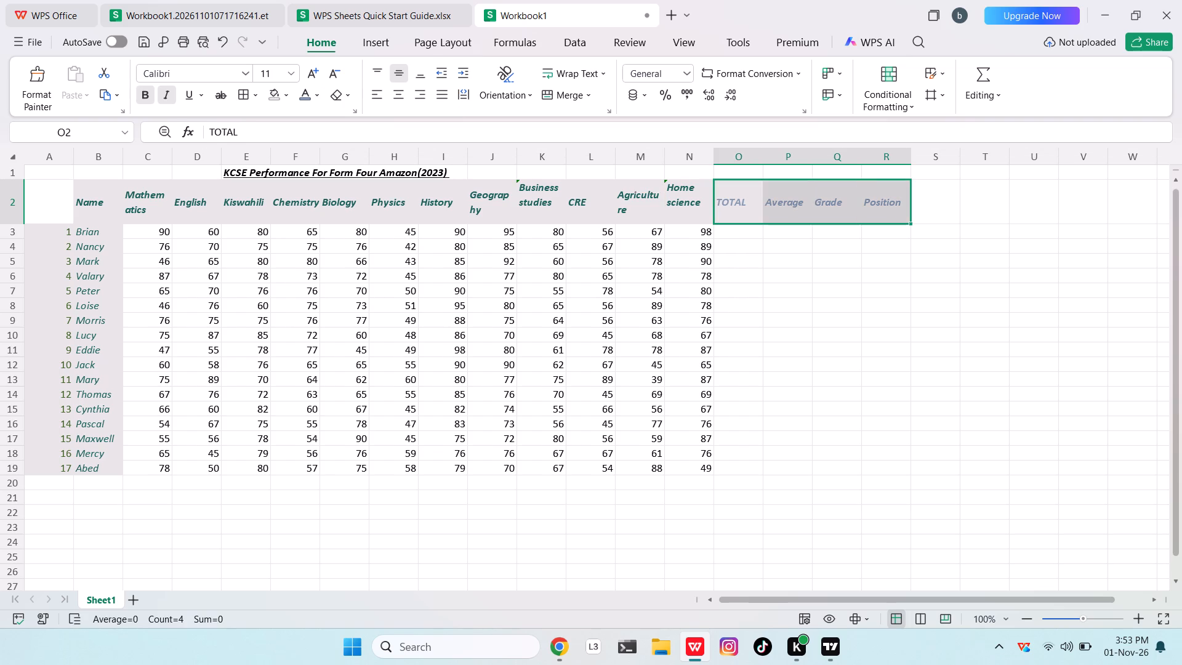
left_click(313, 95)
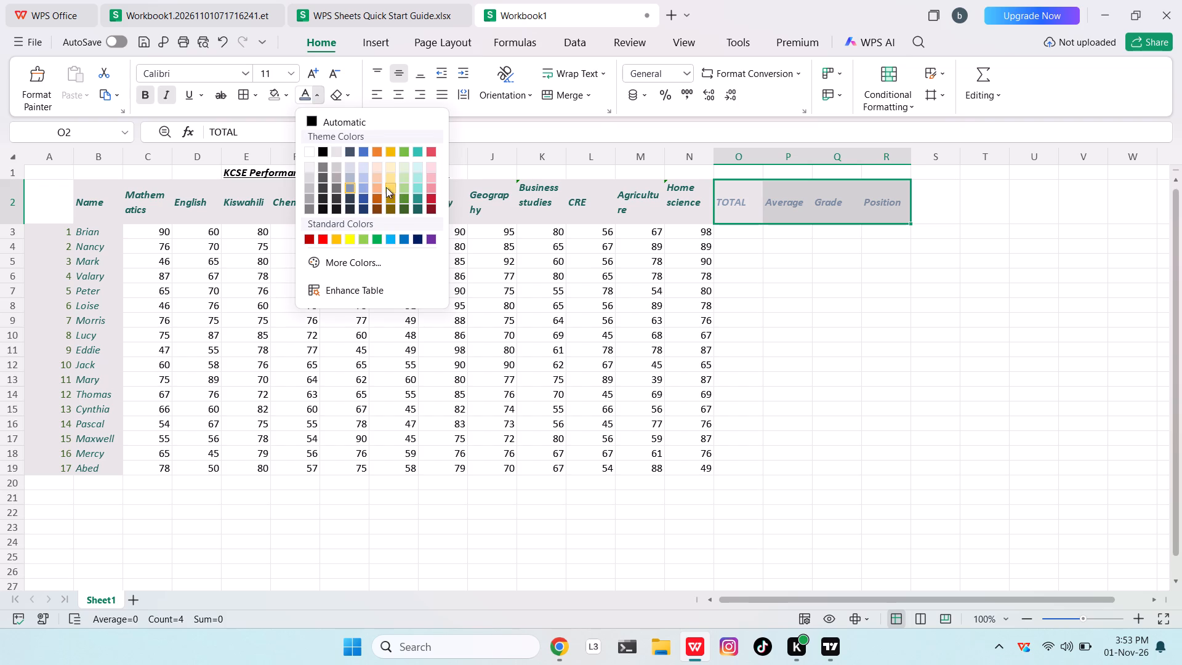
left_click(402, 208)
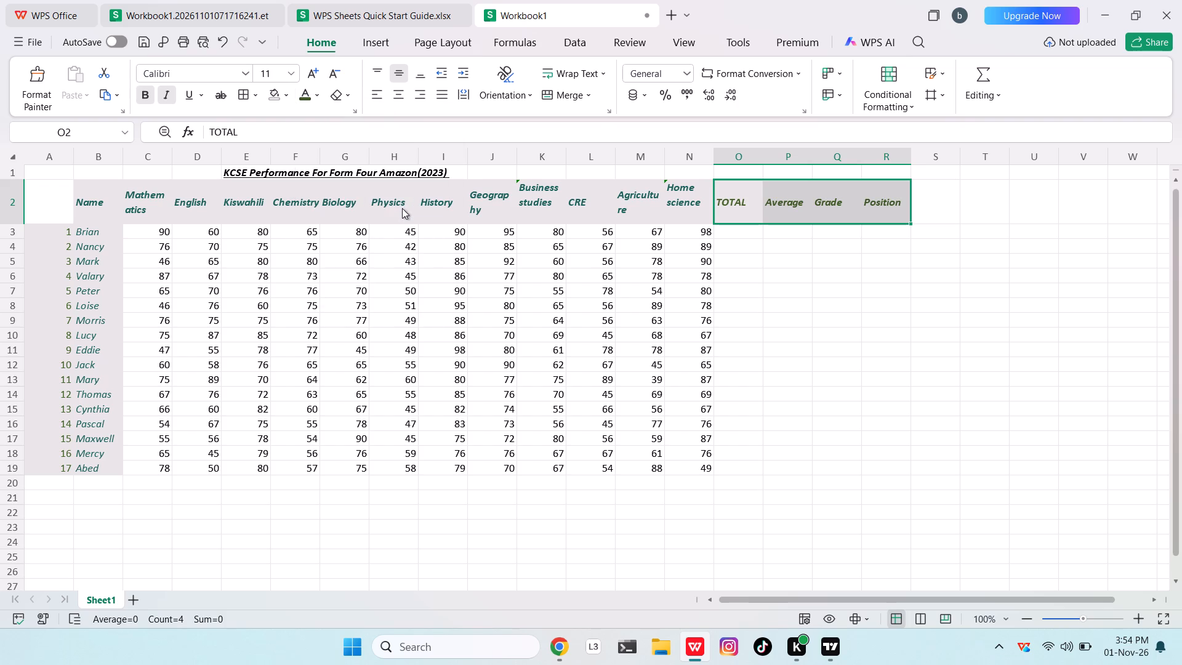
left_click(726, 302)
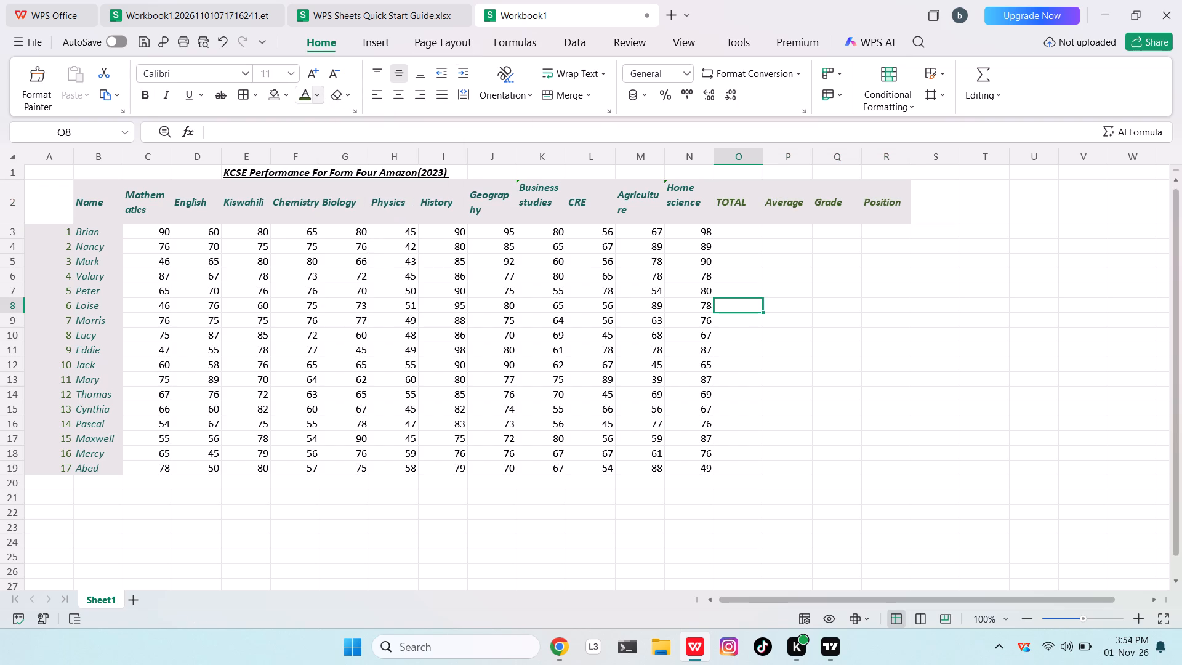
Check the Biology heading's font colour and set the TOTAL, Average, Grade and Position headings to the same dark teal theme shade.
left_click(348, 211)
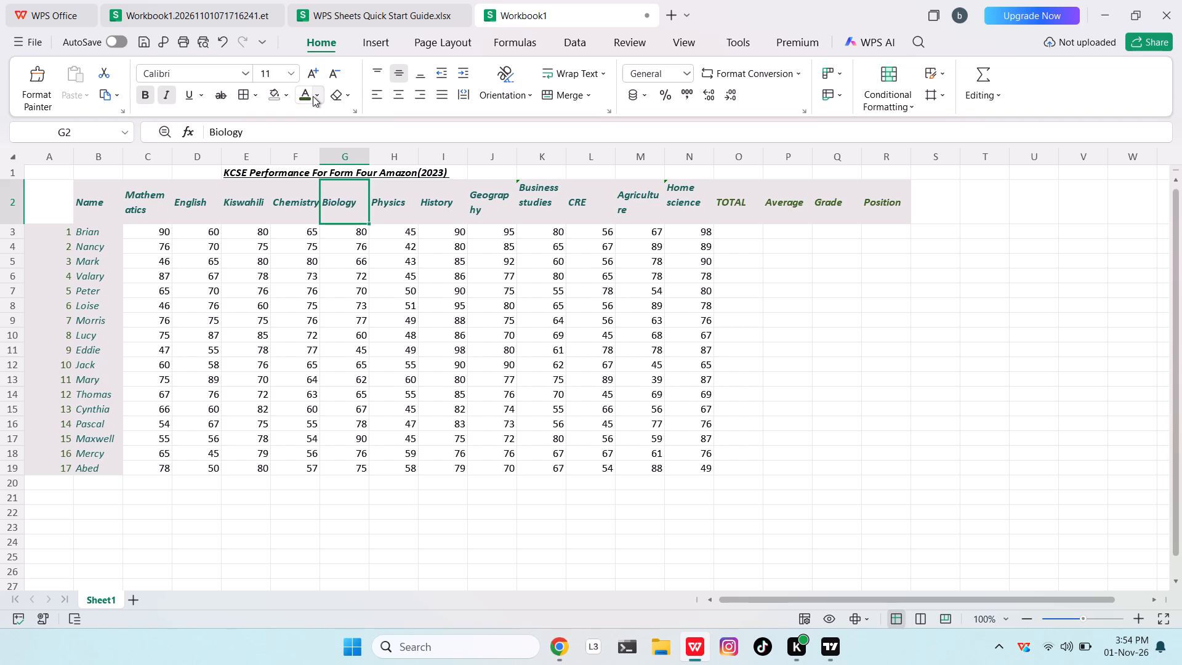
left_click(313, 96)
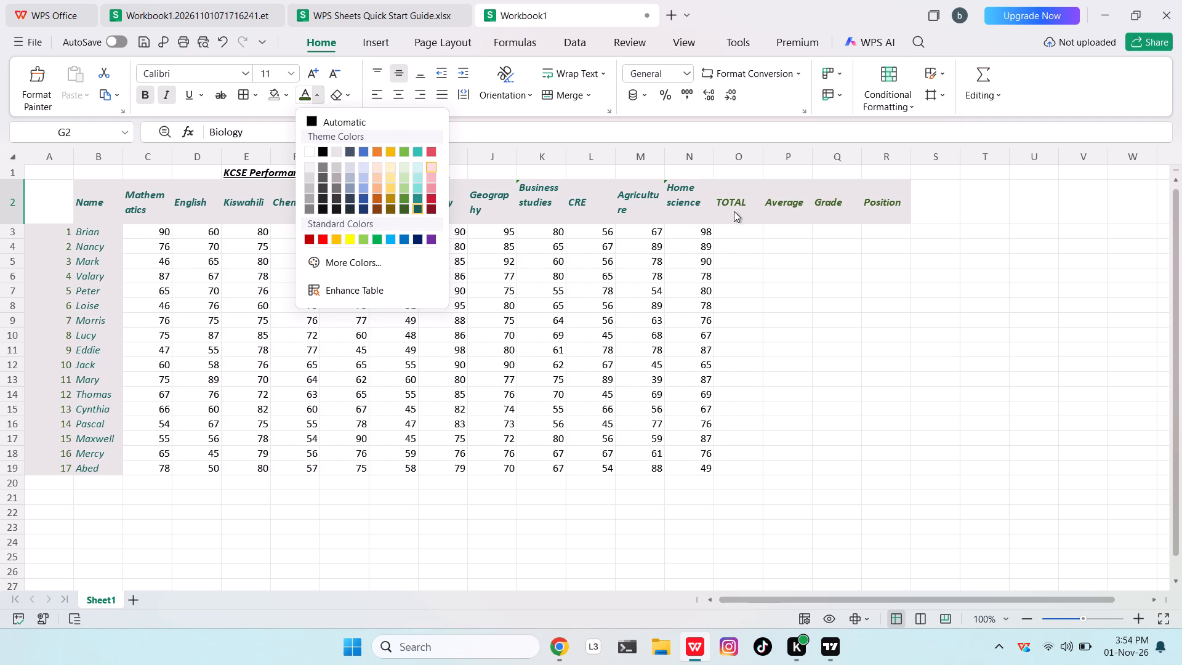
left_click(736, 210)
left_click_drag(736, 210, 840, 204)
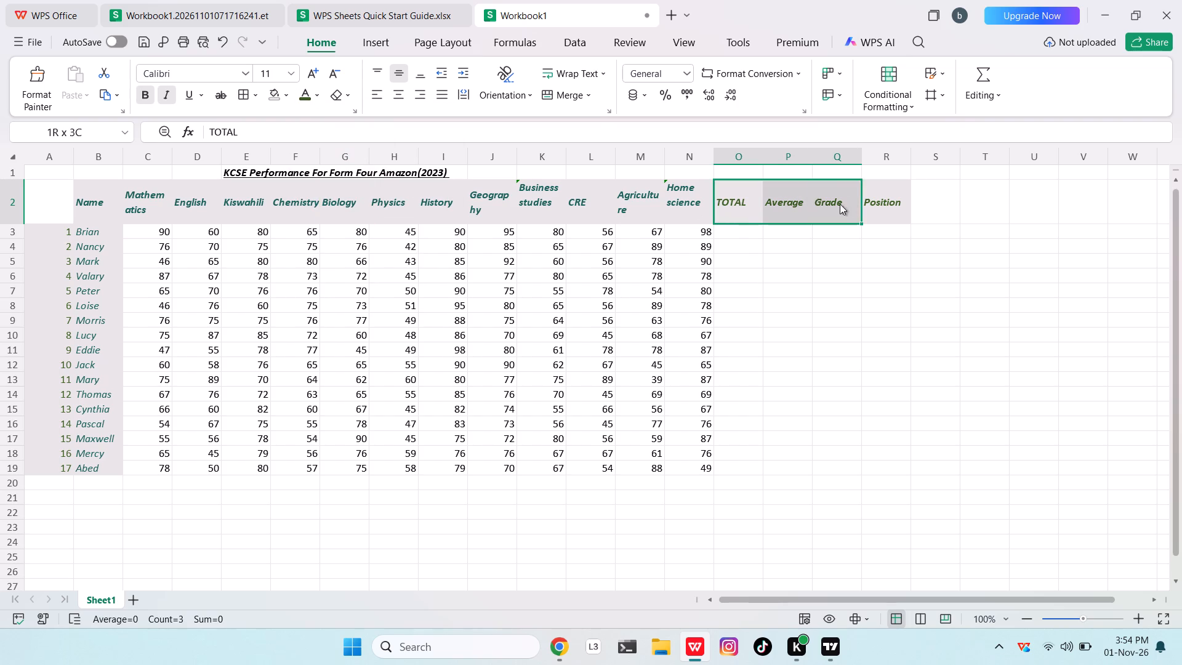
left_click_drag(840, 204, 900, 203)
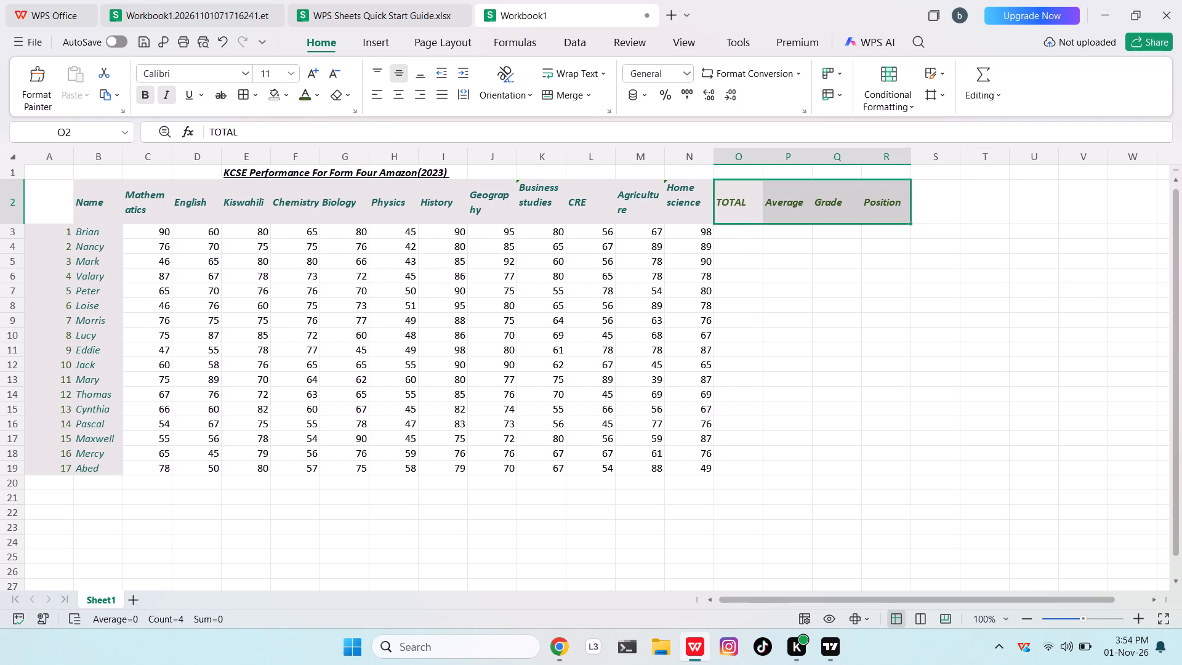
left_click(321, 100)
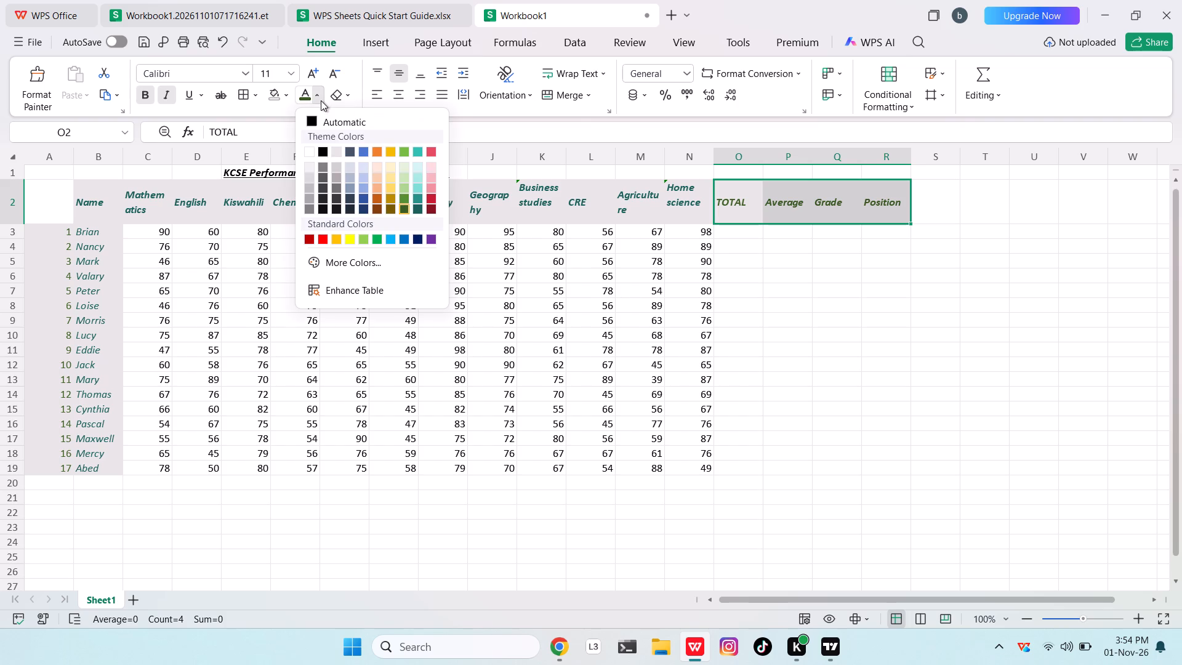
left_click(418, 204)
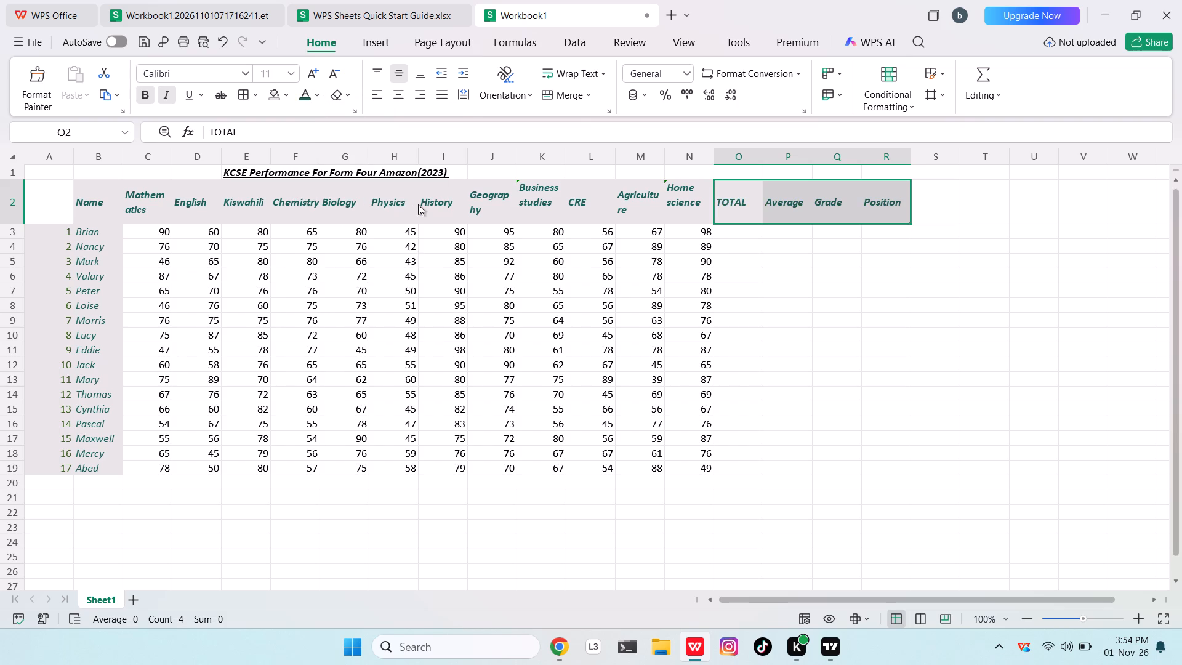
left_click(667, 269)
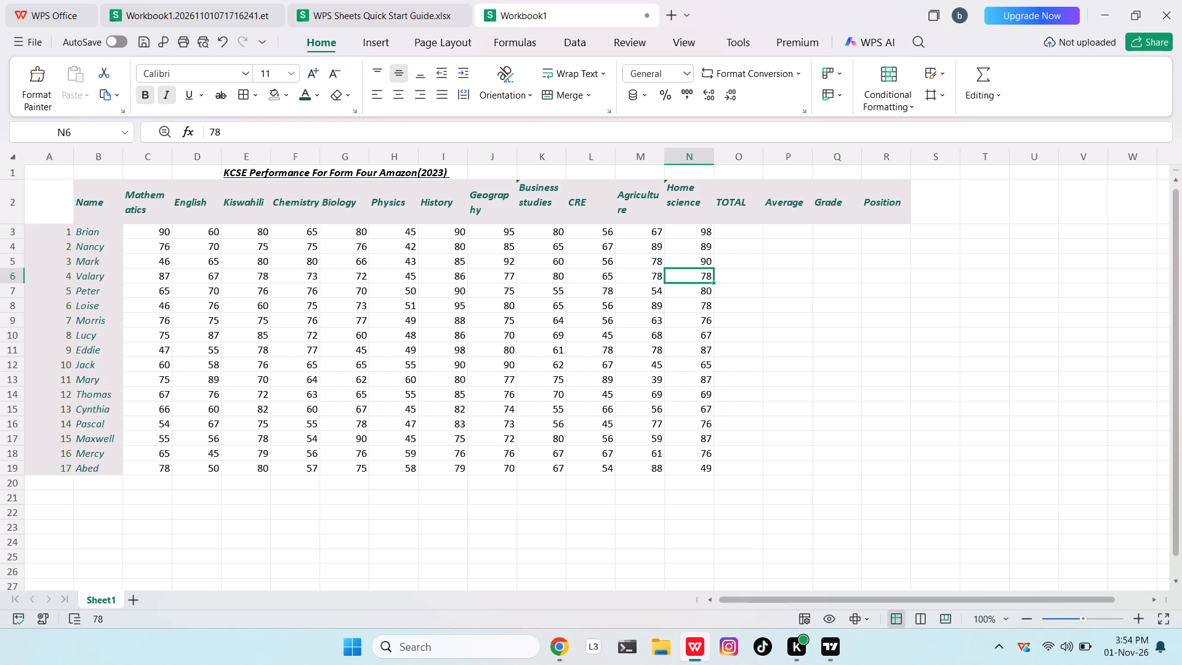
Set the font colour of all student names and their row numbers 1 to 17 to the darkest teal theme shade.
left_click_drag(98, 232, 115, 424)
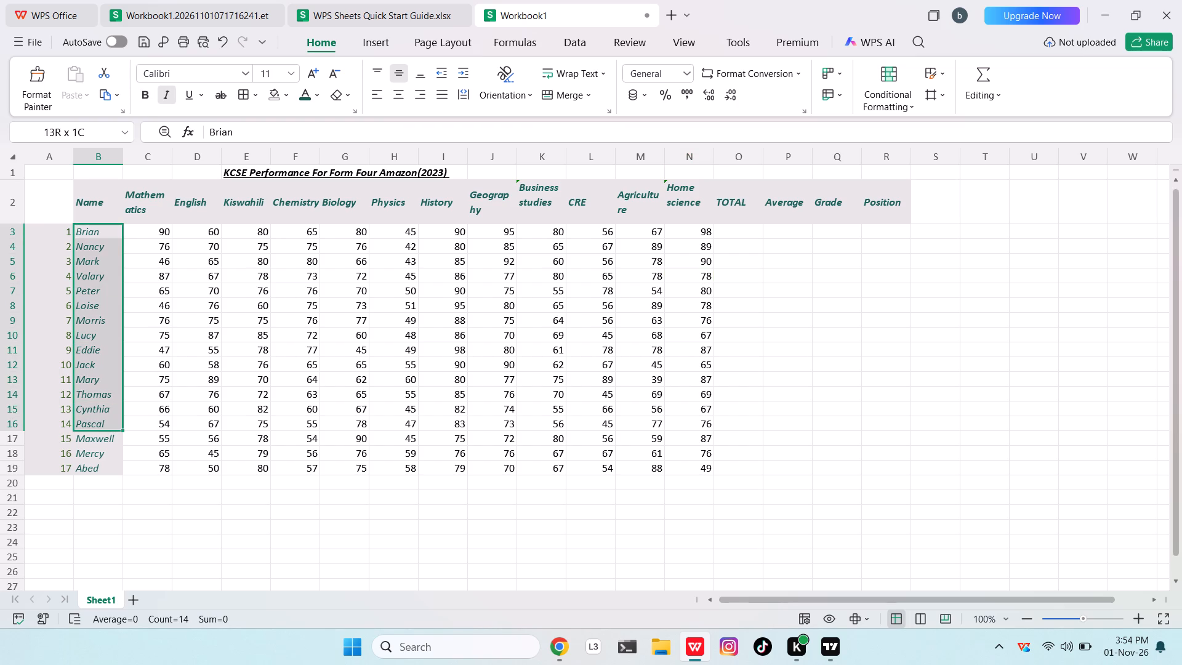
left_click_drag(115, 424, 54, 465)
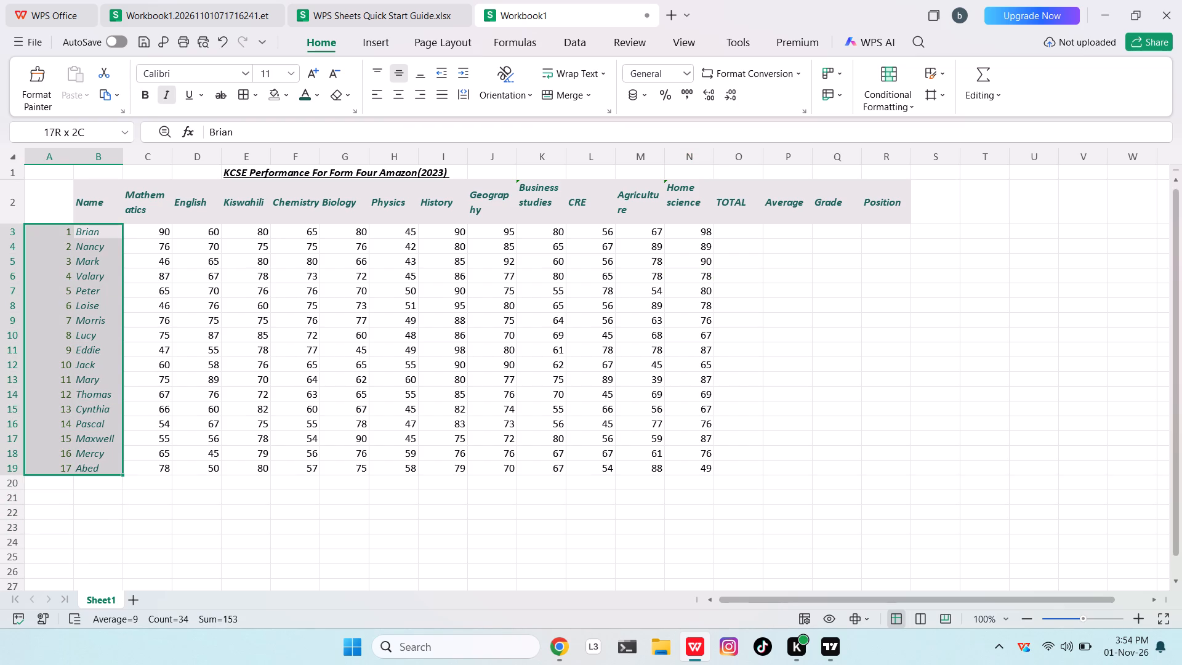
left_click_drag(54, 465, 54, 462)
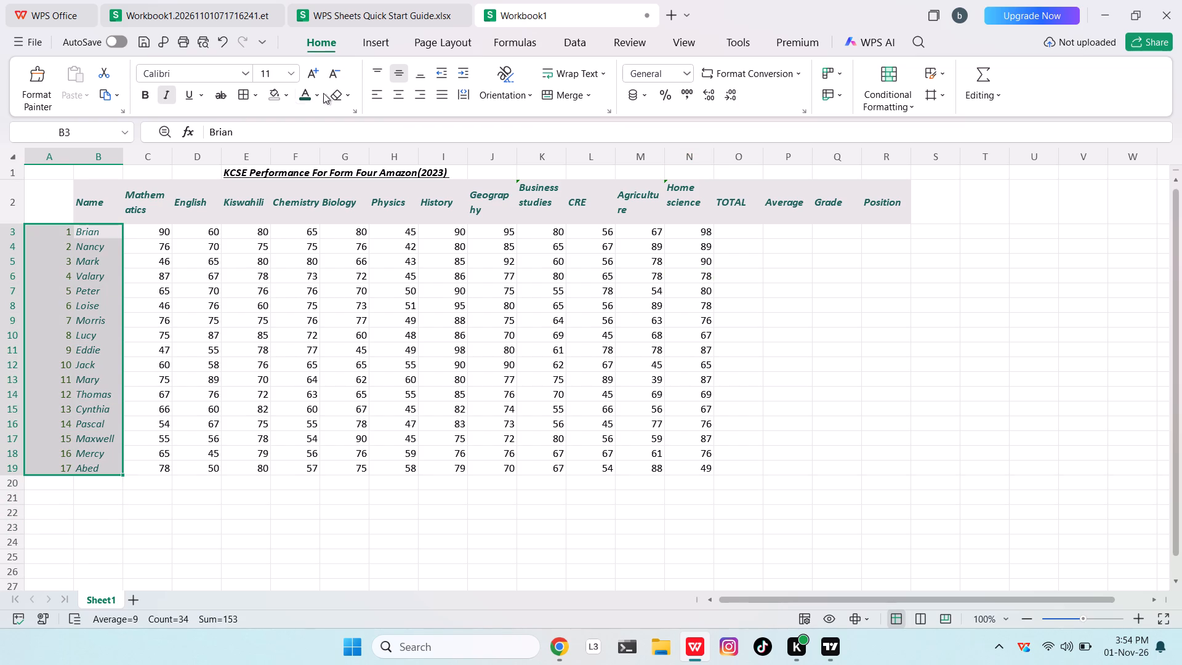
left_click(315, 95)
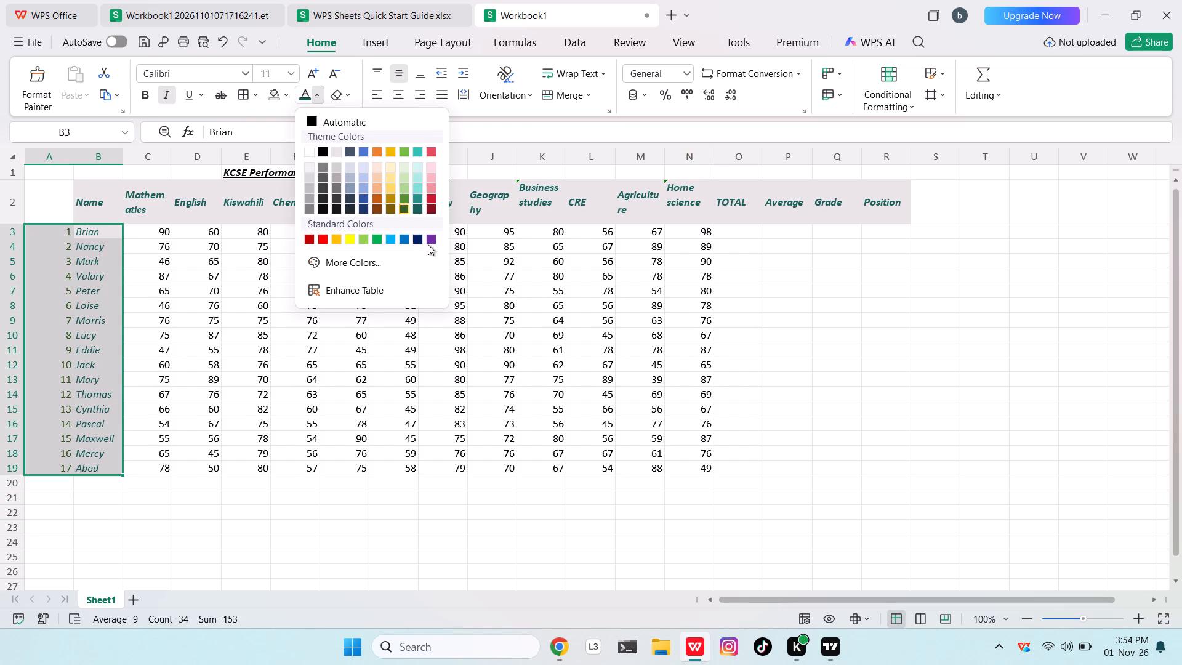
left_click(415, 209)
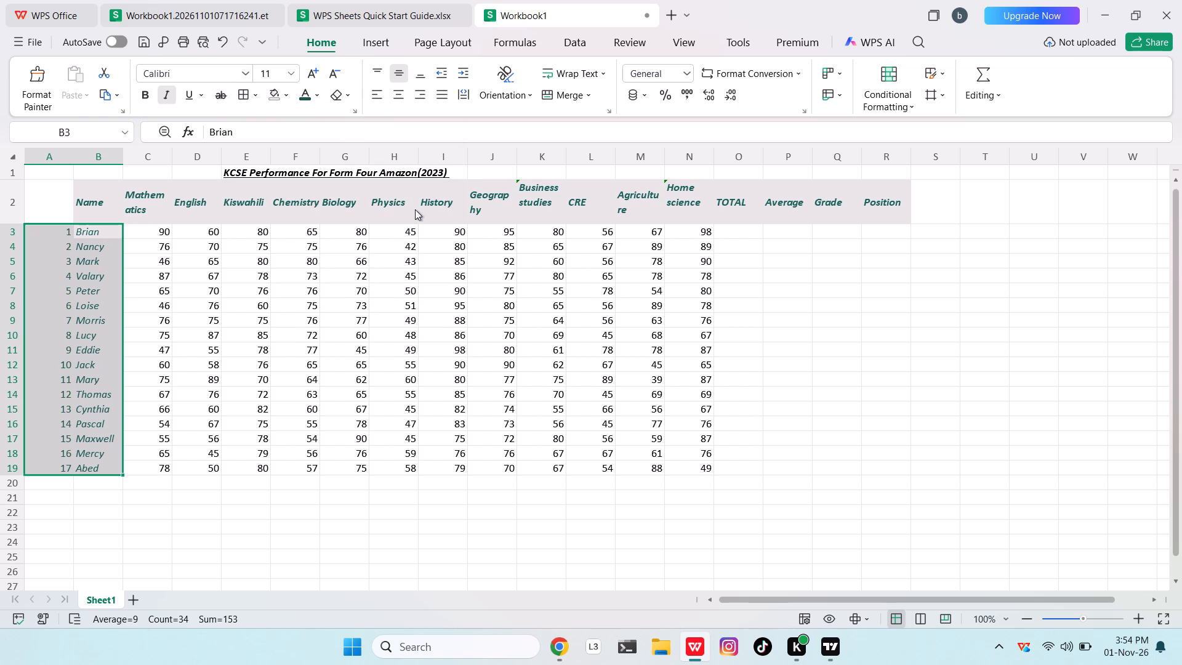
left_click(526, 303)
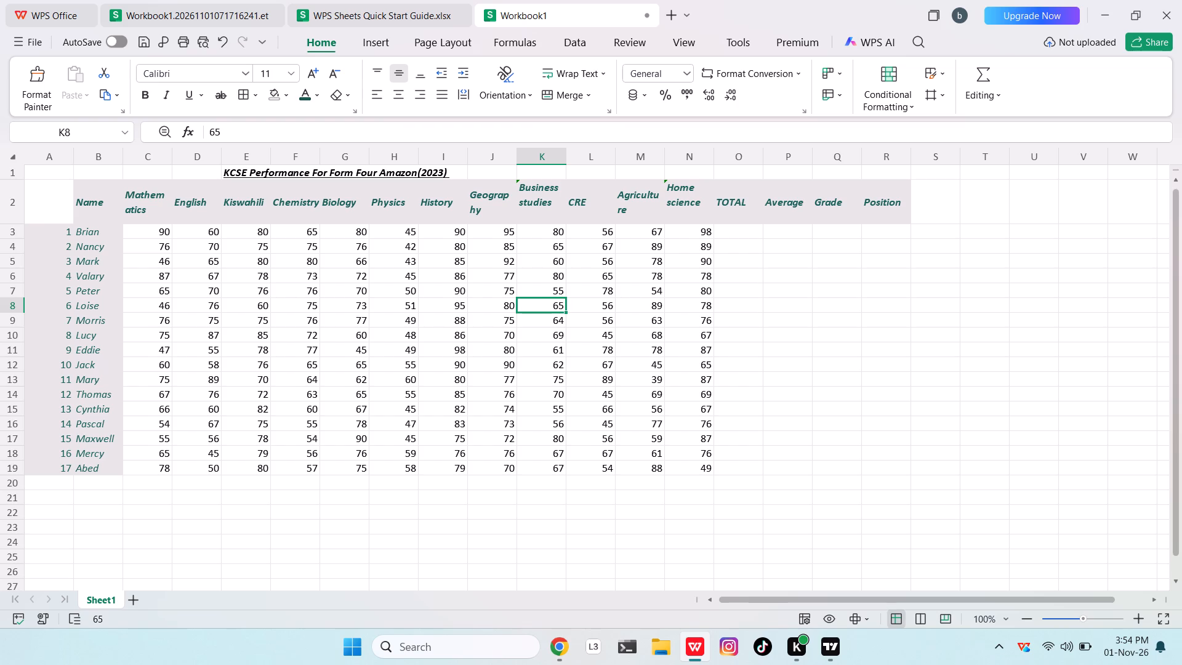
Sum Brian's marks from Mathematics to Home science into his TOTAL cell with AutoSum.
left_click_drag(159, 231, 712, 274)
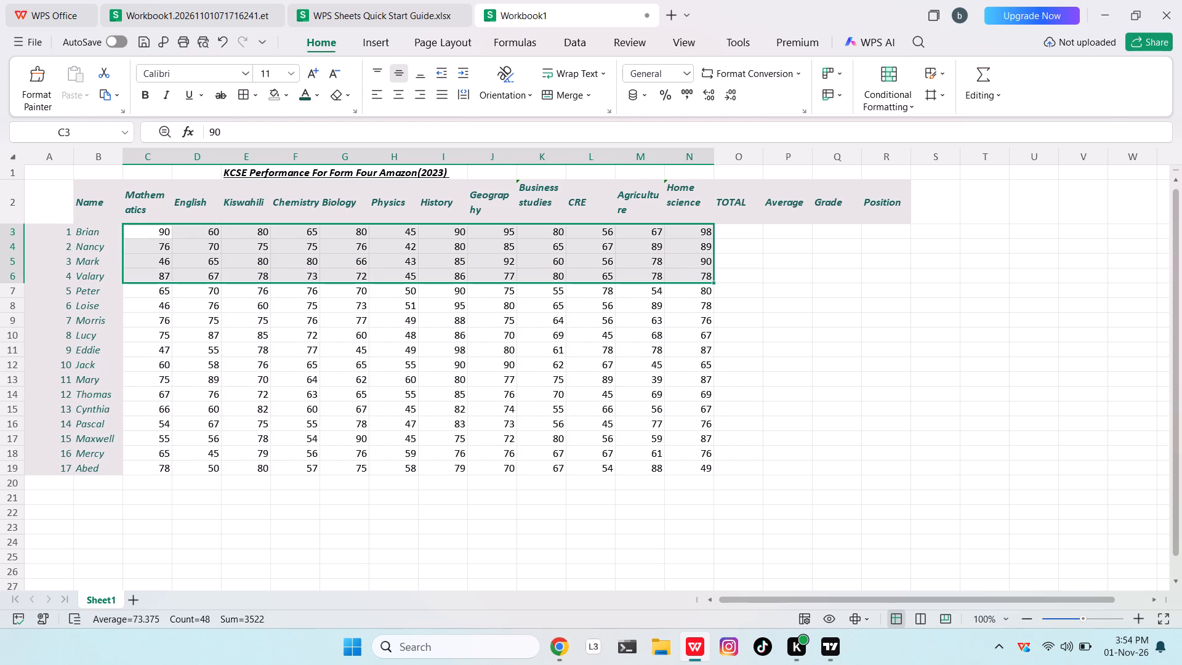
left_click(718, 229)
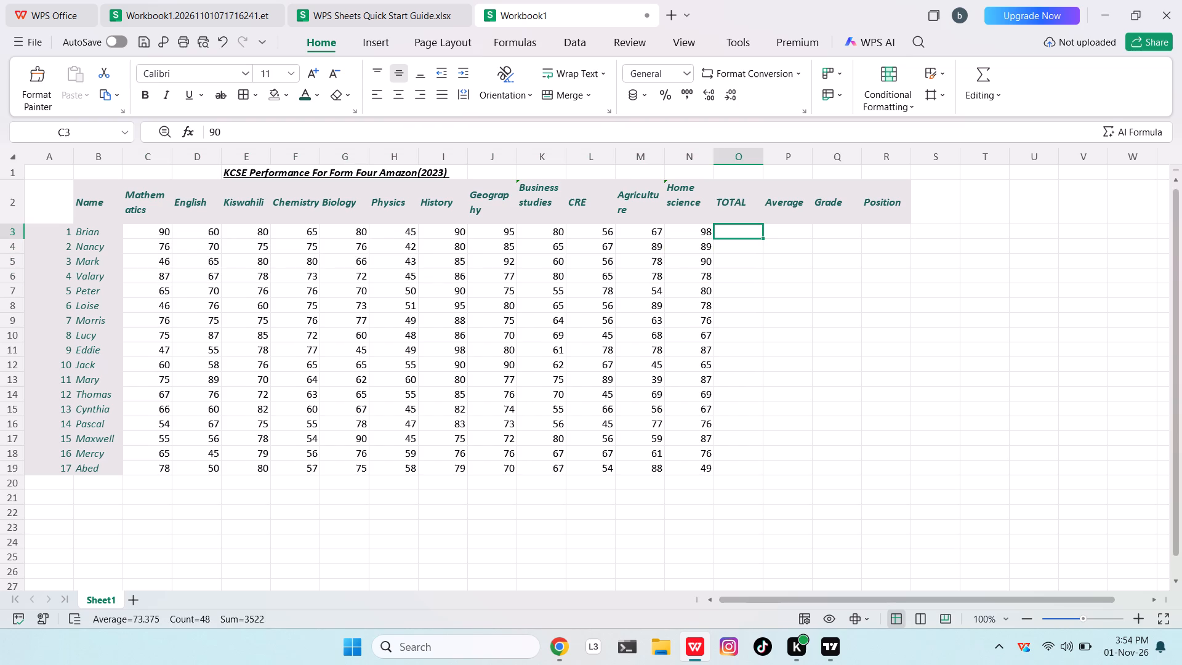
left_click_drag(165, 232, 646, 260)
left_click(701, 220)
left_click_drag(701, 220, 702, 232)
left_click(702, 232)
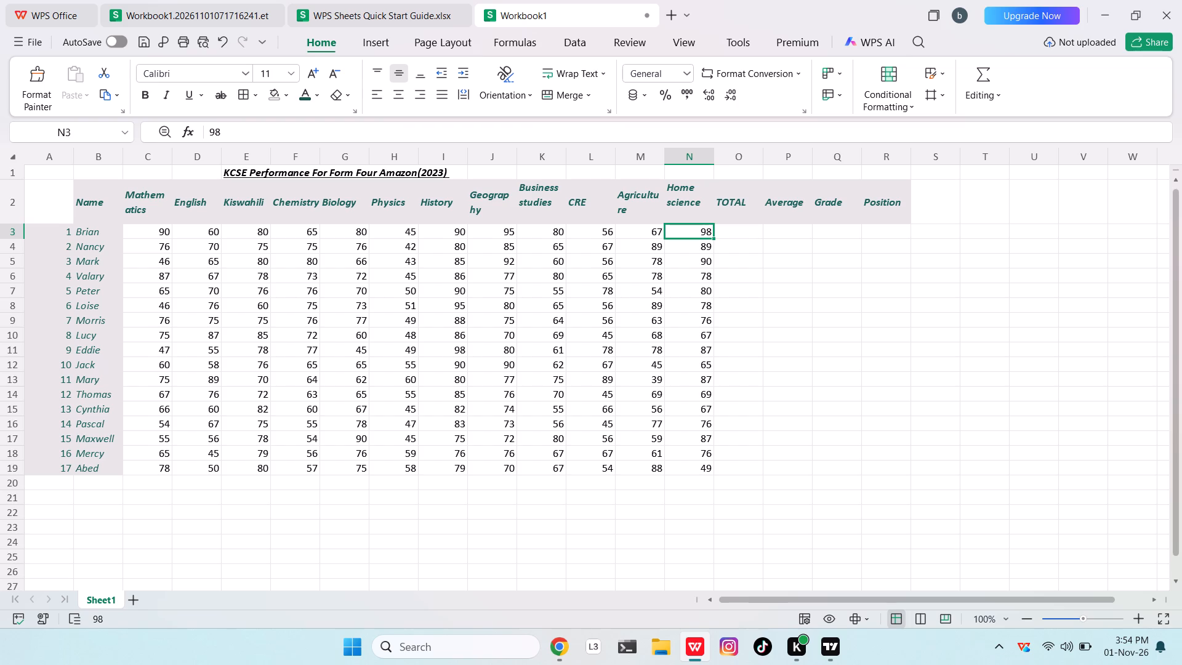
left_click_drag(162, 235, 686, 236)
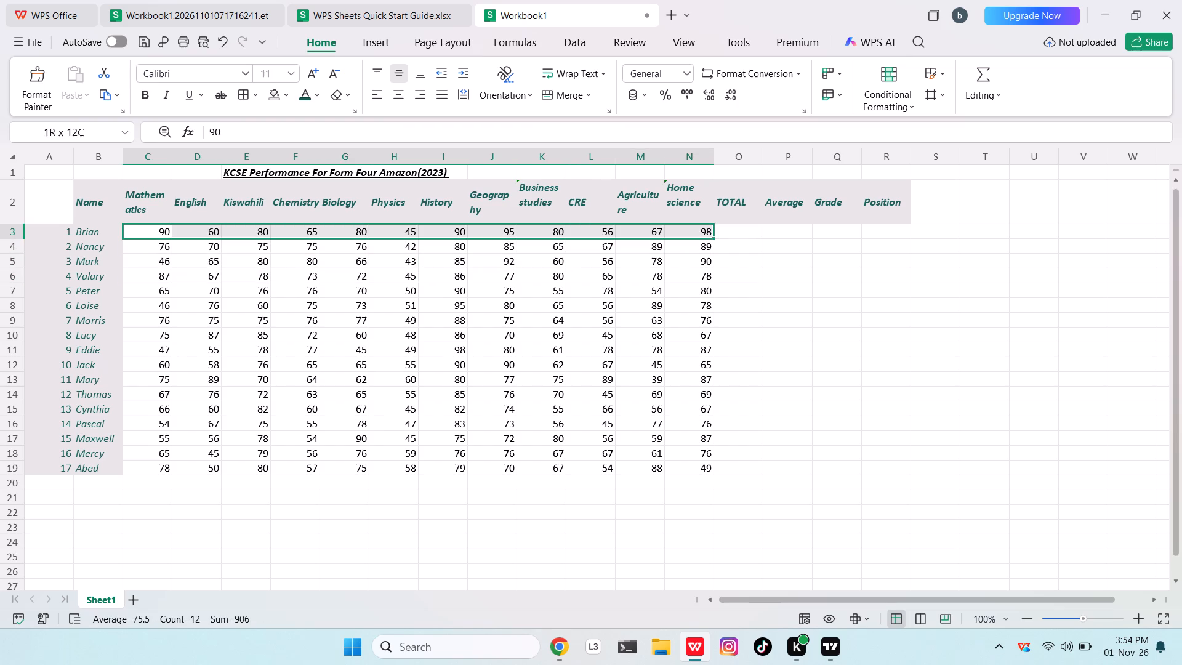
left_click_drag(686, 236, 689, 234)
left_click(983, 75)
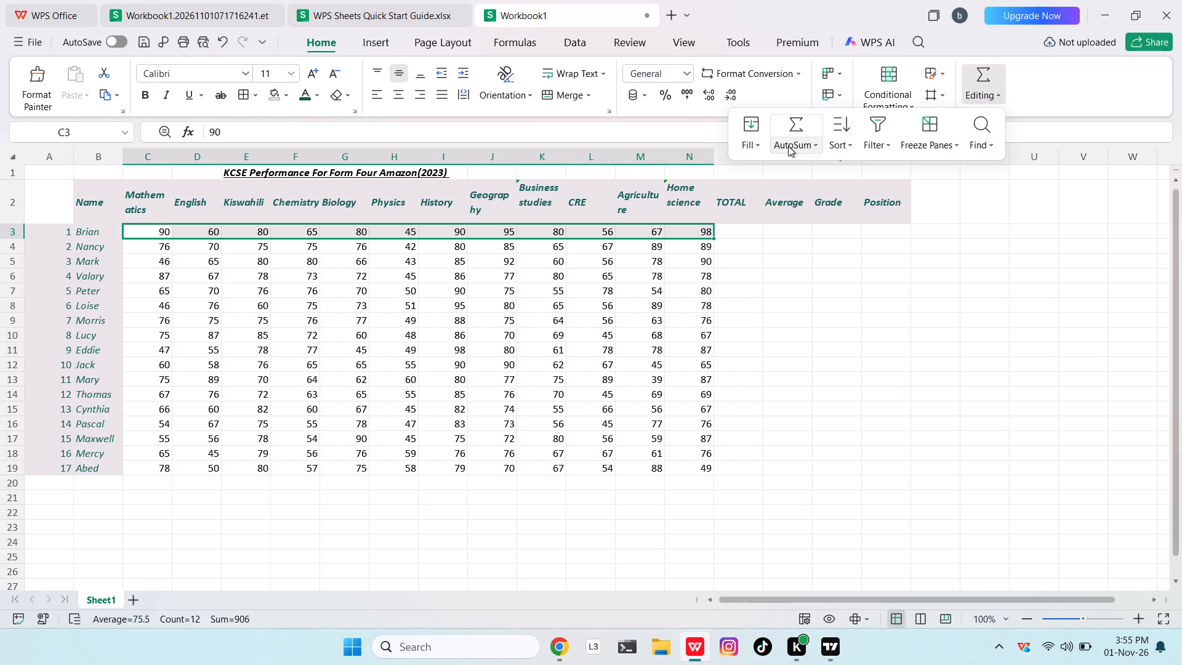
left_click(789, 146)
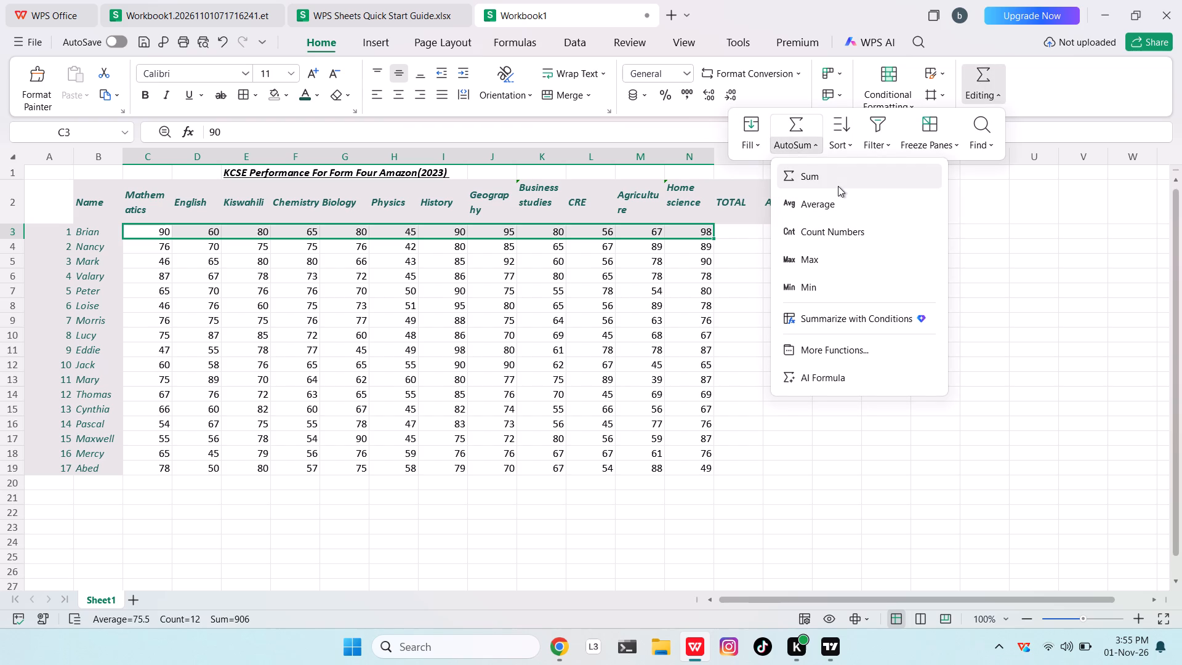
left_click(840, 186)
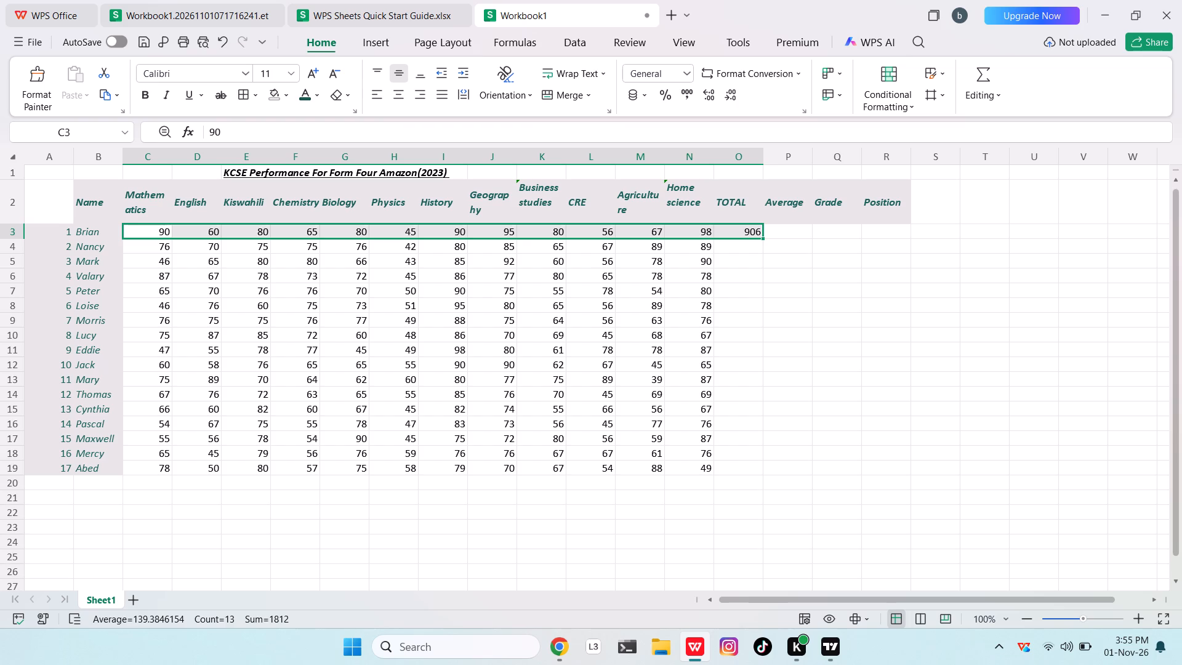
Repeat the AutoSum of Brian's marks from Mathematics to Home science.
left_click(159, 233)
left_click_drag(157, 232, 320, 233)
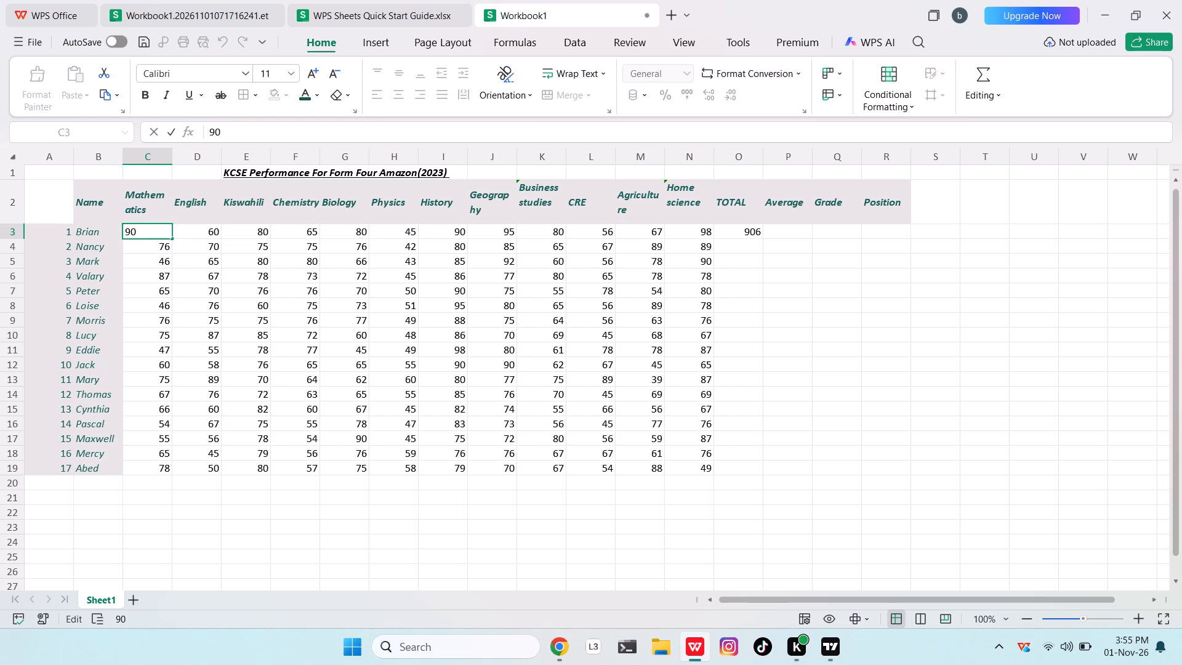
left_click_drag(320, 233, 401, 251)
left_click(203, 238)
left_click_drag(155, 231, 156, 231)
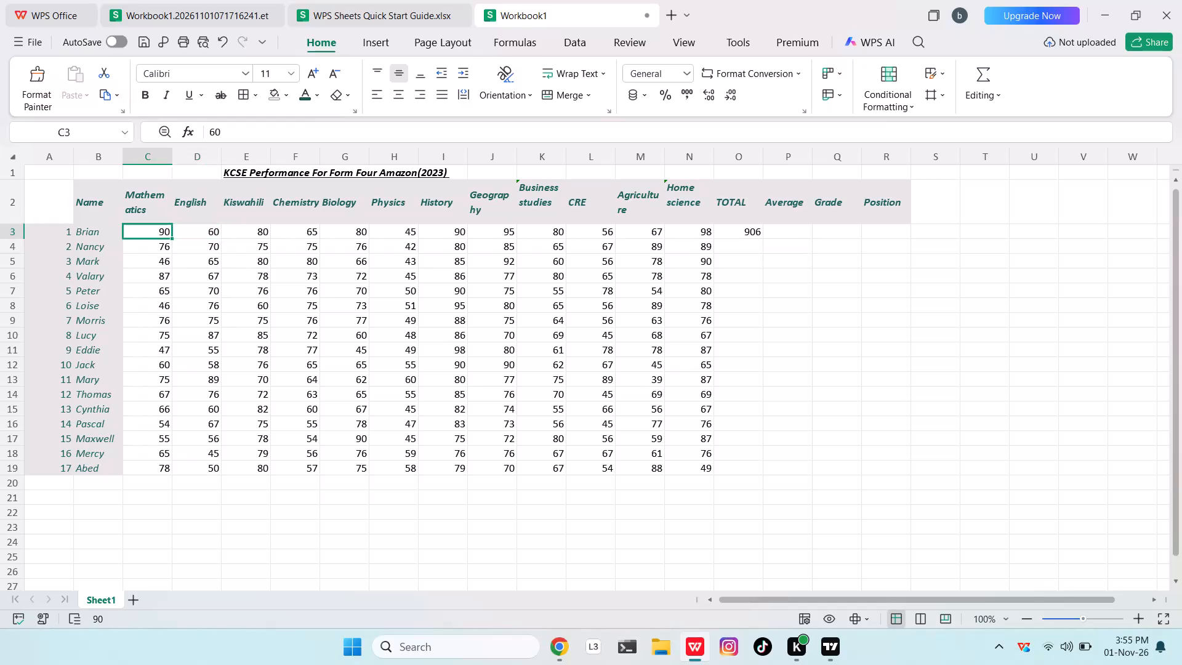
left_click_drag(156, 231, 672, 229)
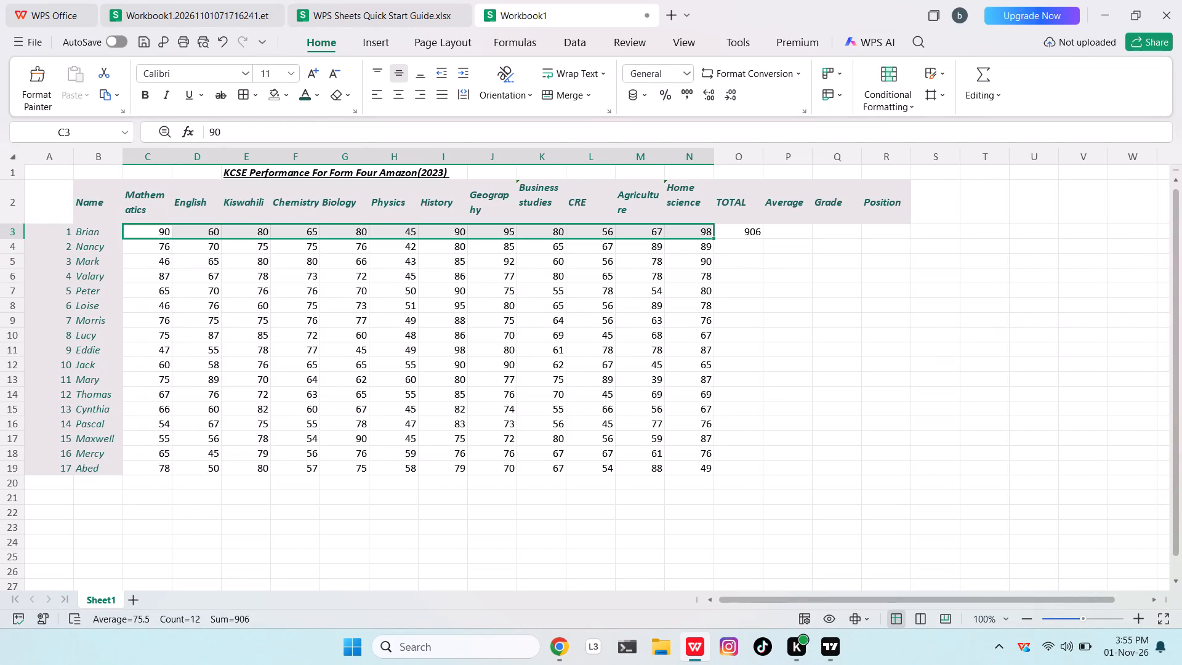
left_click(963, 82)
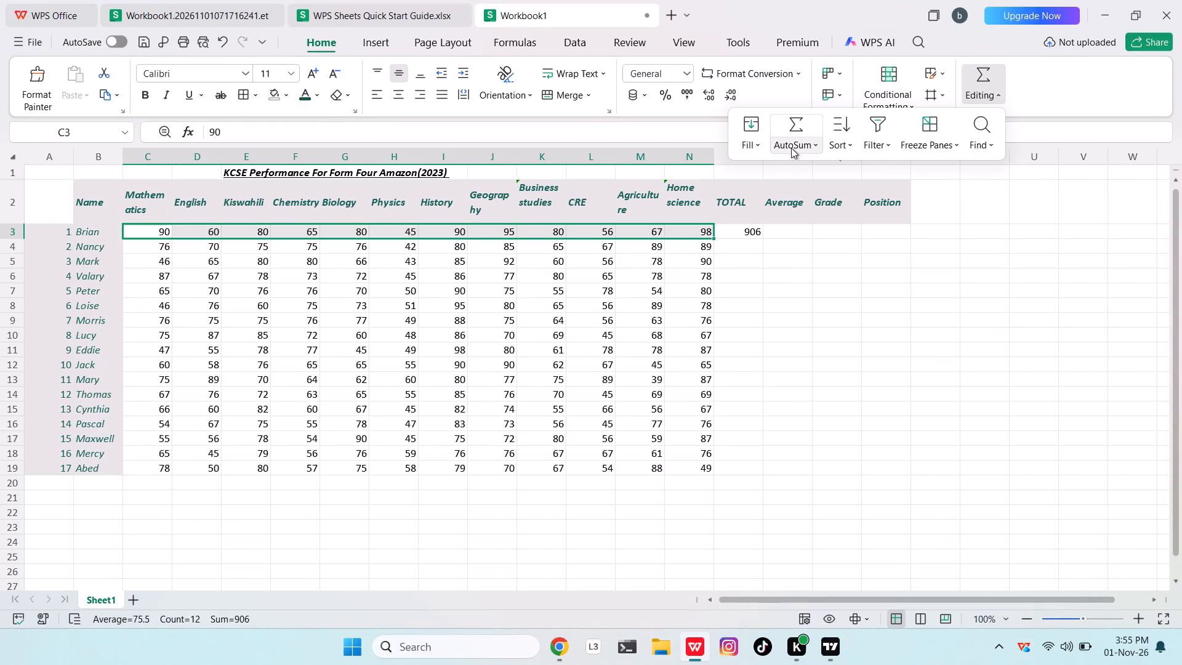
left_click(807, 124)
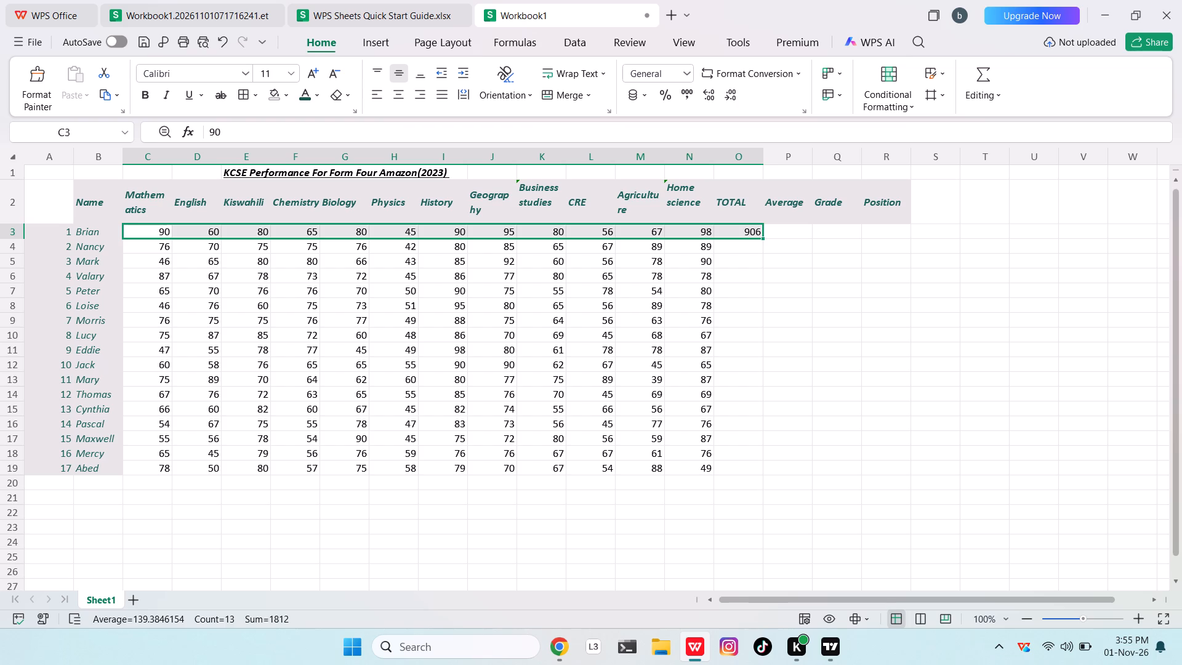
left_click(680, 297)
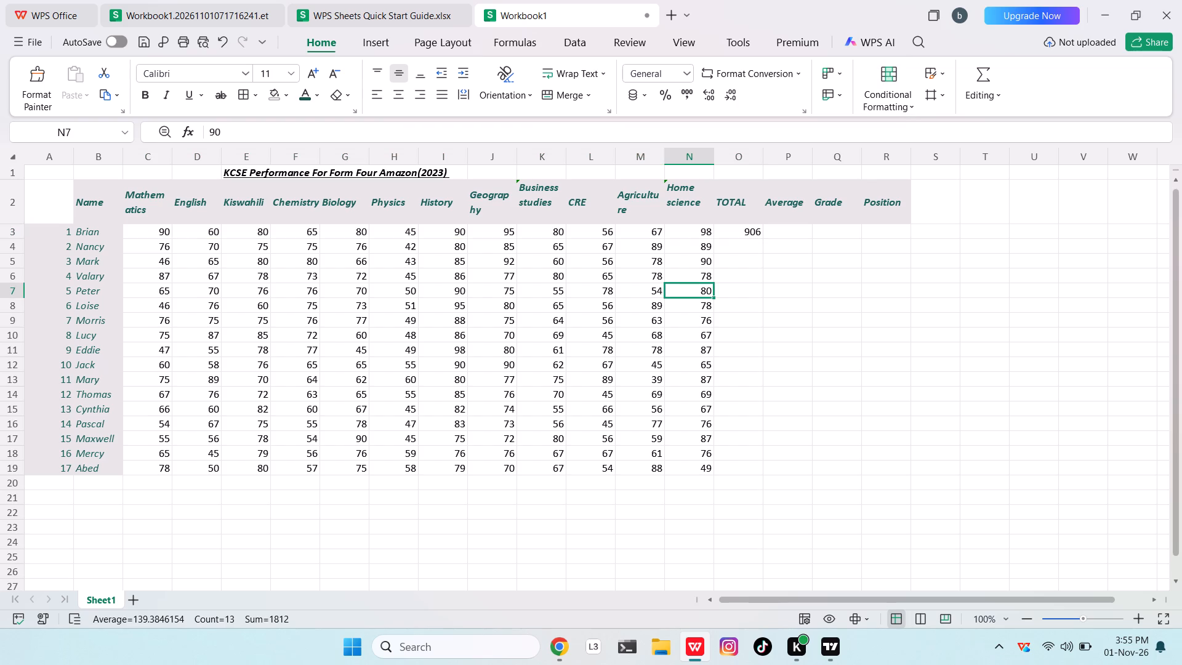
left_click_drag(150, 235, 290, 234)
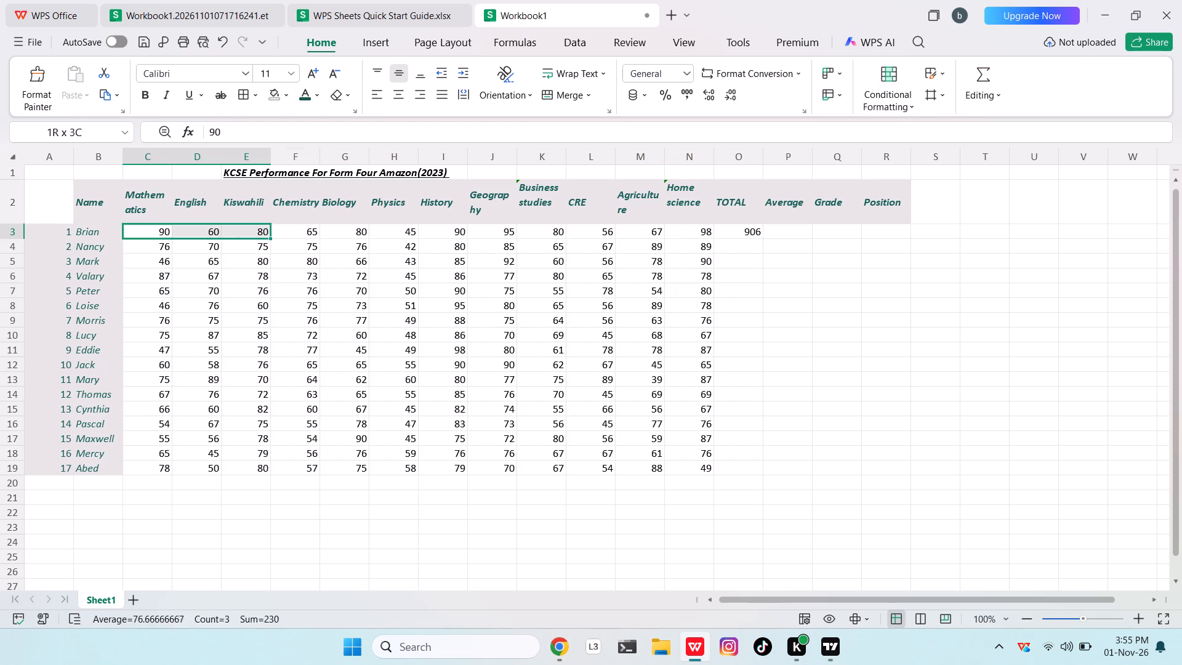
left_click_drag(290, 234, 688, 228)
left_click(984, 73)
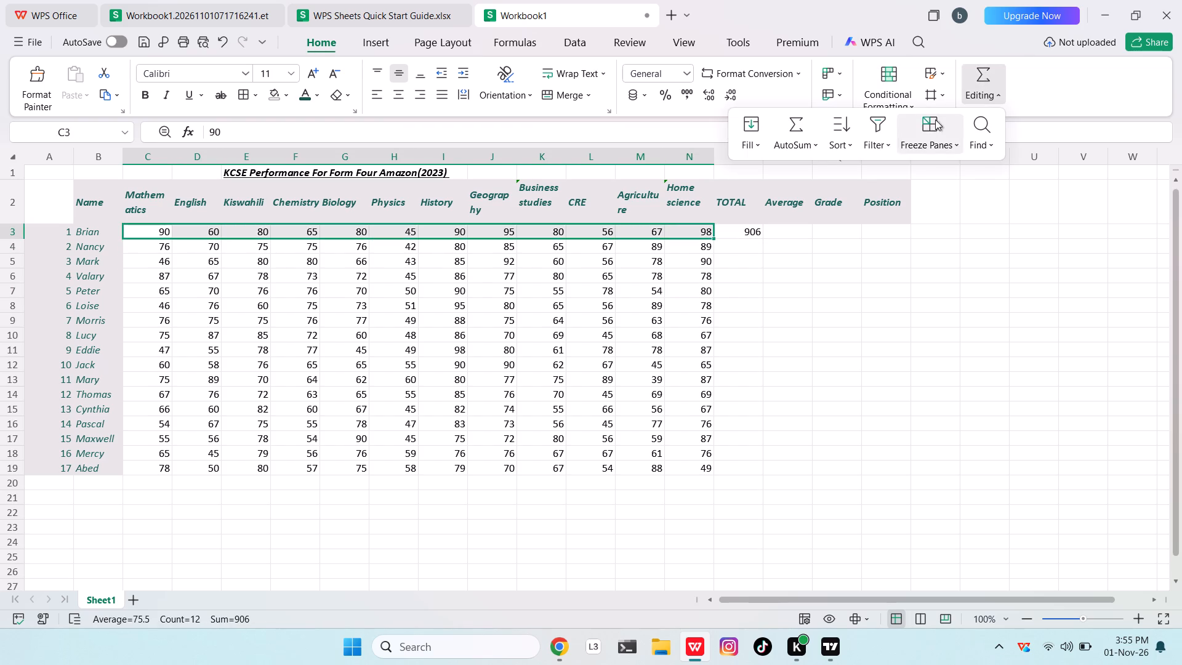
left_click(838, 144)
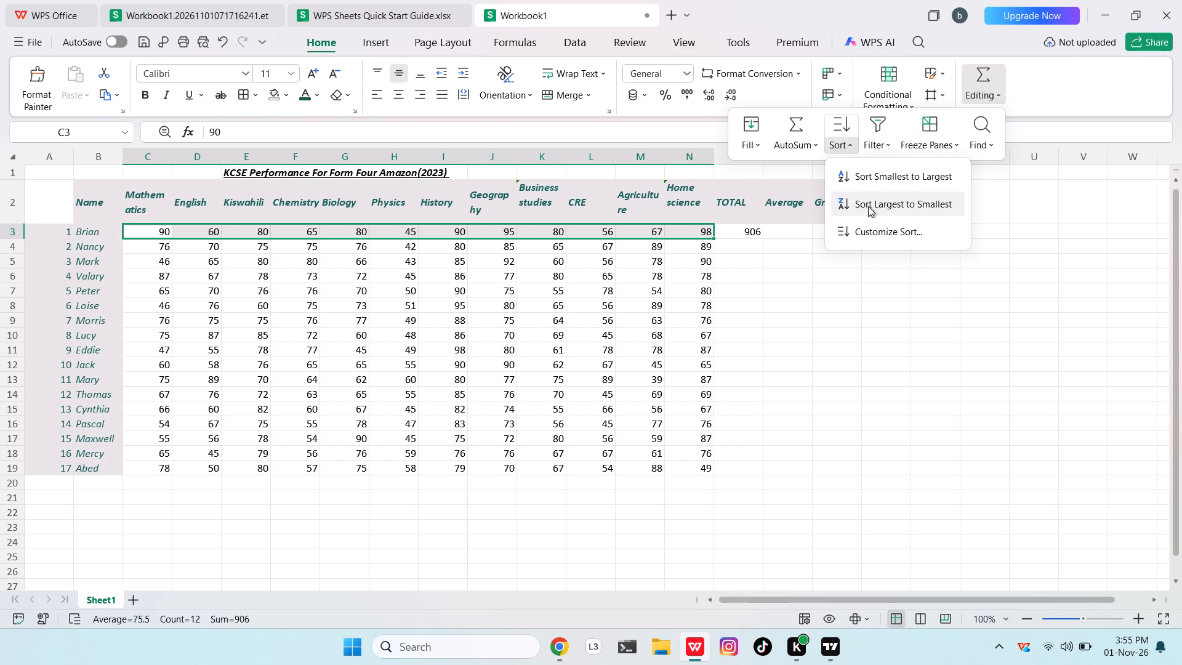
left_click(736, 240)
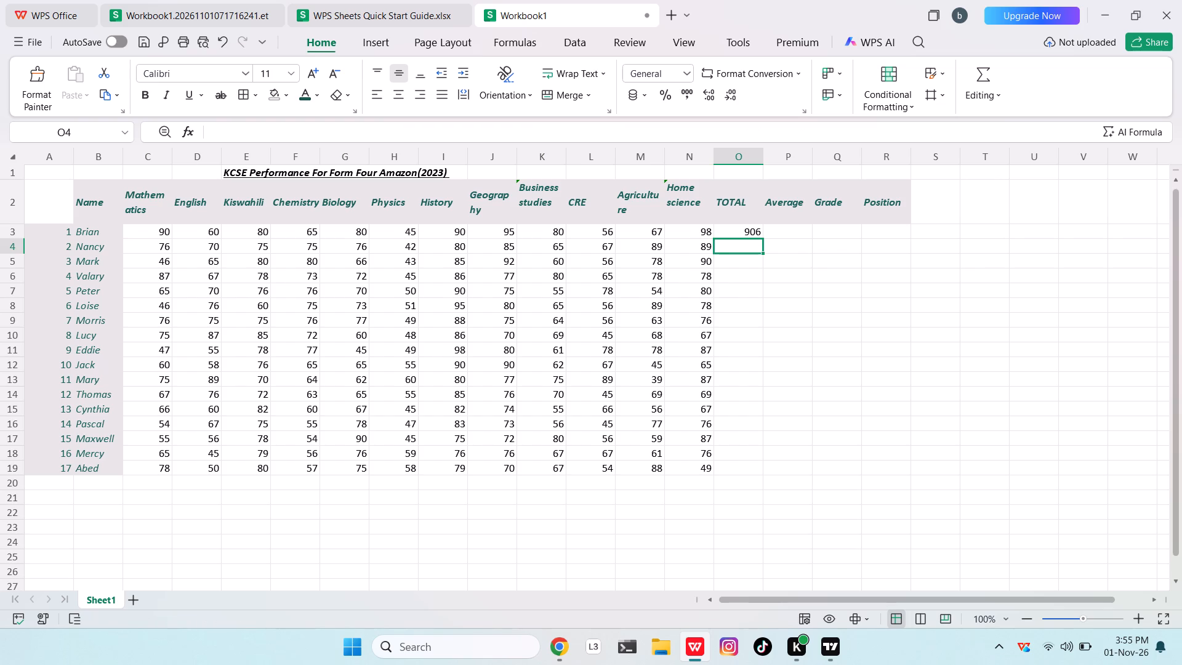
Sum Nancy's marks from Mathematics to Home science into her TOTAL cell with AutoSum.
left_click_drag(163, 248, 727, 289)
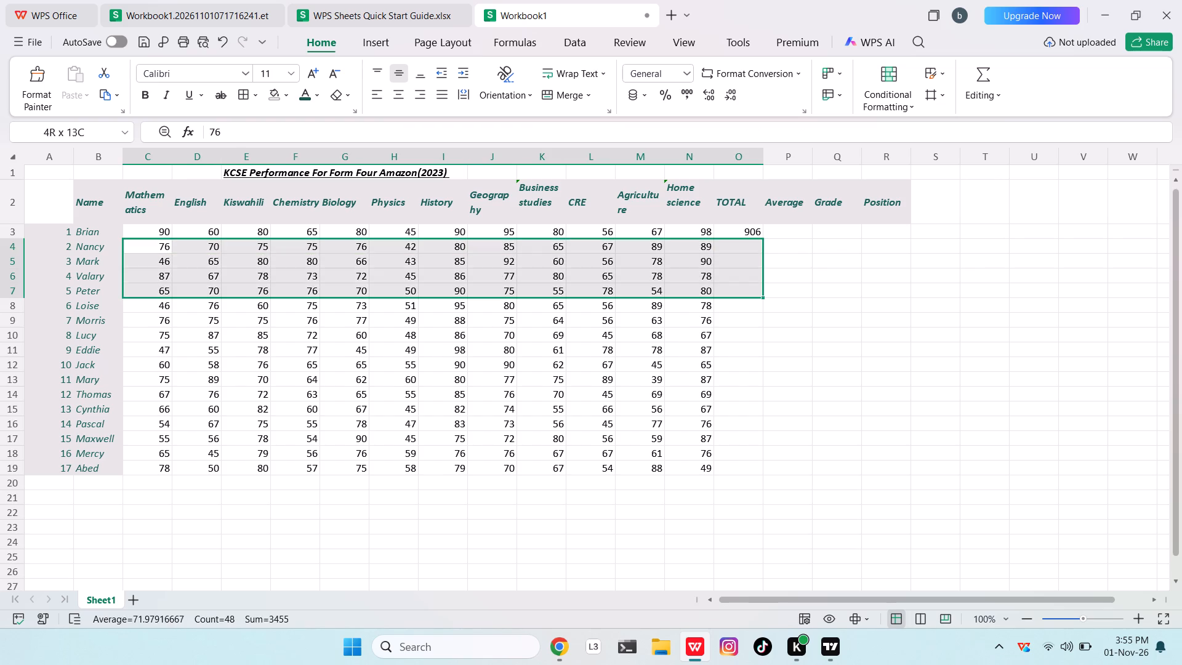
left_click_drag(727, 289, 700, 244)
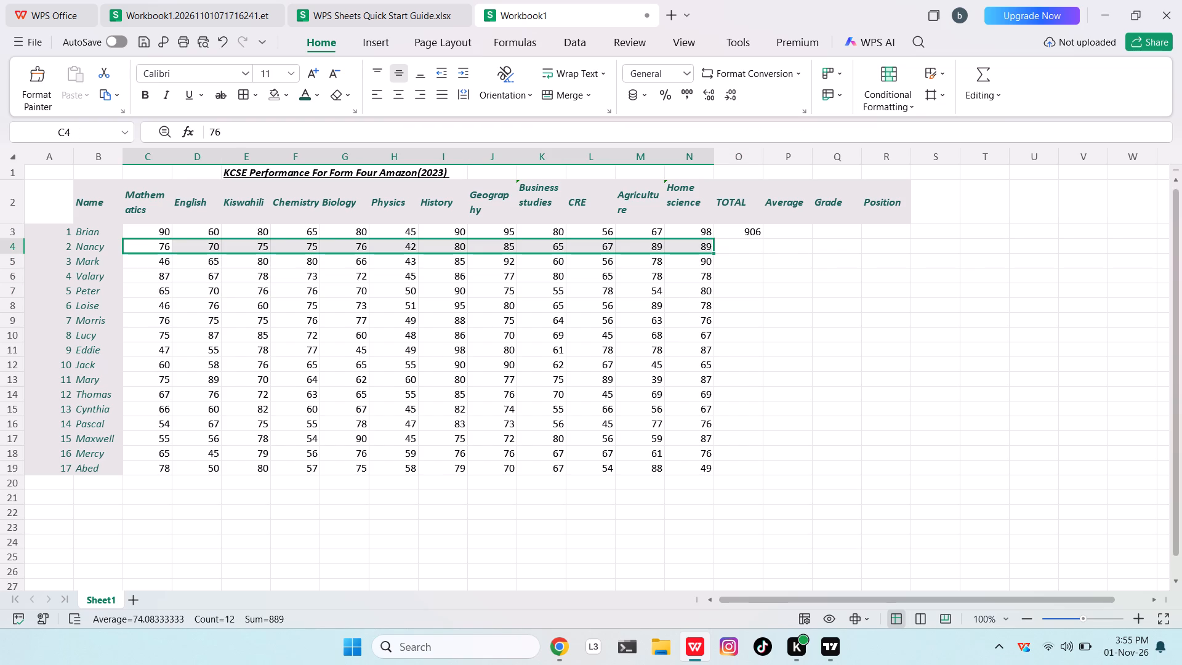
left_click(980, 89)
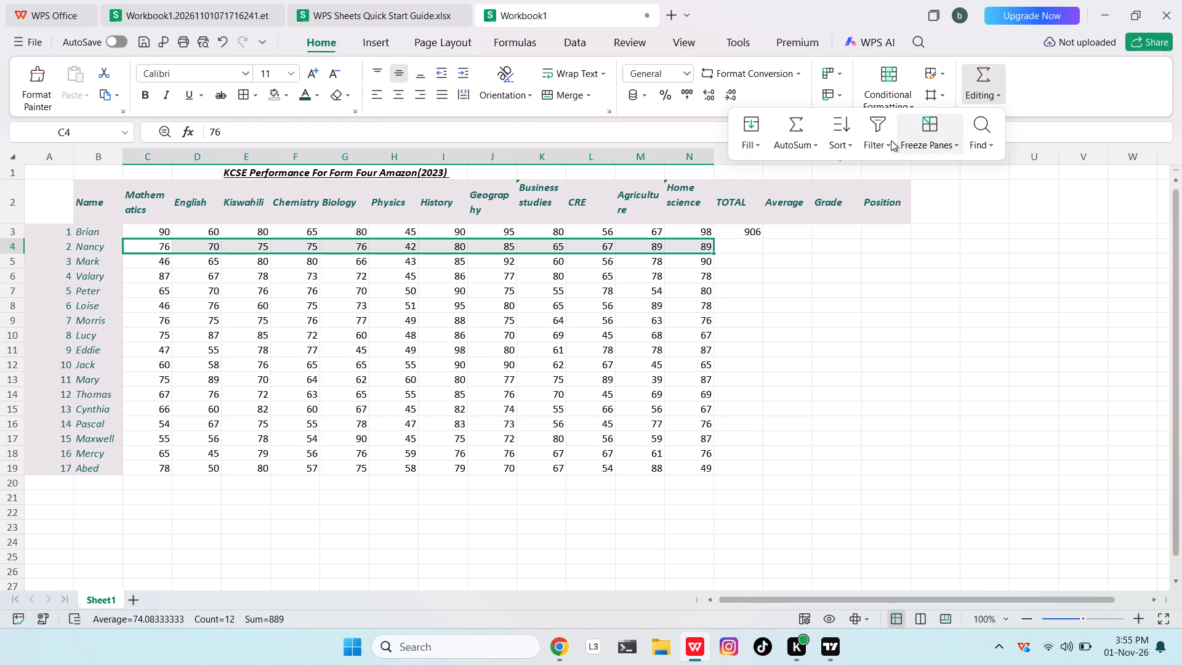
left_click(800, 149)
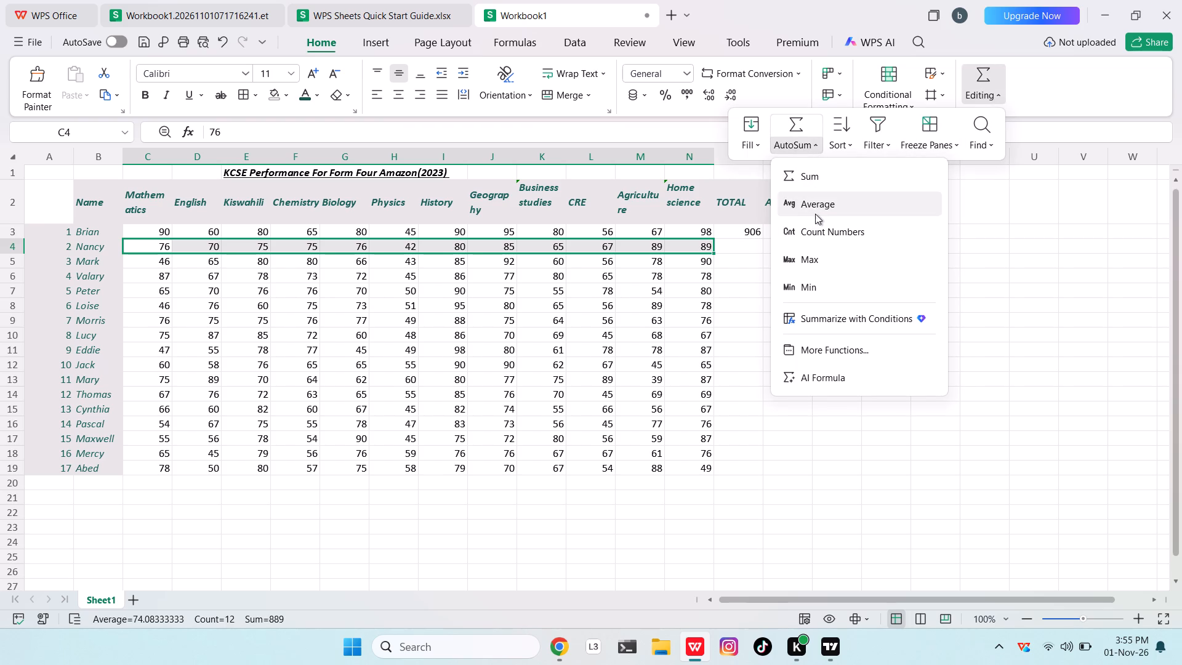
left_click(812, 179)
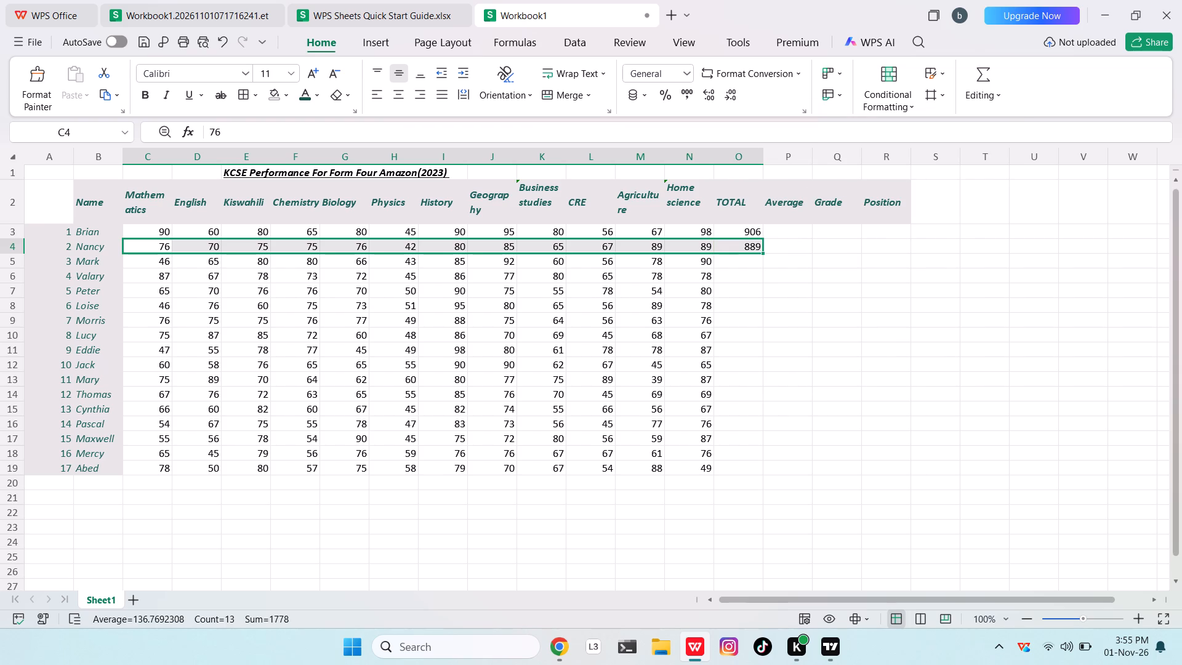
Sum Mark's marks from Mathematics to Home science into his TOTAL cell with AutoSum.
left_click(148, 260)
left_click_drag(148, 260, 300, 296)
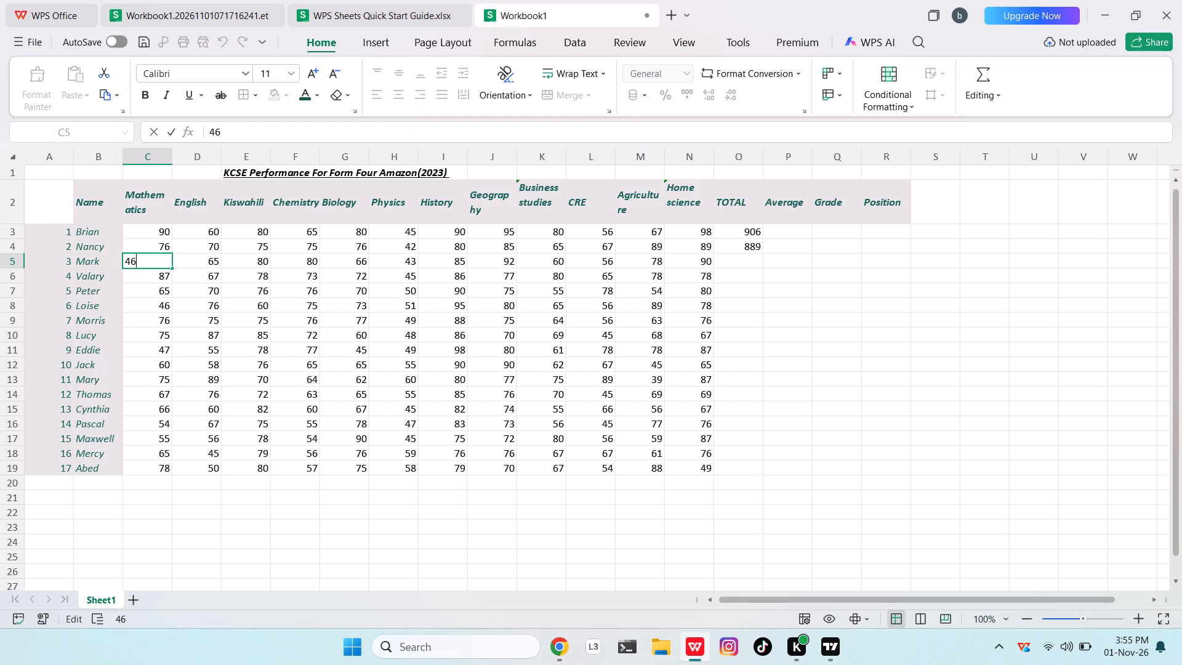
left_click_drag(300, 296, 346, 292)
left_click(276, 279)
left_click_drag(139, 261, 239, 272)
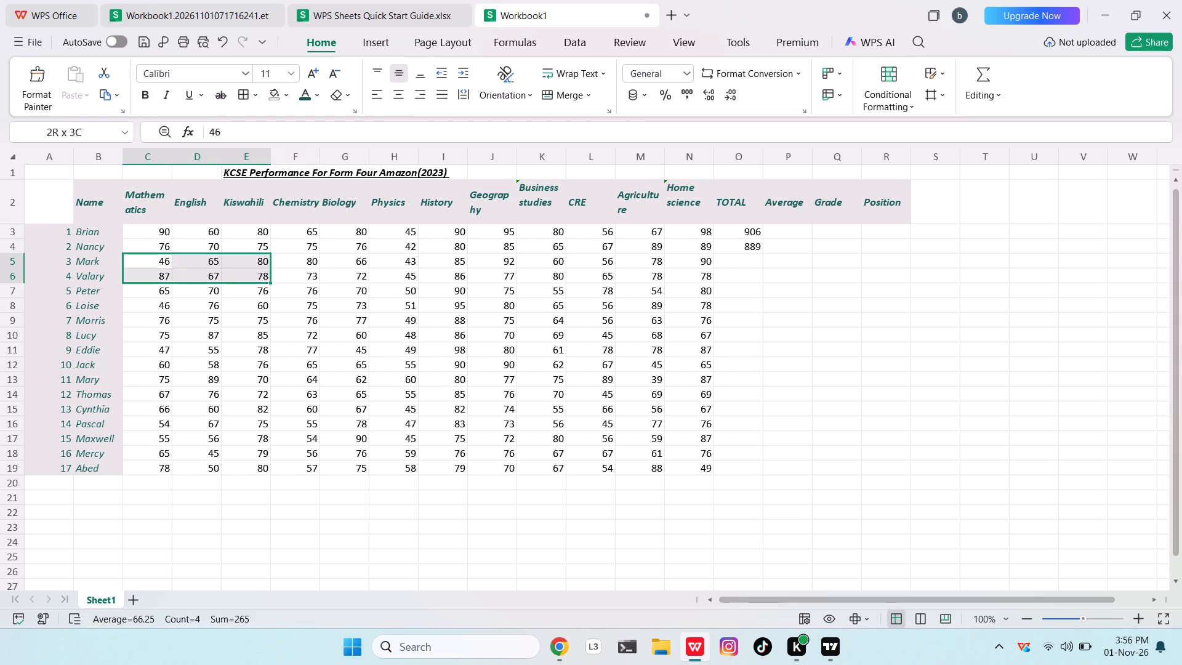
left_click_drag(239, 272, 690, 270)
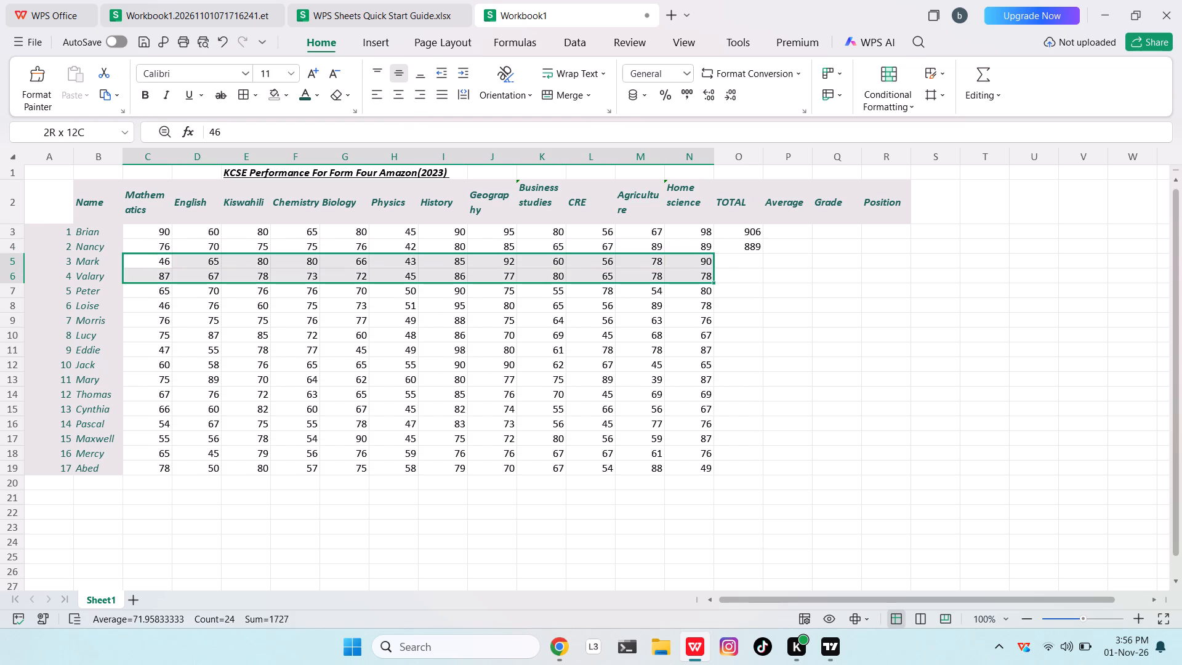
left_click_drag(690, 270, 695, 265)
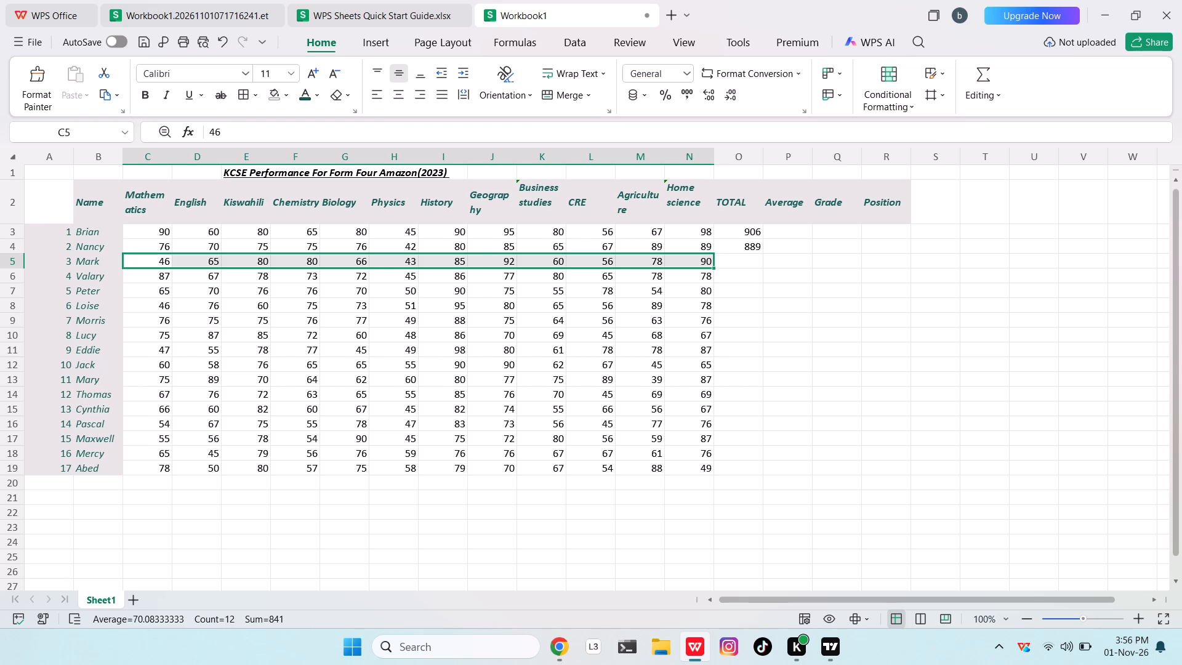
left_click(977, 78)
left_click(772, 147)
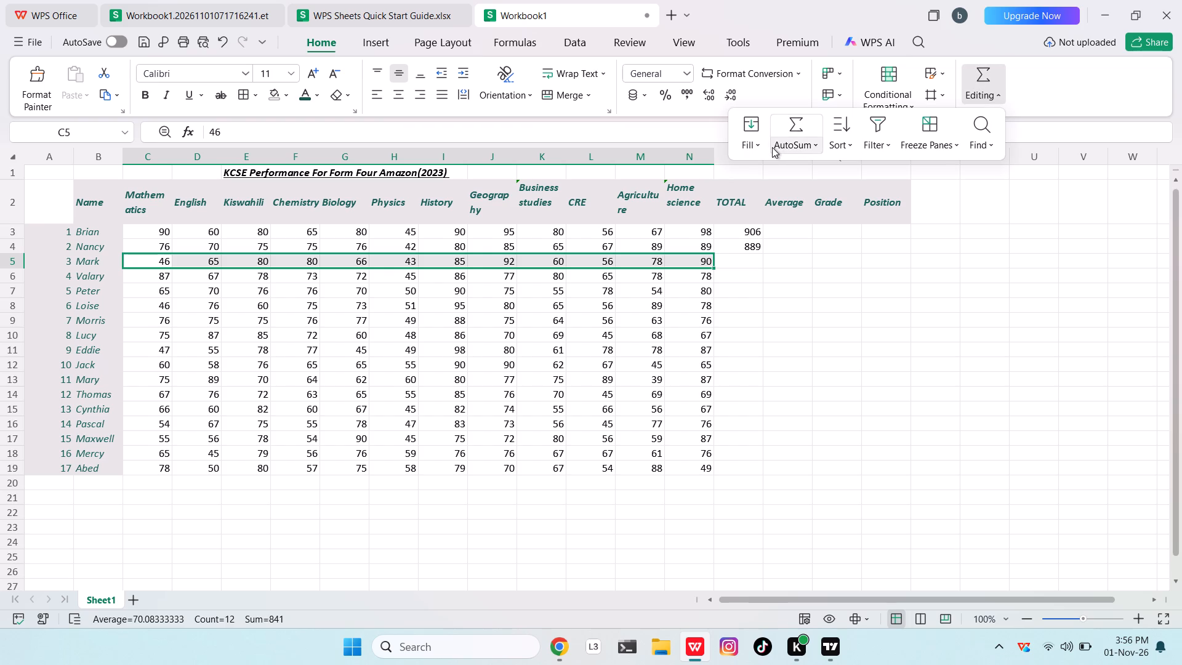
left_click(795, 183)
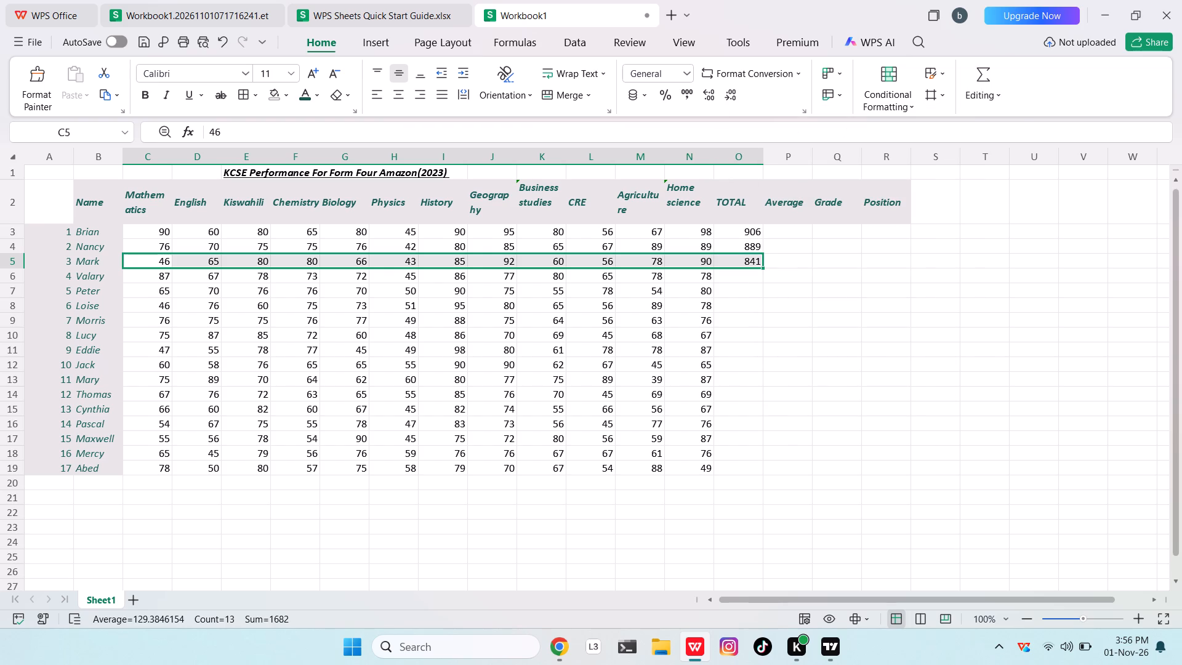
Sum Valary's marks from Mathematics to Home science into the TOTAL cell of that row with AutoSum.
left_click(153, 281)
left_click_drag(153, 281, 251, 288)
left_click(251, 288)
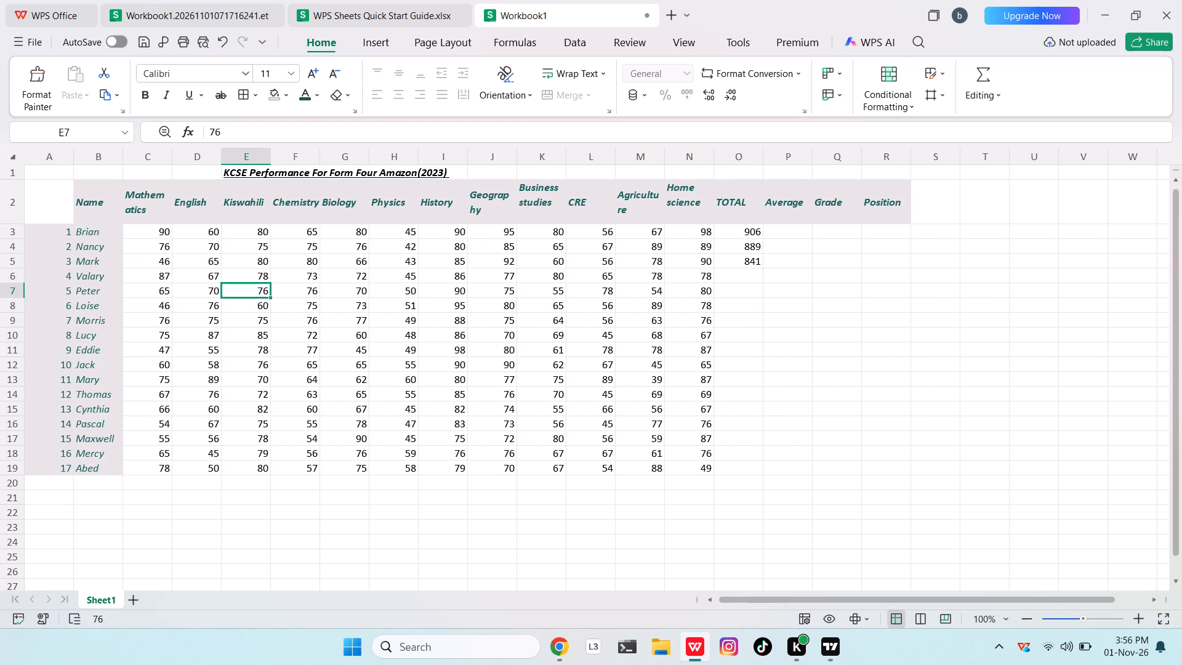
left_click_drag(161, 277, 669, 271)
left_click(982, 78)
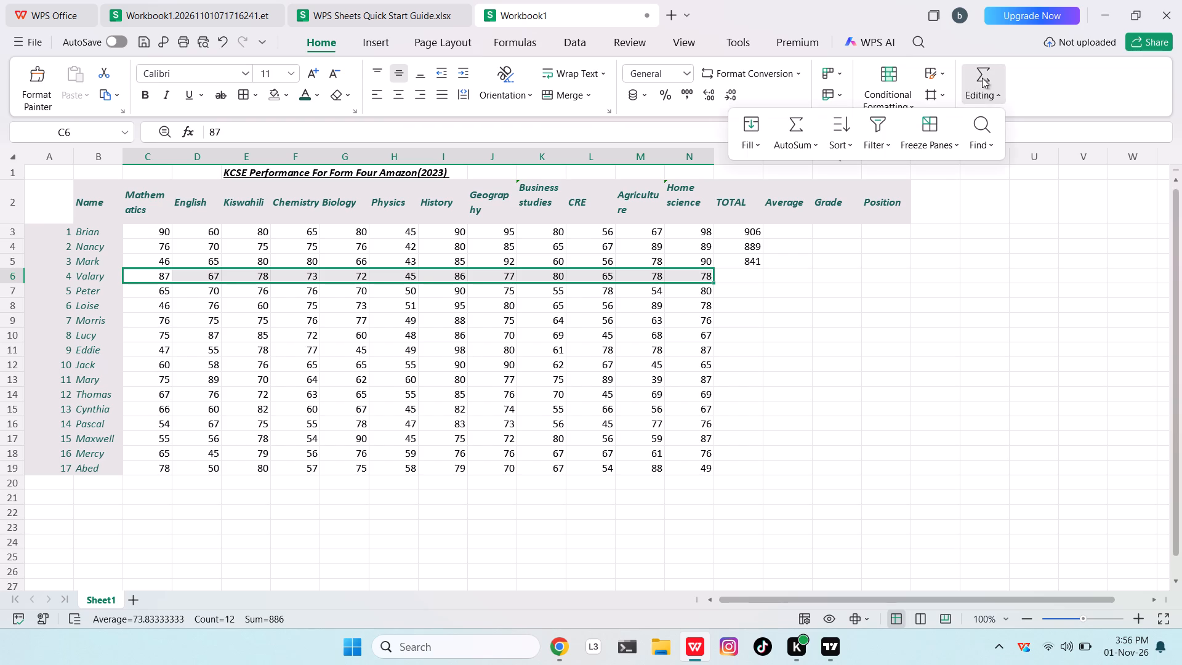
left_click(795, 131)
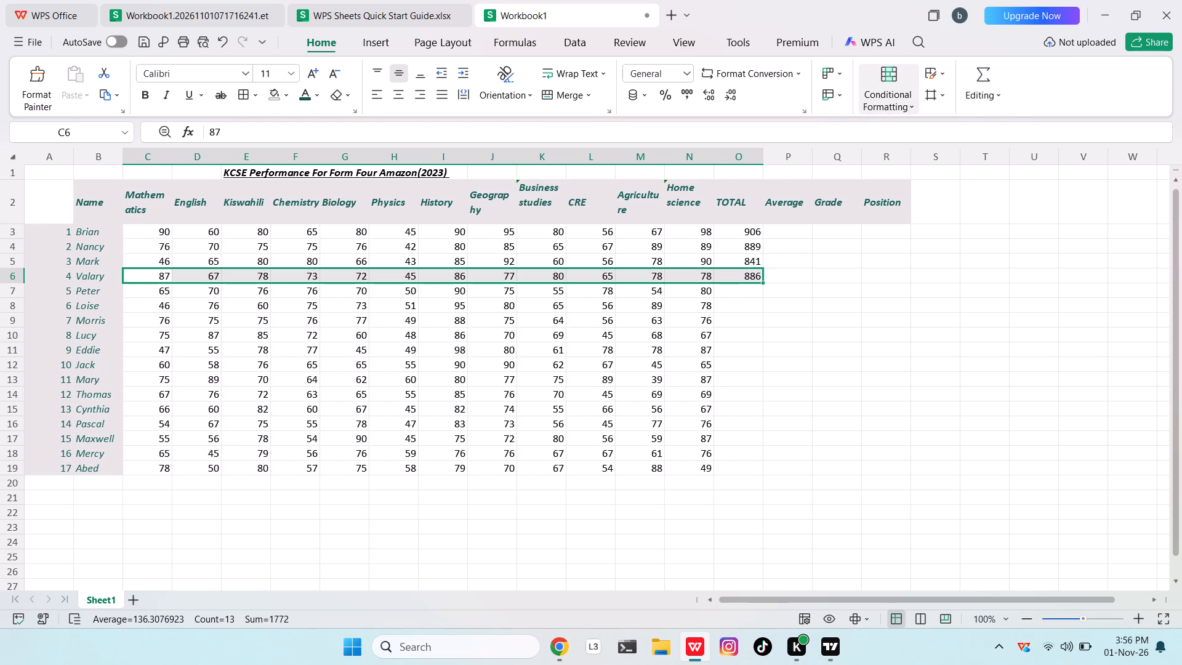
Sum Peter's marks from Mathematics to Home science into his TOTAL cell with AutoSum.
left_click(162, 288)
left_click_drag(162, 288, 189, 288)
left_click(189, 288)
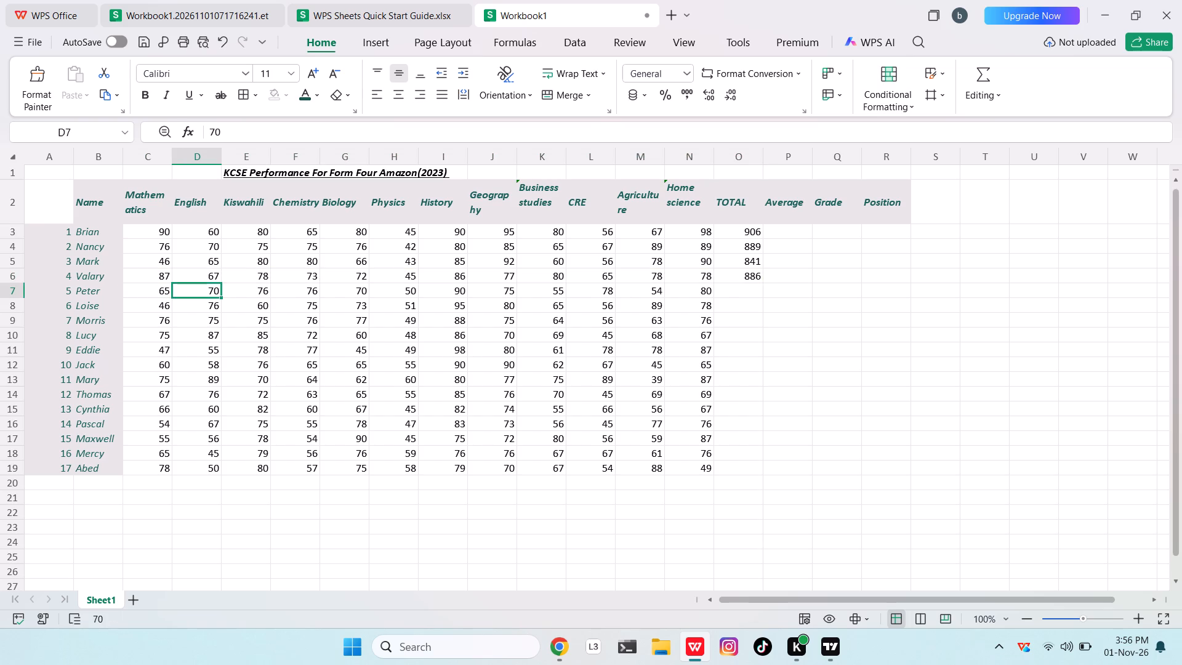
left_click_drag(166, 288, 709, 307)
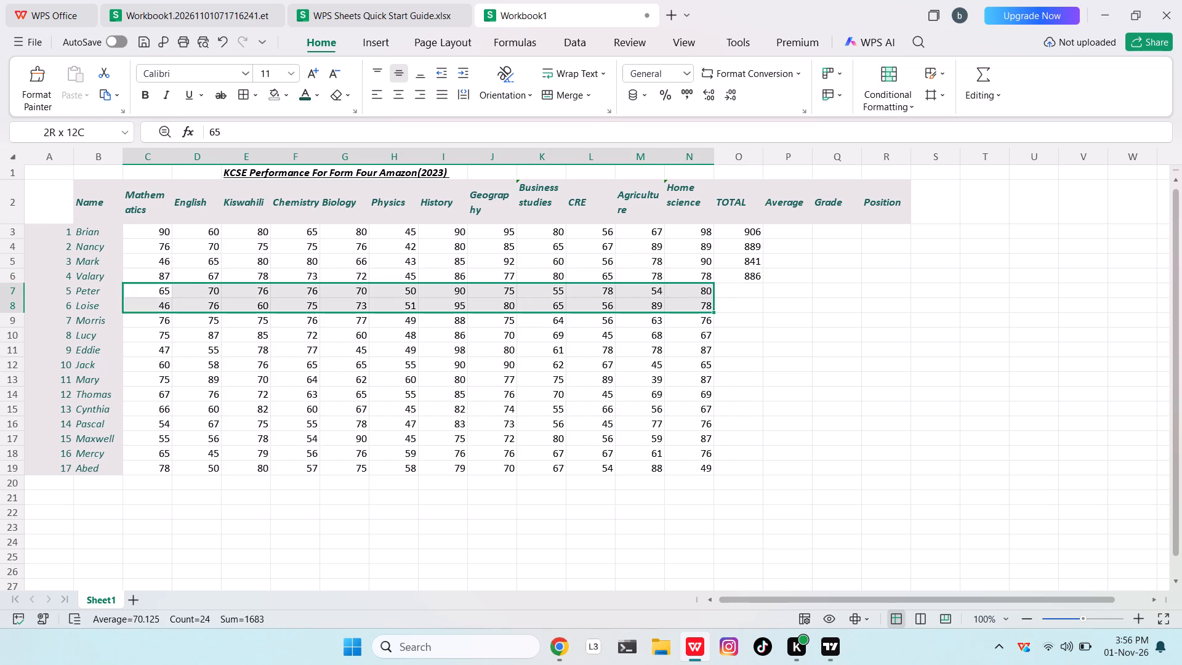
left_click_drag(709, 307, 710, 290)
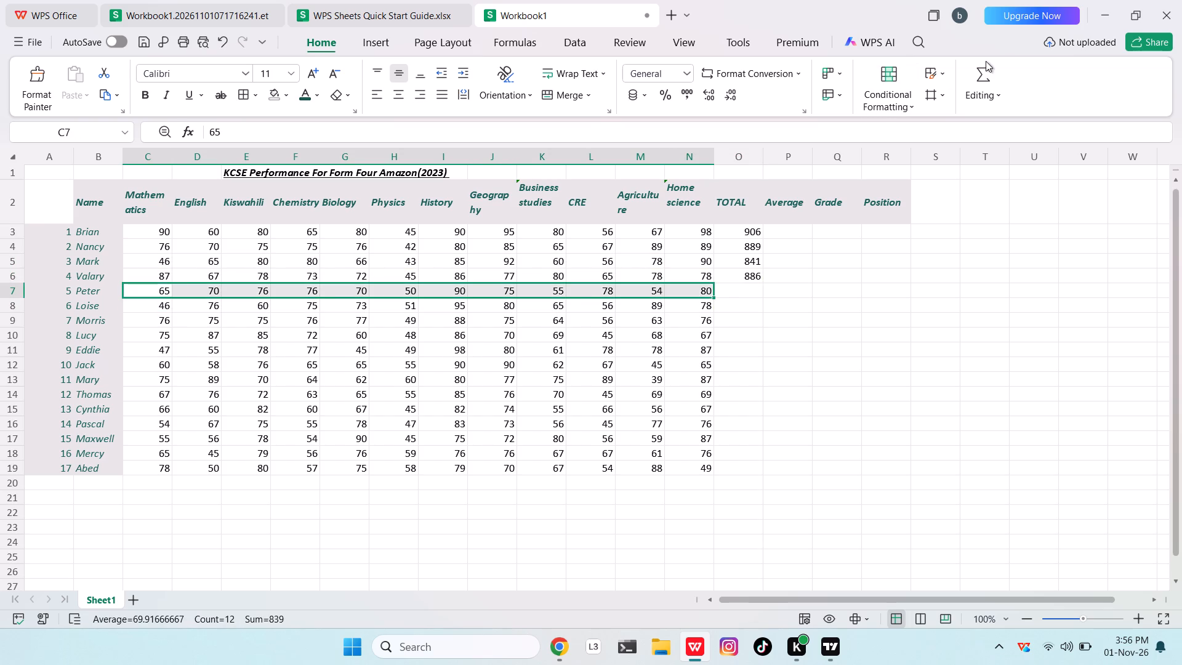
left_click(983, 65)
left_click(792, 145)
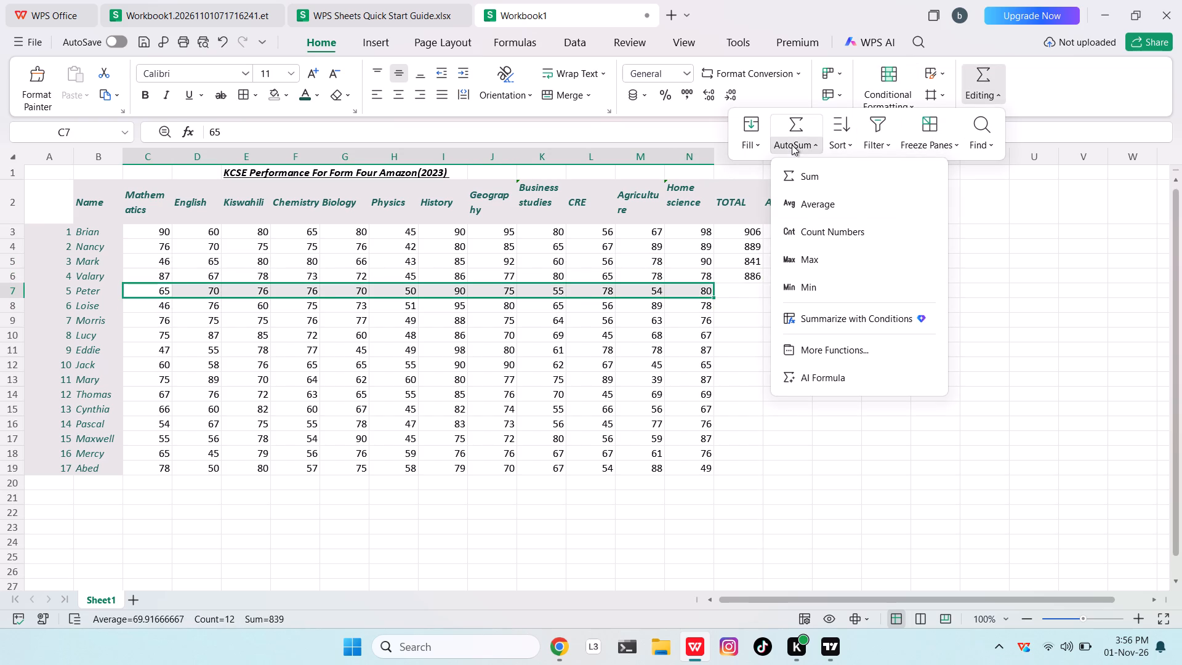
left_click(803, 175)
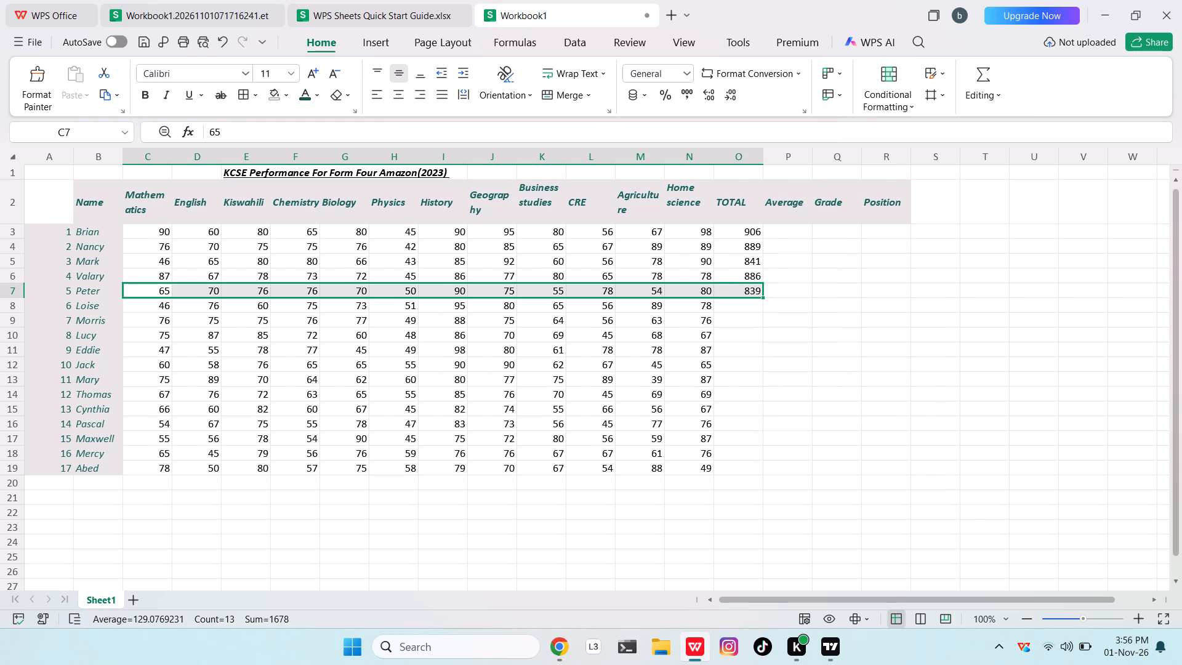
Sum Loise's marks from Mathematics to Home science into the TOTAL cell of that row with AutoSum.
left_click_drag(155, 304, 183, 304)
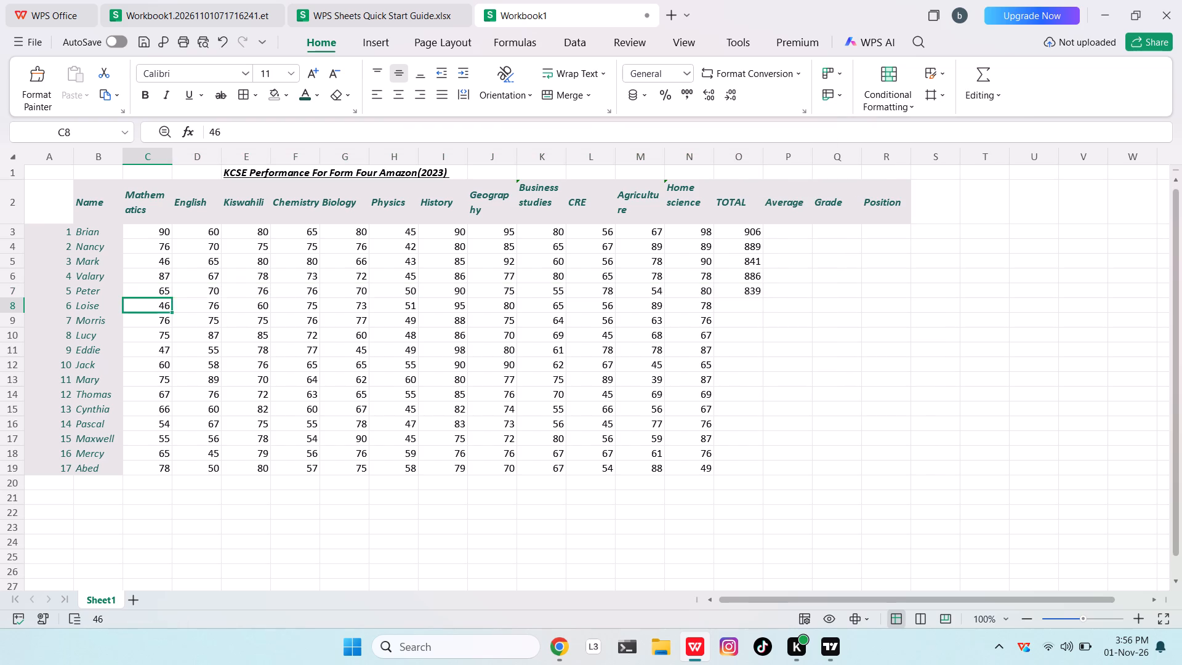
left_click_drag(183, 304, 688, 316)
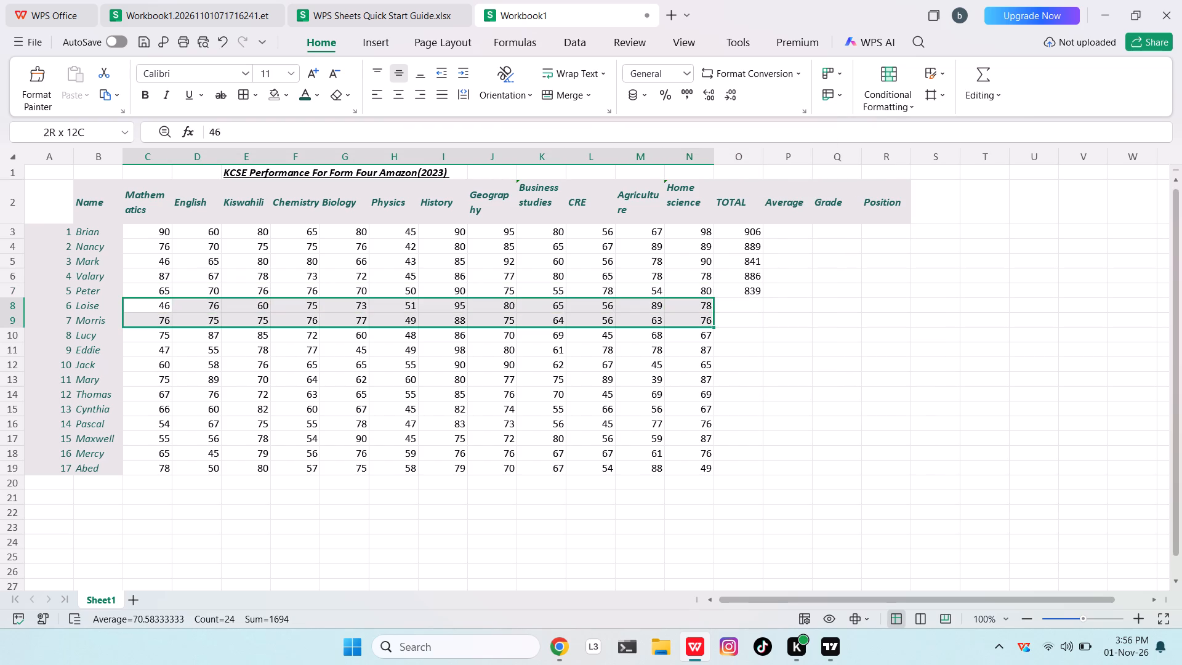
left_click_drag(688, 316, 688, 312)
left_click(978, 71)
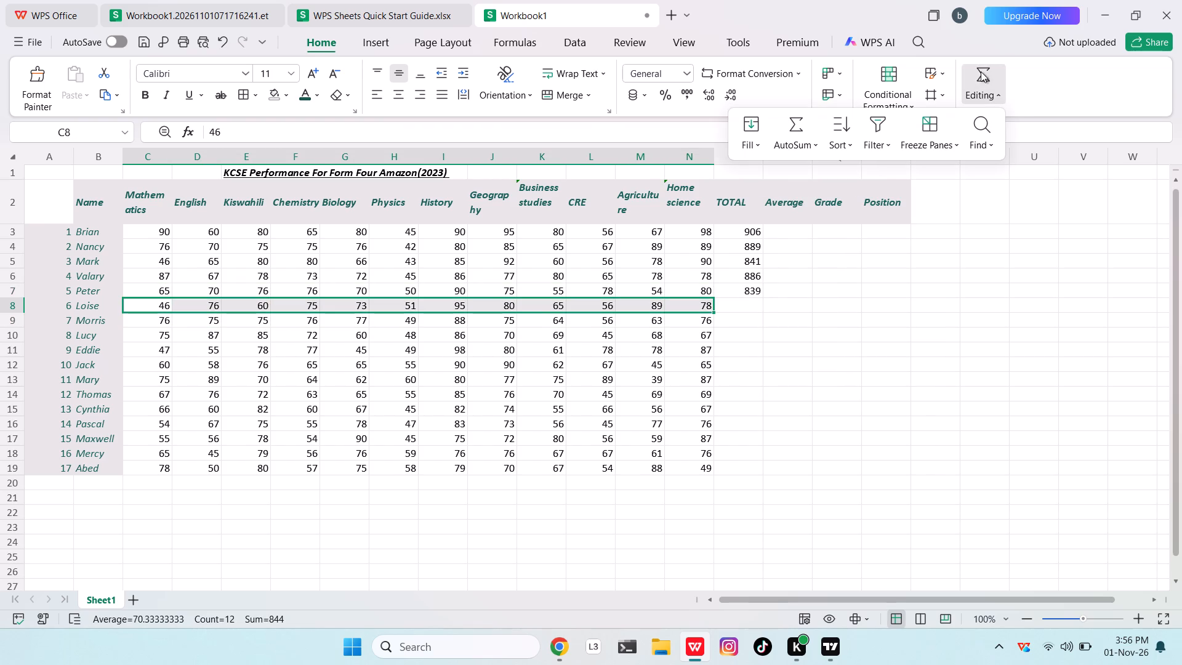
left_click(789, 151)
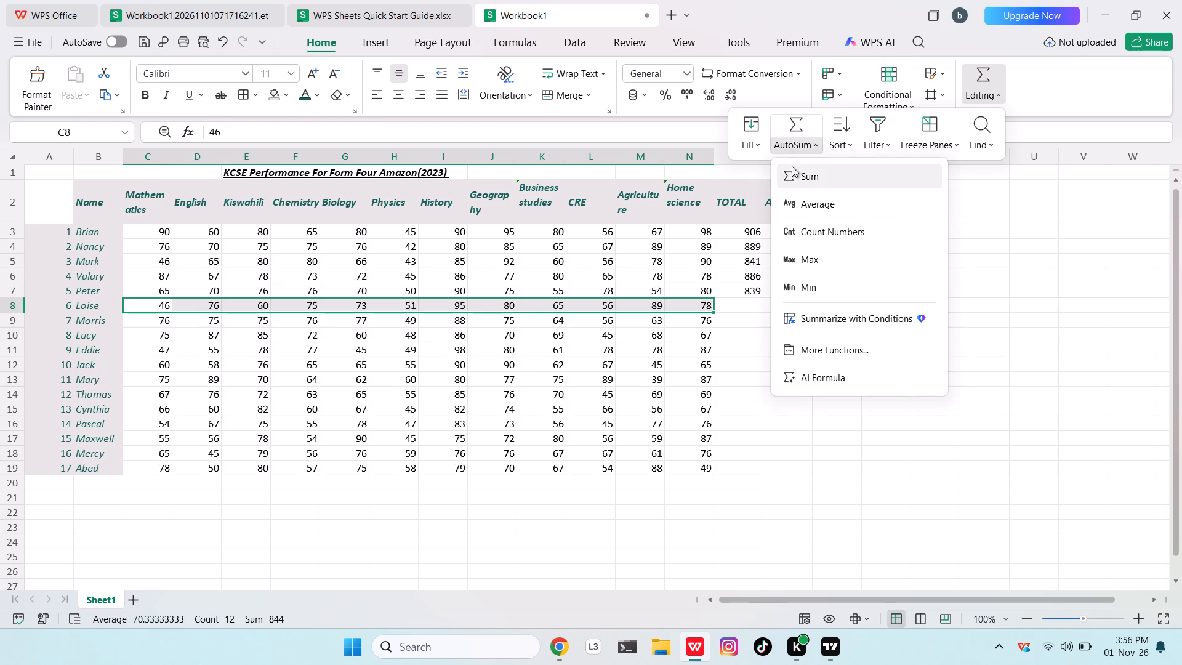
left_click(790, 170)
Sum Morris's marks from Mathematics to Home science into his TOTAL cell with AutoSum.
left_click_drag(165, 321, 427, 329)
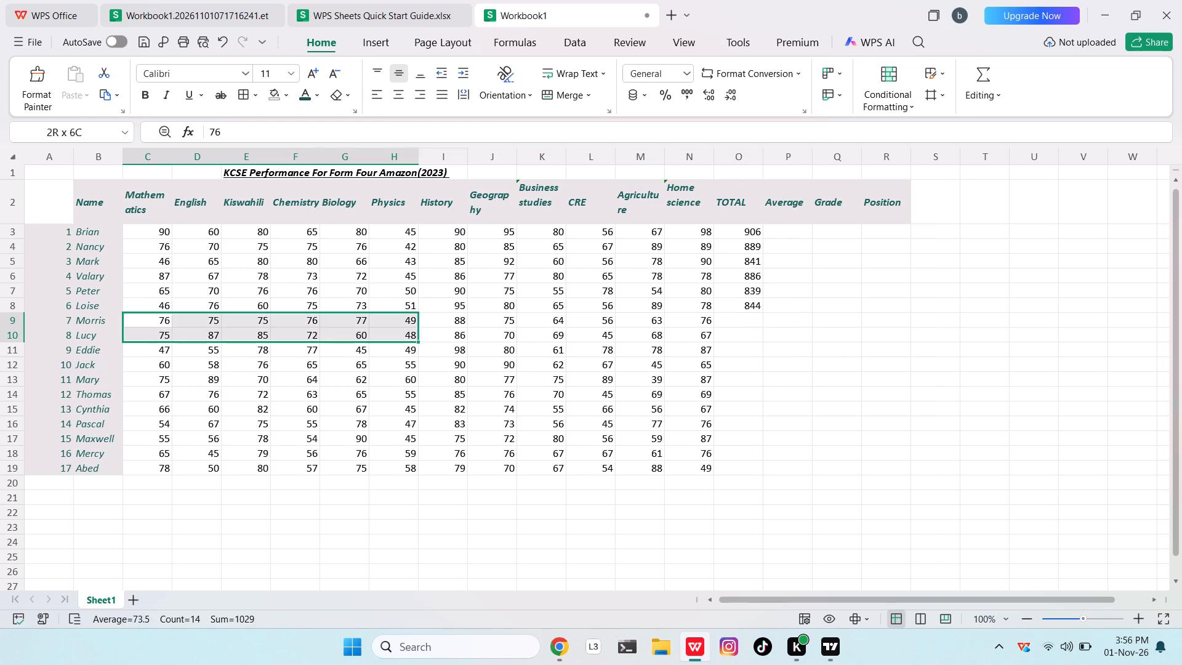
left_click_drag(427, 329, 673, 313)
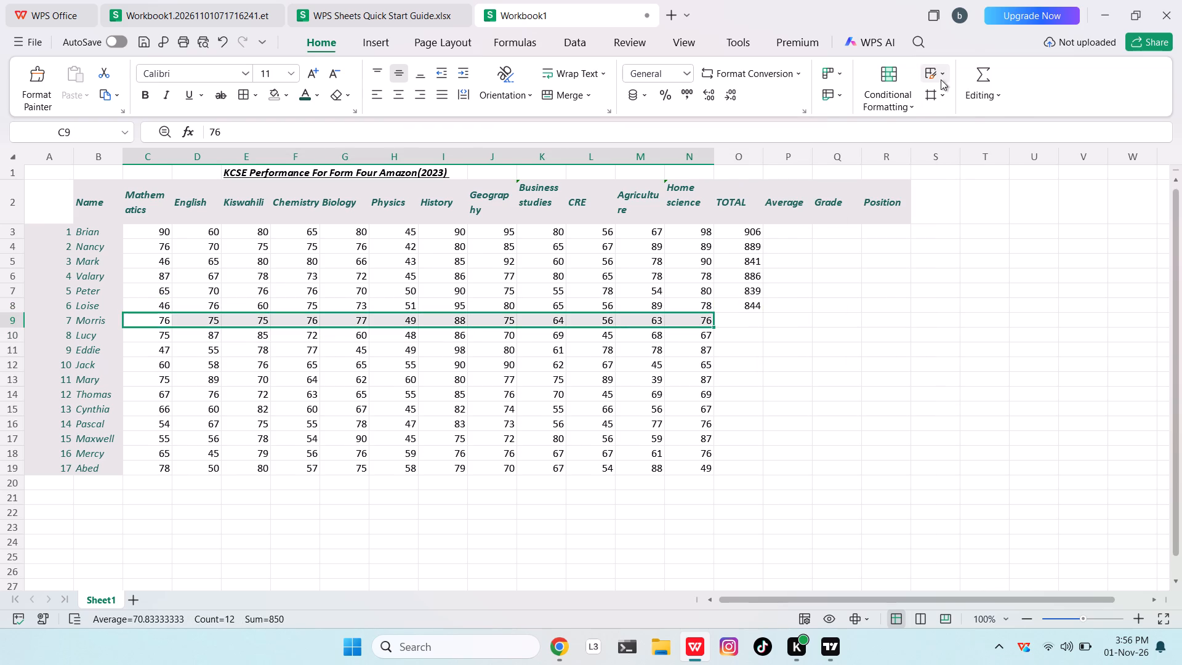
left_click(984, 75)
left_click(803, 135)
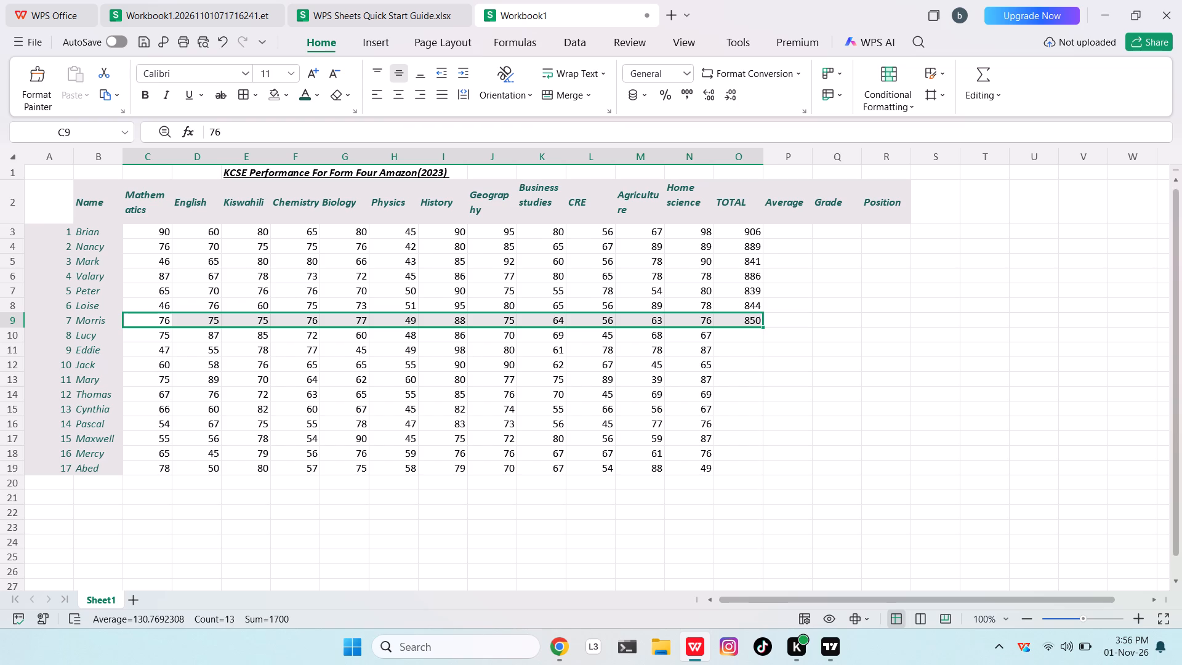
Sum Lucy's marks from Mathematics to Home science into her TOTAL cell with AutoSum.
left_click_drag(156, 336, 715, 340)
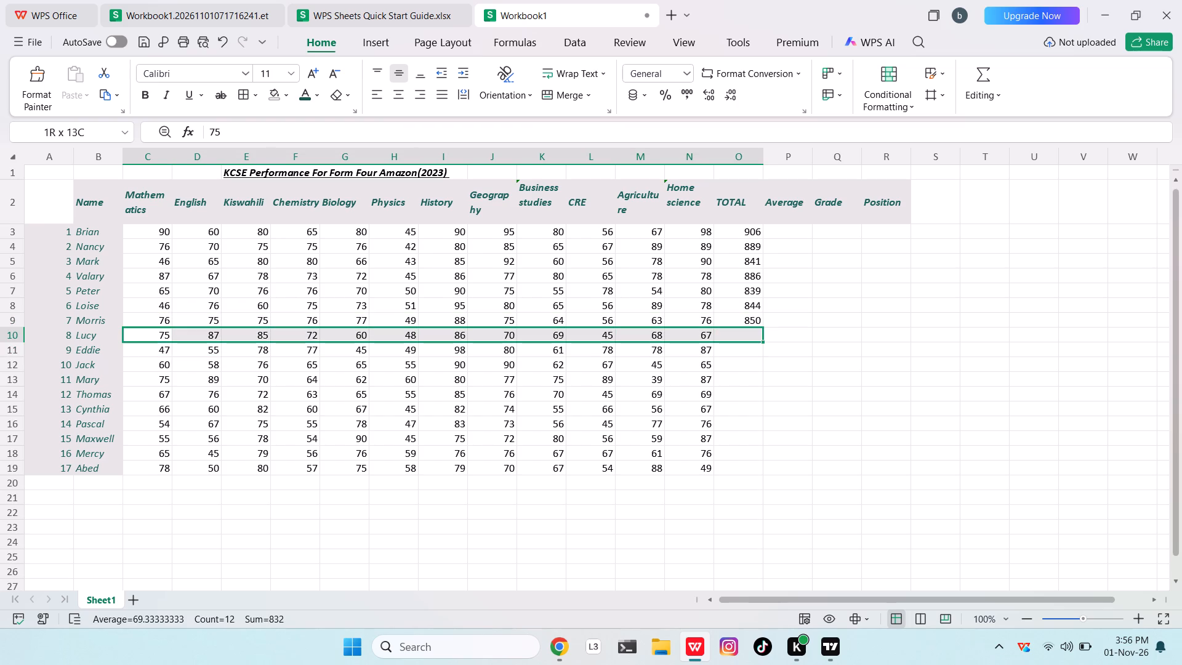
left_click_drag(715, 340, 702, 338)
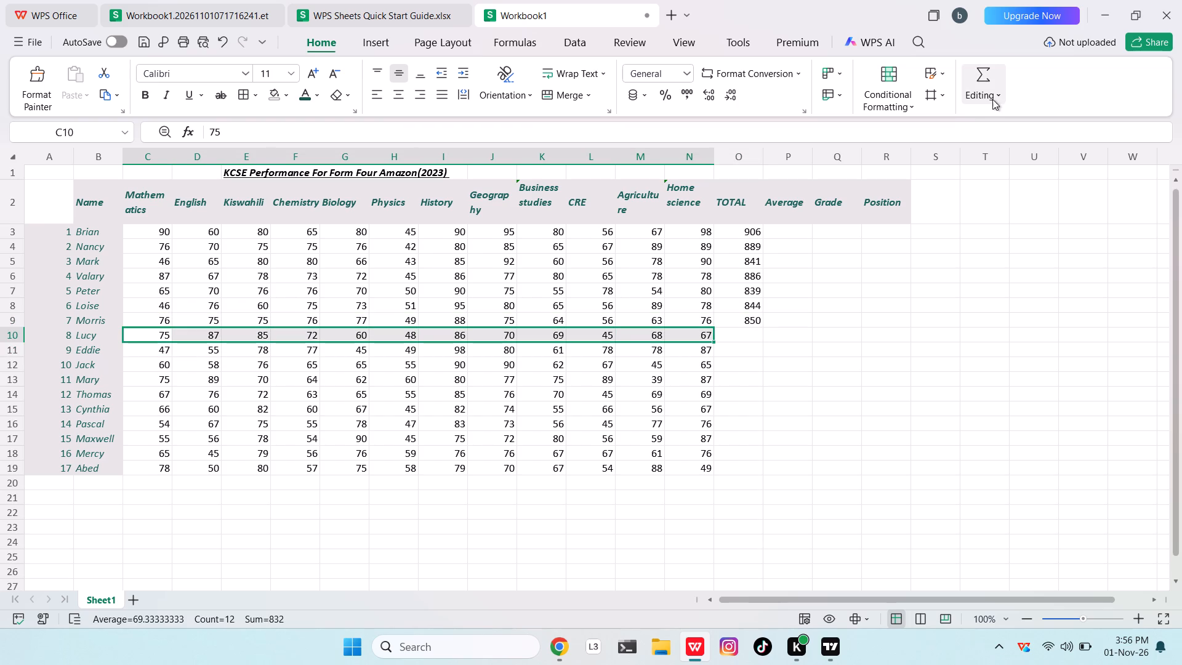
left_click(983, 77)
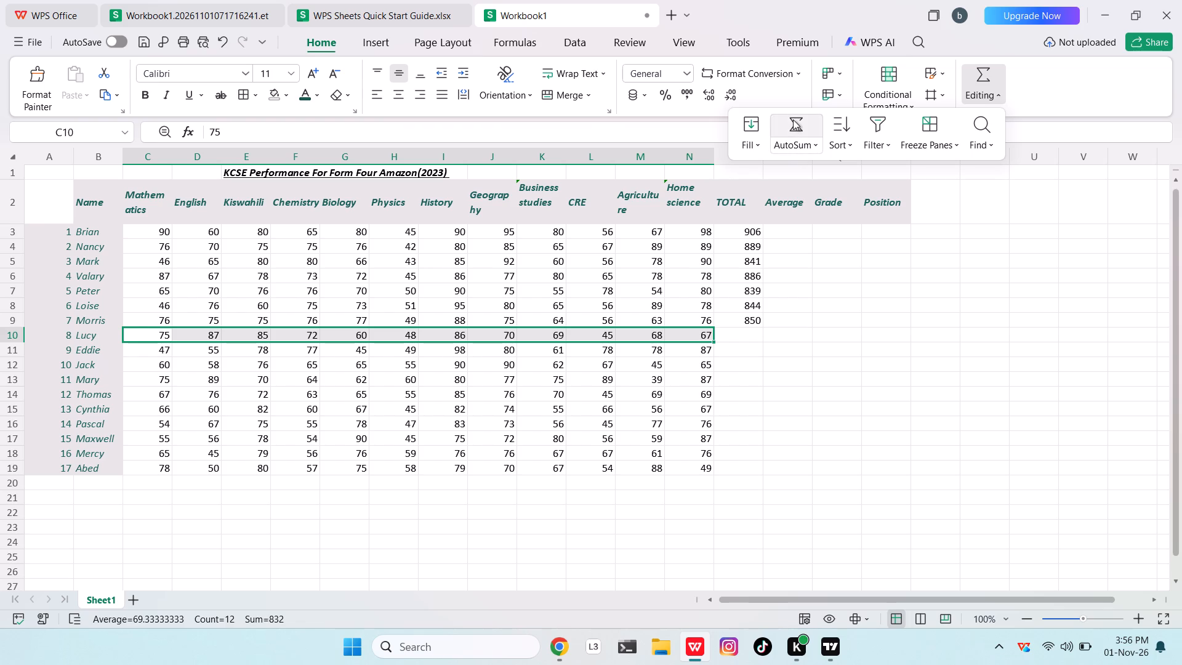
left_click(797, 116)
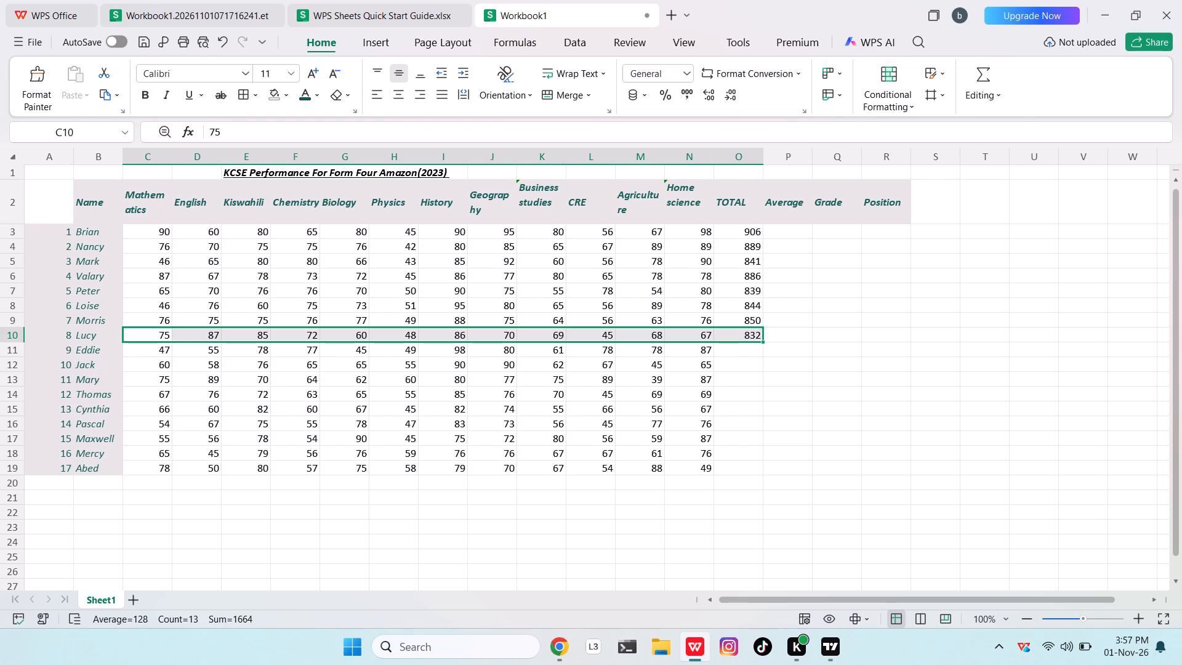
Sum Eddie's marks from Mathematics to Home science into his TOTAL cell with AutoSum.
left_click_drag(144, 354, 689, 349)
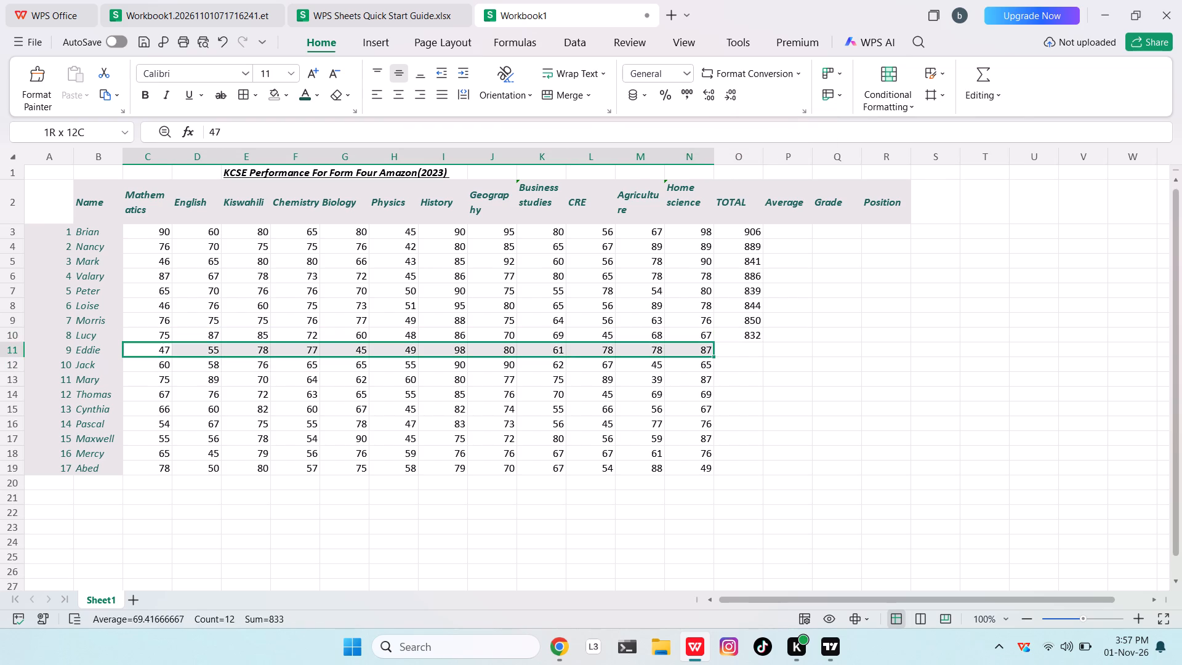
left_click_drag(689, 349, 698, 350)
left_click(969, 70)
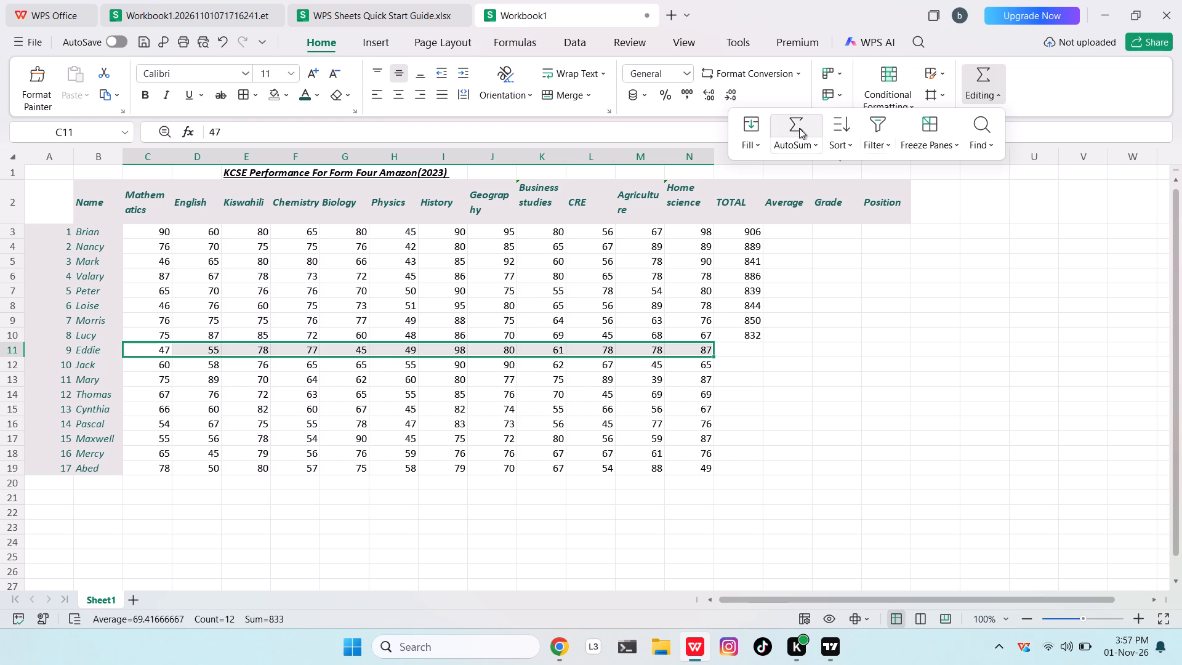
left_click(784, 131)
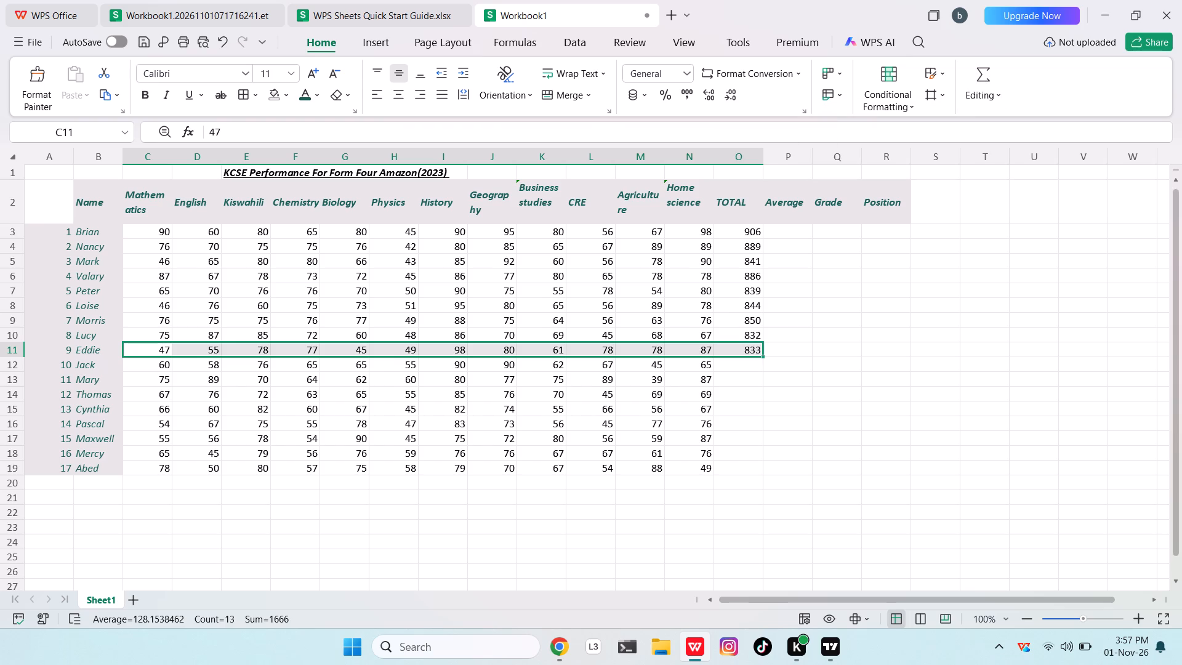
Sum Jack's marks from Mathematics to Home science into his TOTAL cell with AutoSum.
left_click_drag(155, 369, 704, 355)
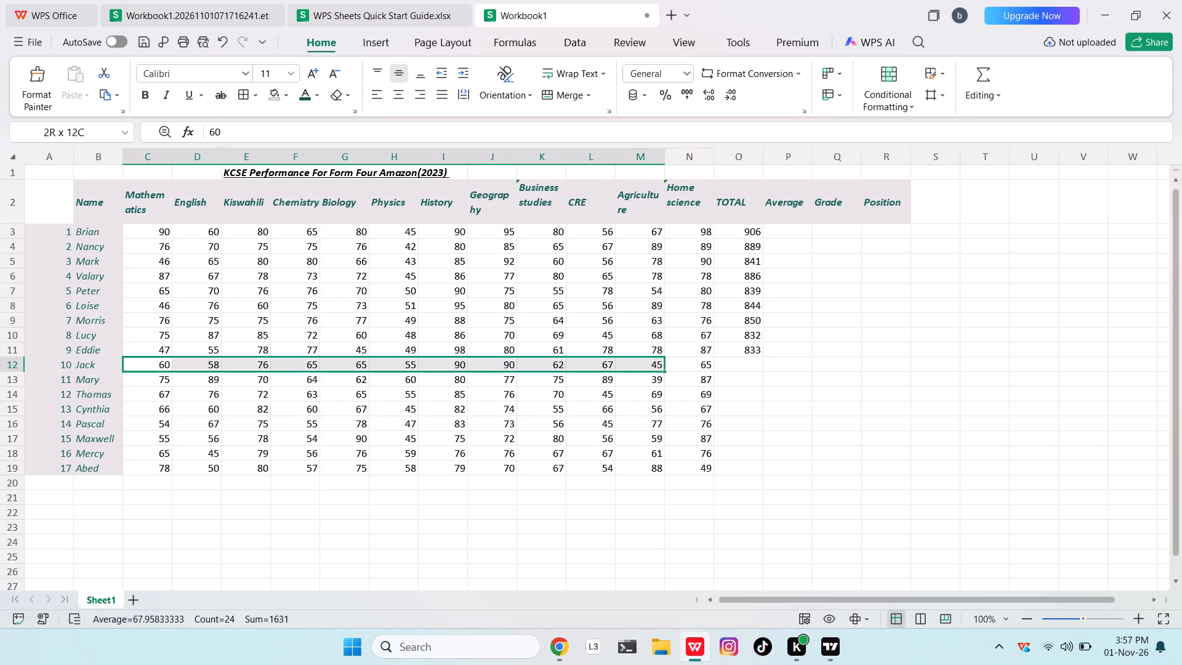
left_click_drag(704, 355, 709, 362)
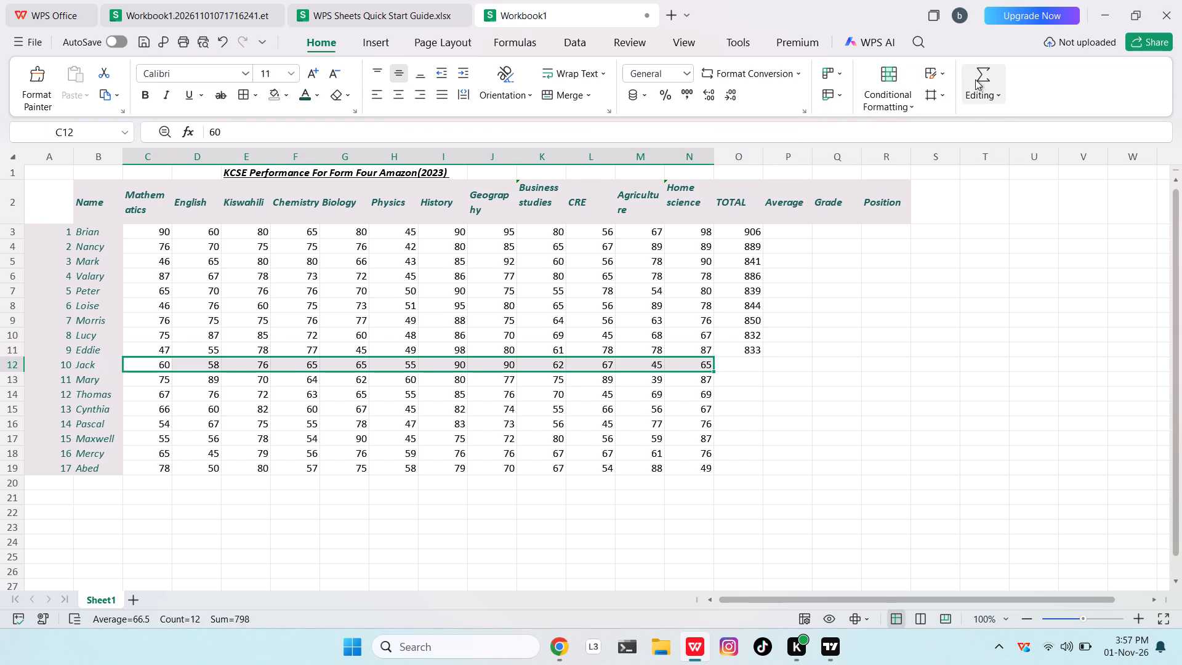
left_click(978, 79)
left_click(800, 120)
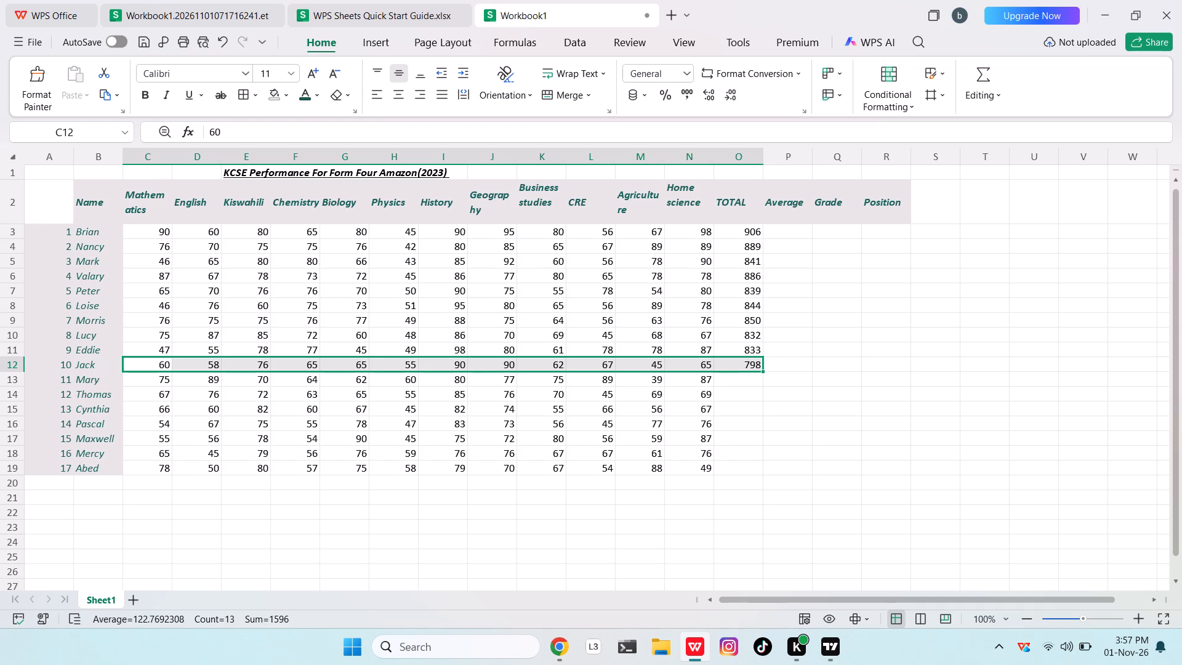
Sum Mary's marks from Mathematics to Home science into her TOTAL cell with AutoSum.
left_click_drag(158, 383, 638, 372)
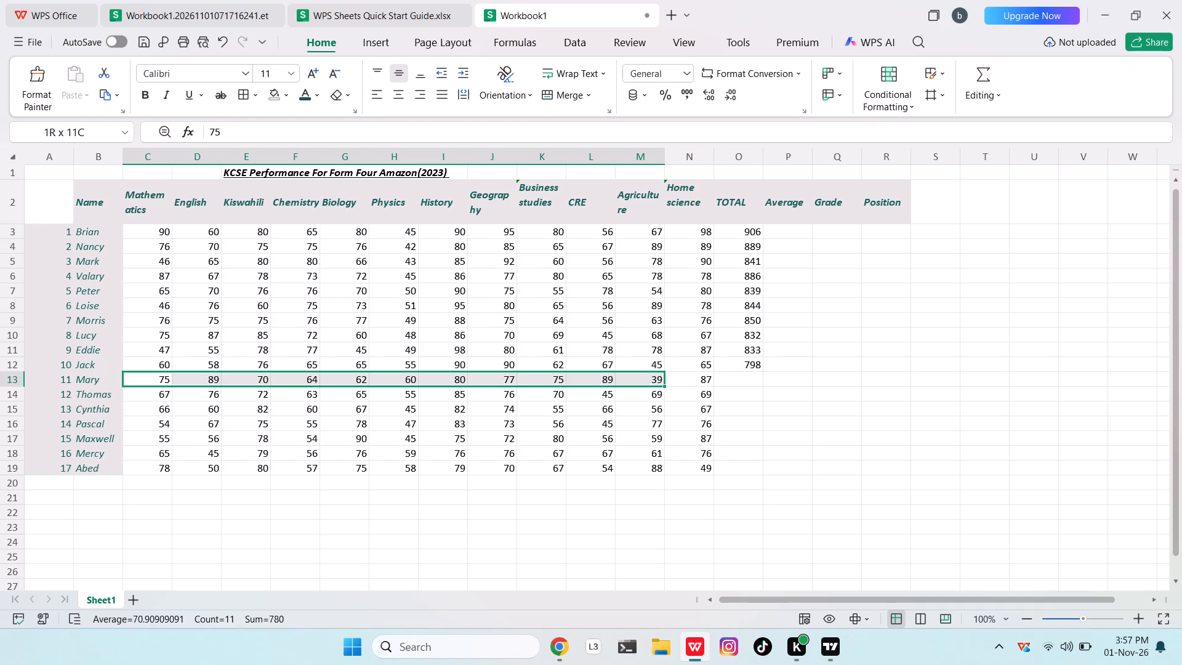
left_click_drag(638, 372, 688, 374)
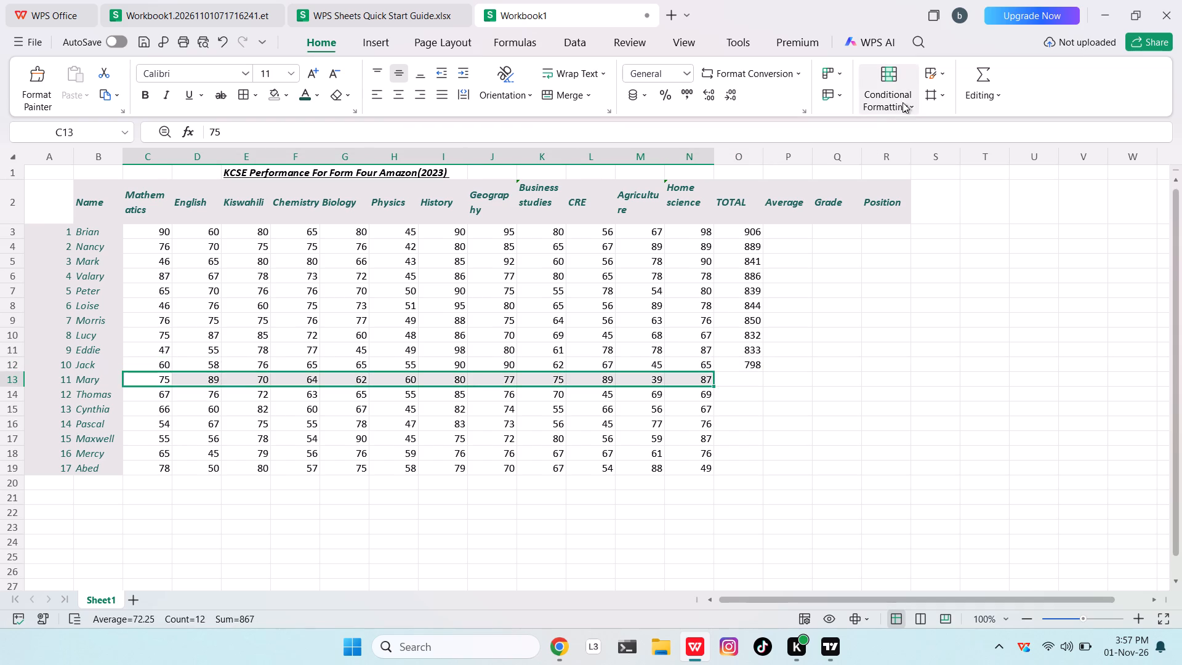
left_click(989, 66)
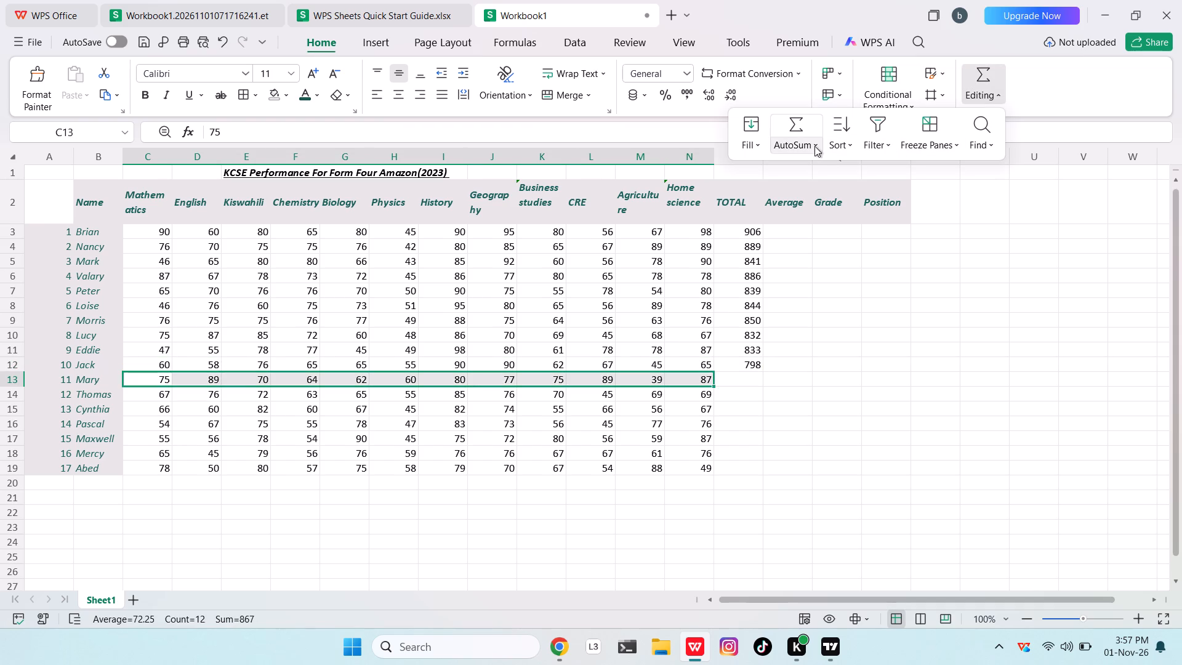
left_click(799, 116)
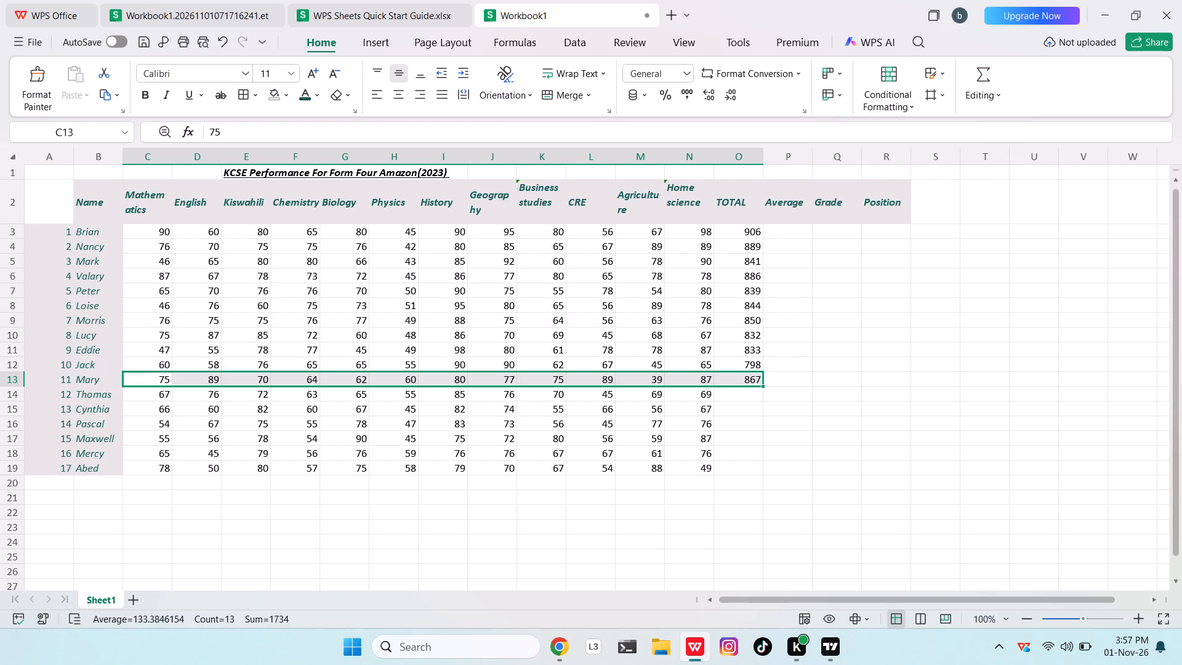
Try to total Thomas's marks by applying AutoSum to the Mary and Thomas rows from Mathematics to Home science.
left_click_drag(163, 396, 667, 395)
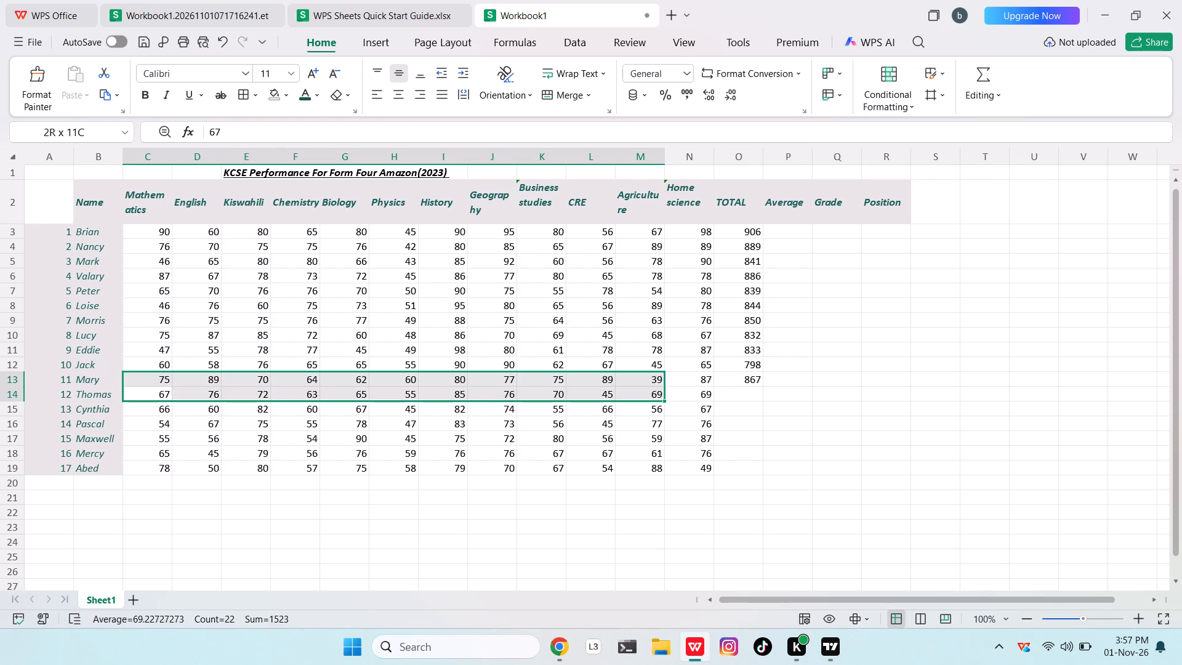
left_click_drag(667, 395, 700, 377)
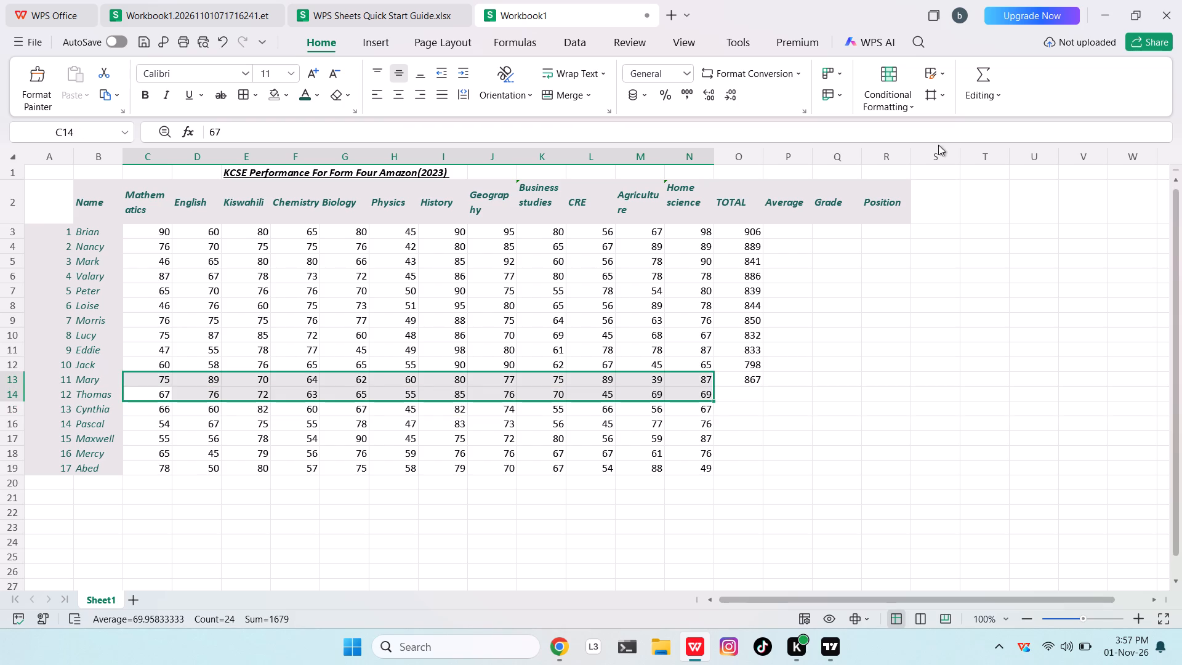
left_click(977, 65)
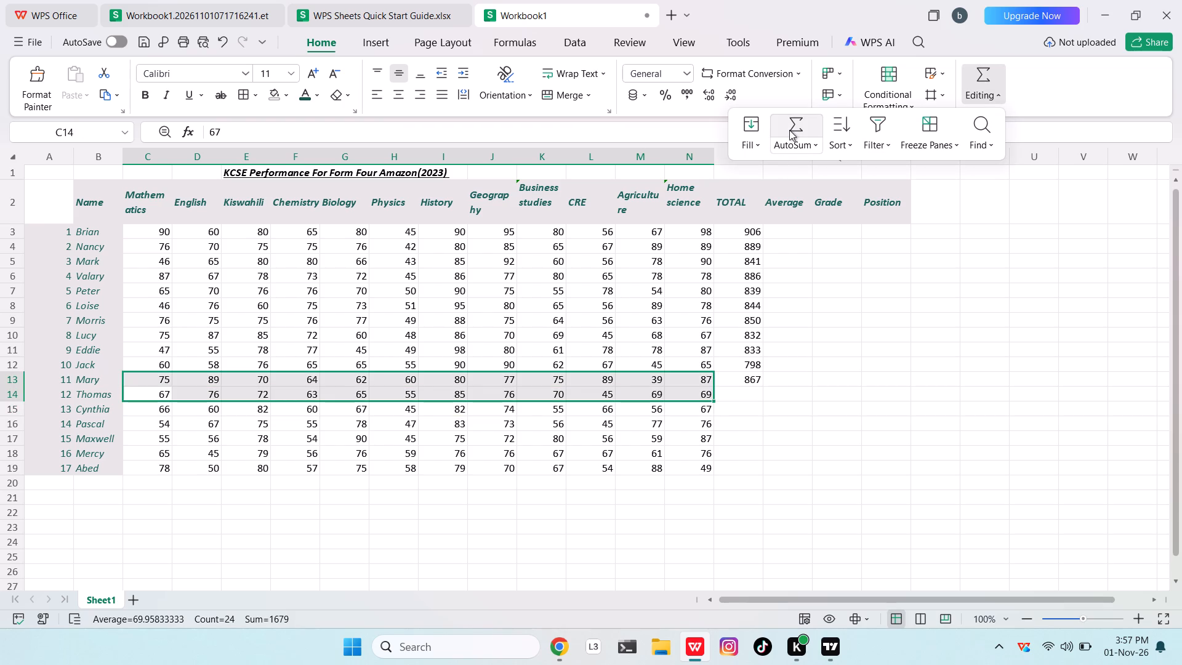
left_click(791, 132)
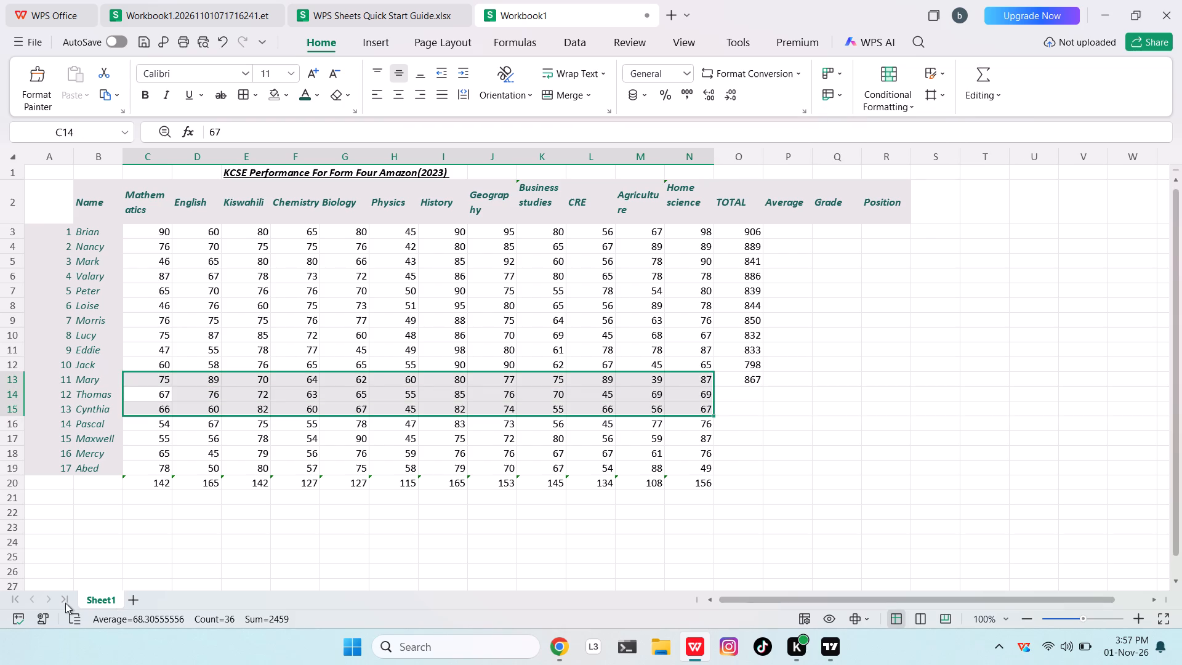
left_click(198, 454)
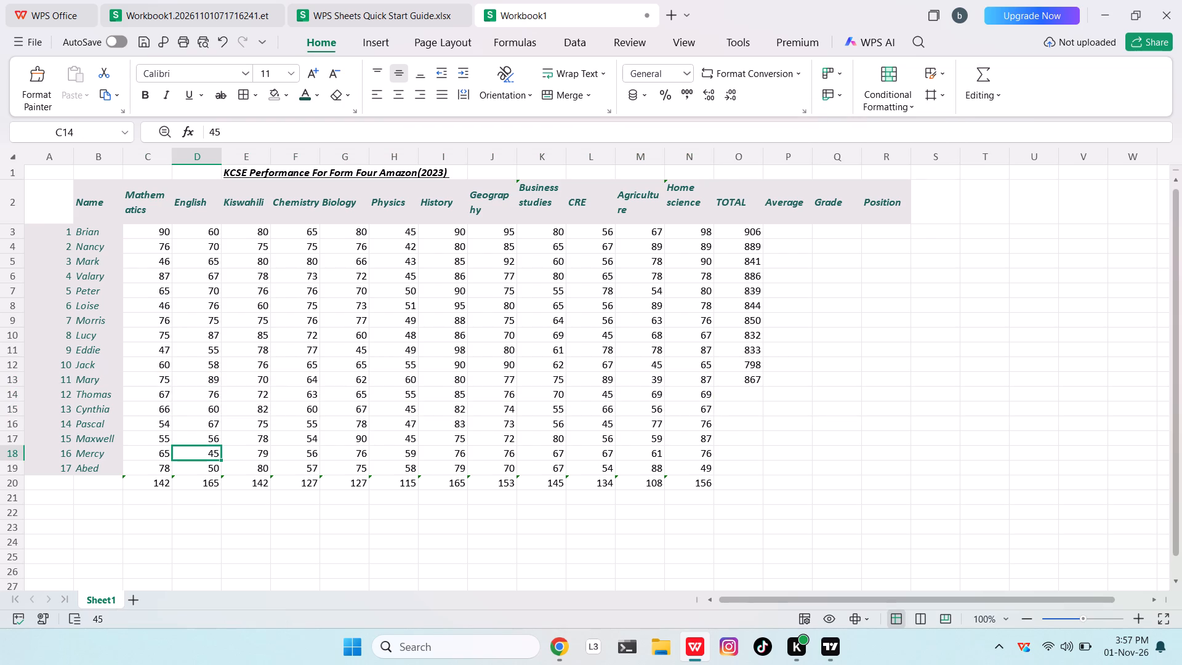
Sum only Thomas's marks from Mathematics to Home science into his TOTAL cell with AutoSum.
left_click_drag(135, 392, 509, 414)
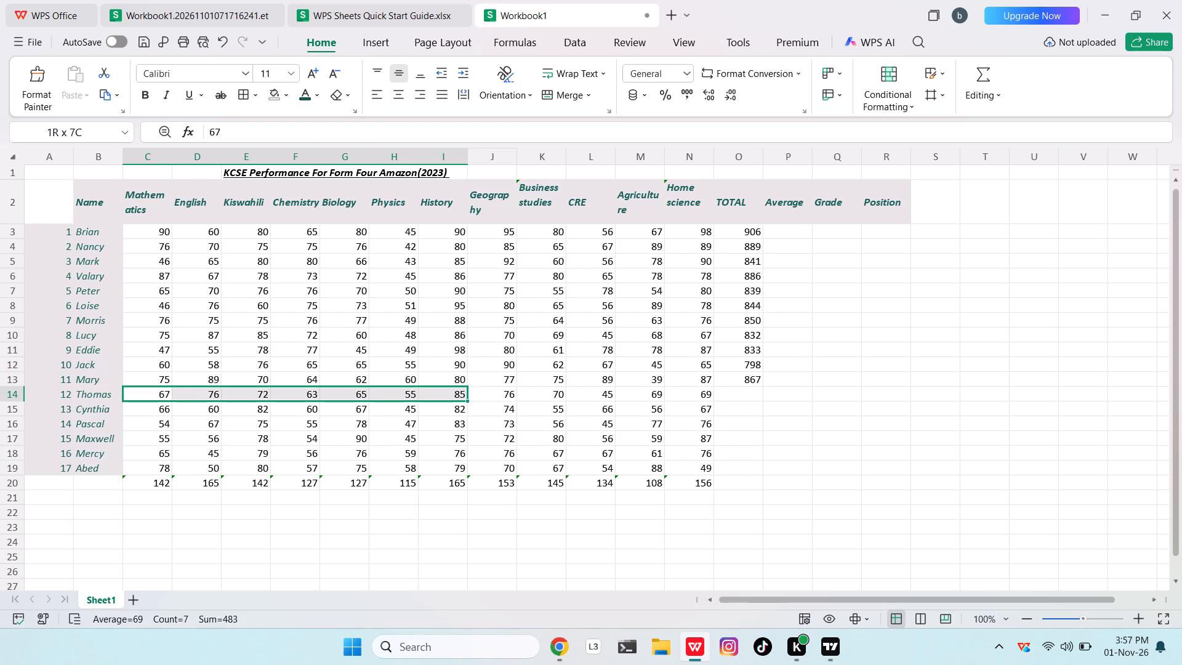
left_click_drag(509, 414, 709, 394)
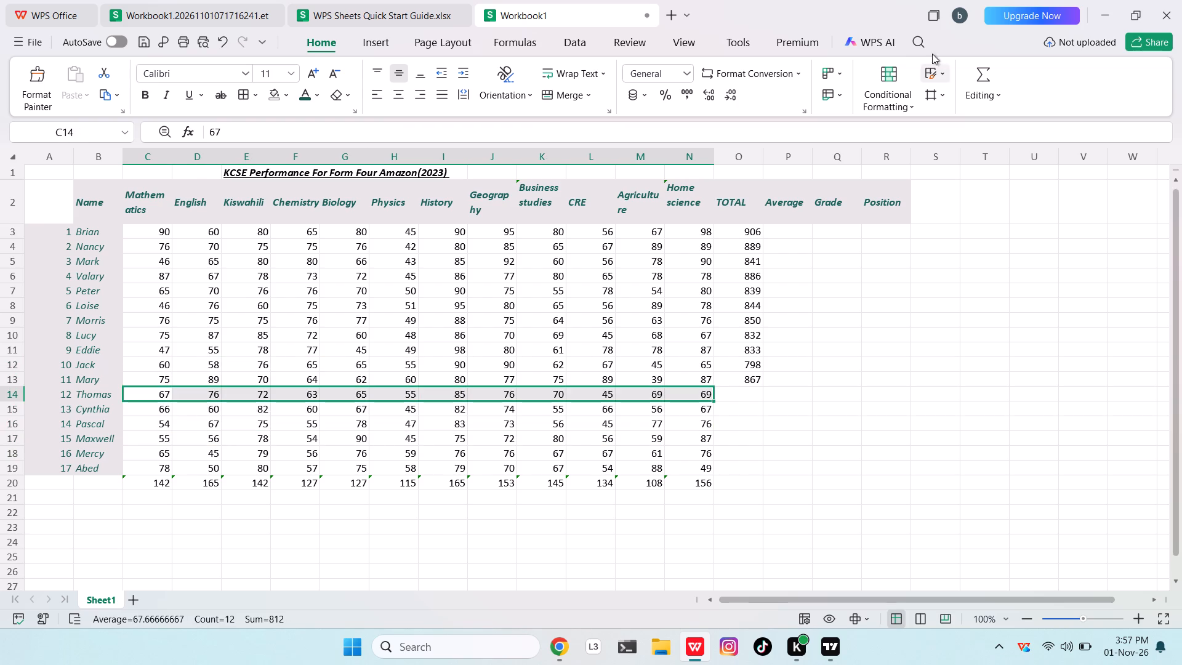
left_click(973, 72)
left_click(797, 118)
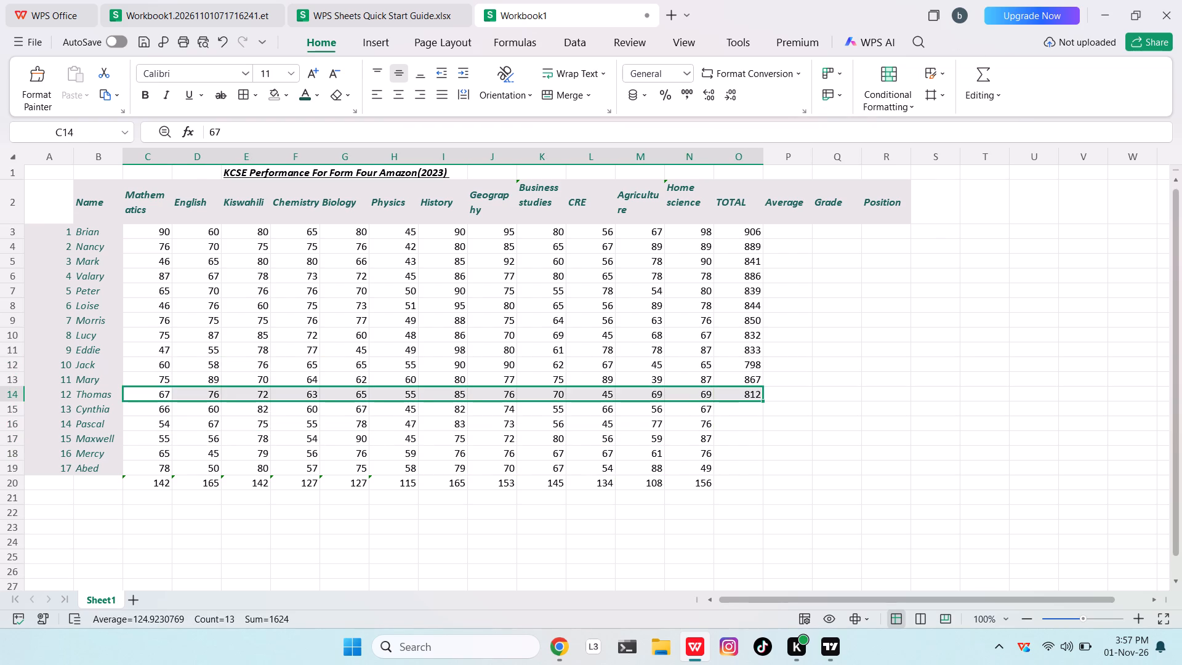
Sum Cynthia's marks from Mathematics to Home science into her TOTAL cell with AutoSum.
left_click_drag(151, 408, 451, 403)
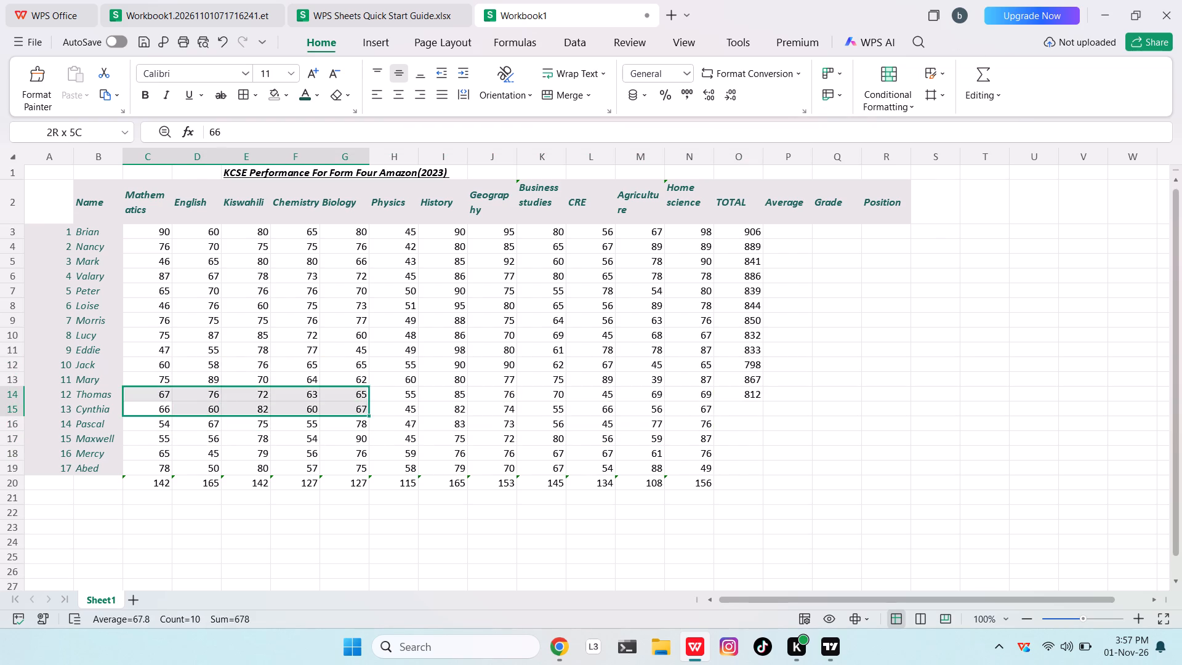
left_click_drag(451, 403, 686, 401)
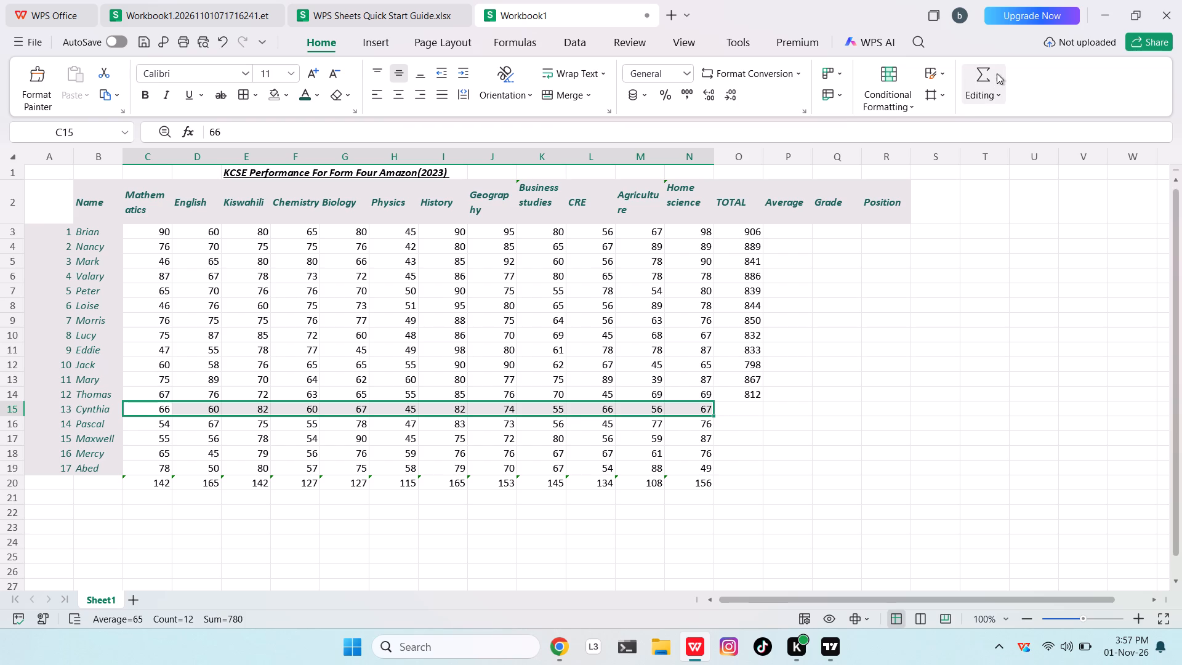
left_click(994, 73)
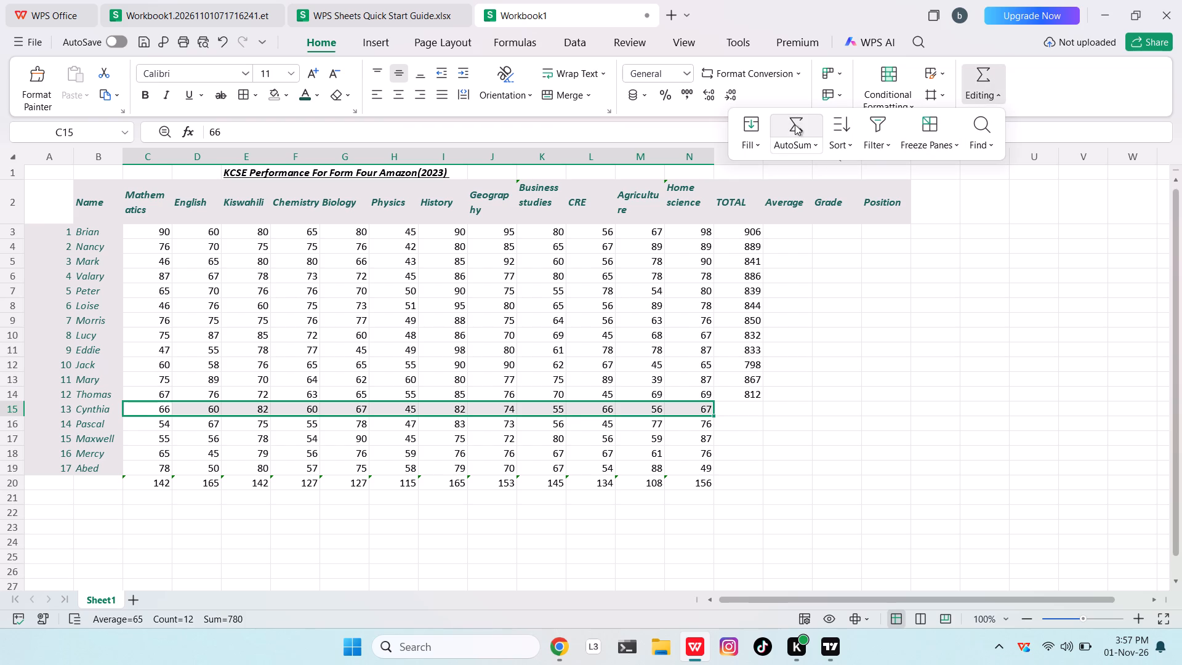
left_click(796, 132)
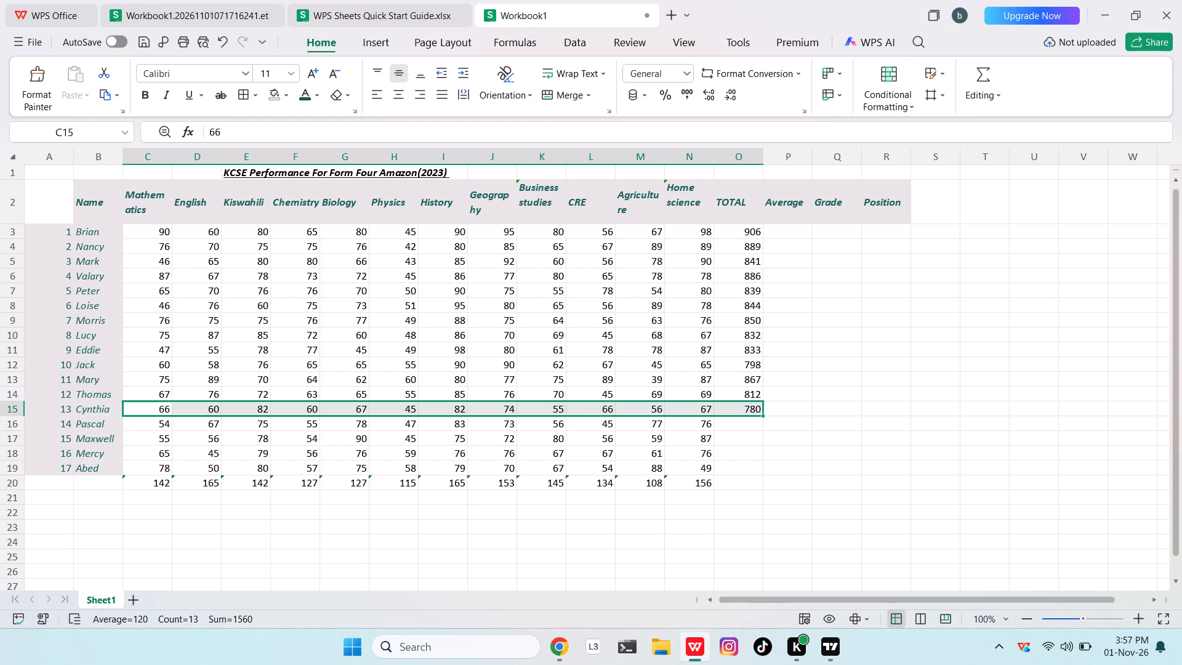
Sum Pascal's marks from Mathematics to Home science into his TOTAL cell with AutoSum.
left_click_drag(161, 424, 539, 436)
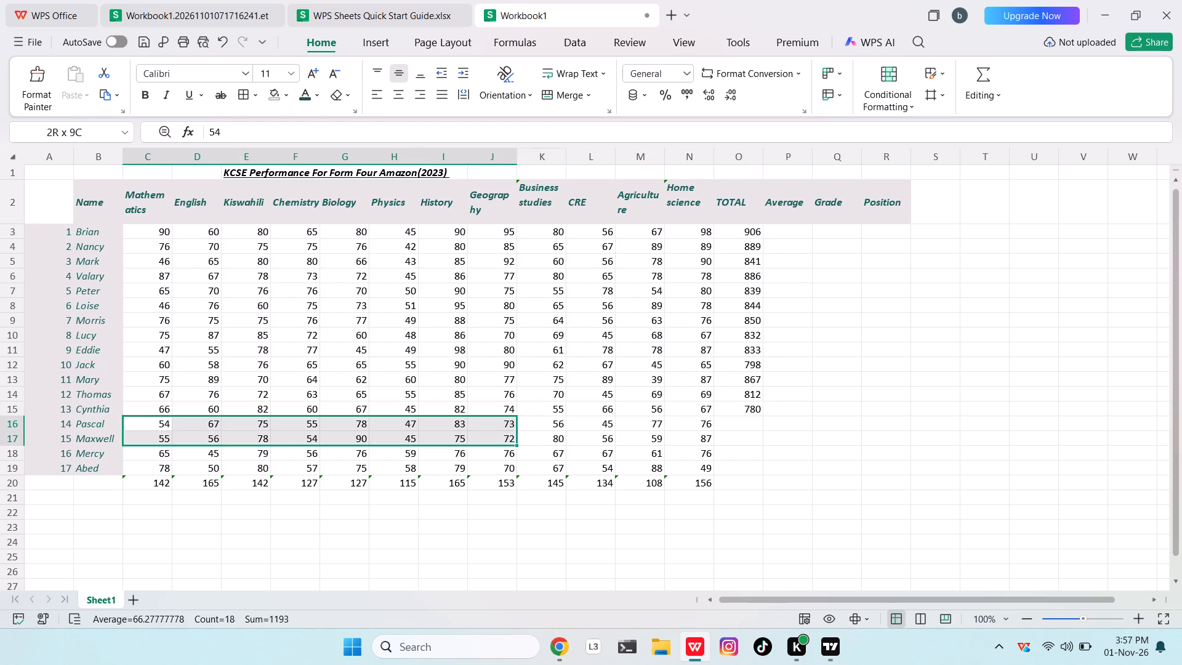
left_click_drag(539, 436, 696, 421)
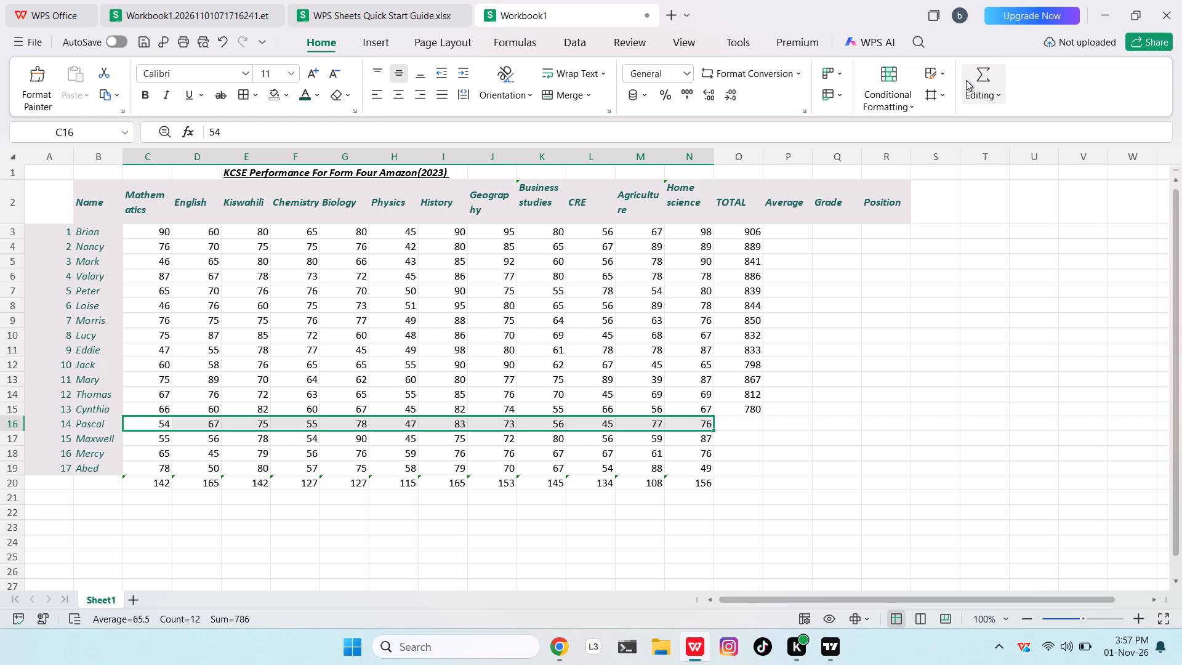
left_click(983, 76)
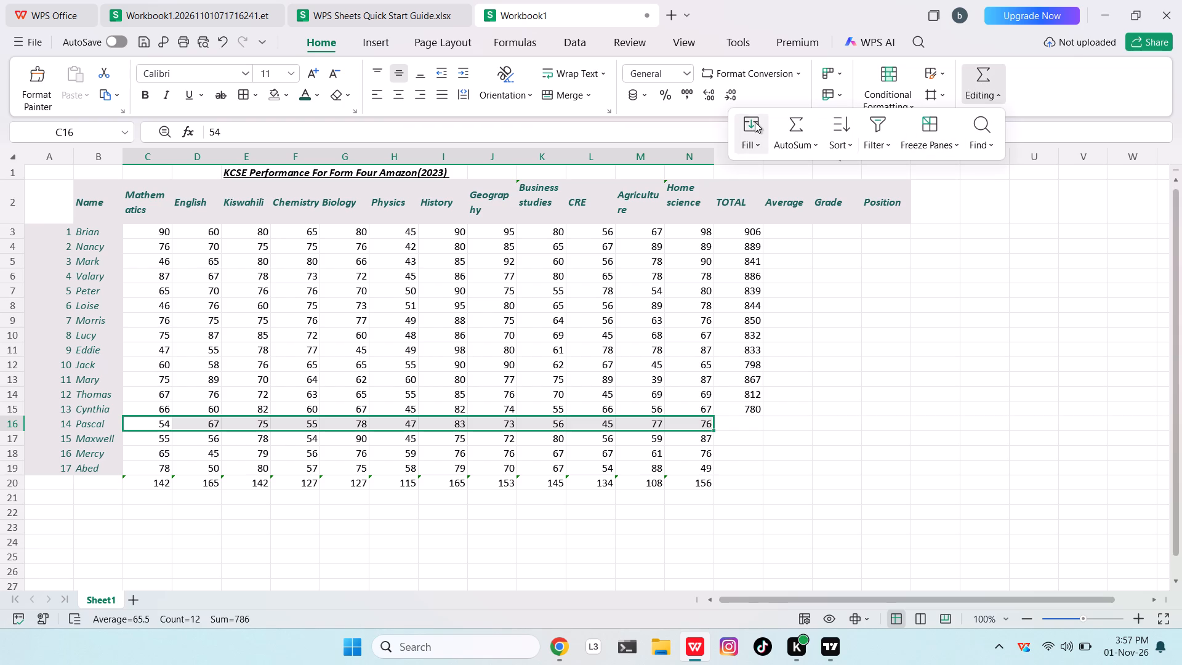
left_click(786, 119)
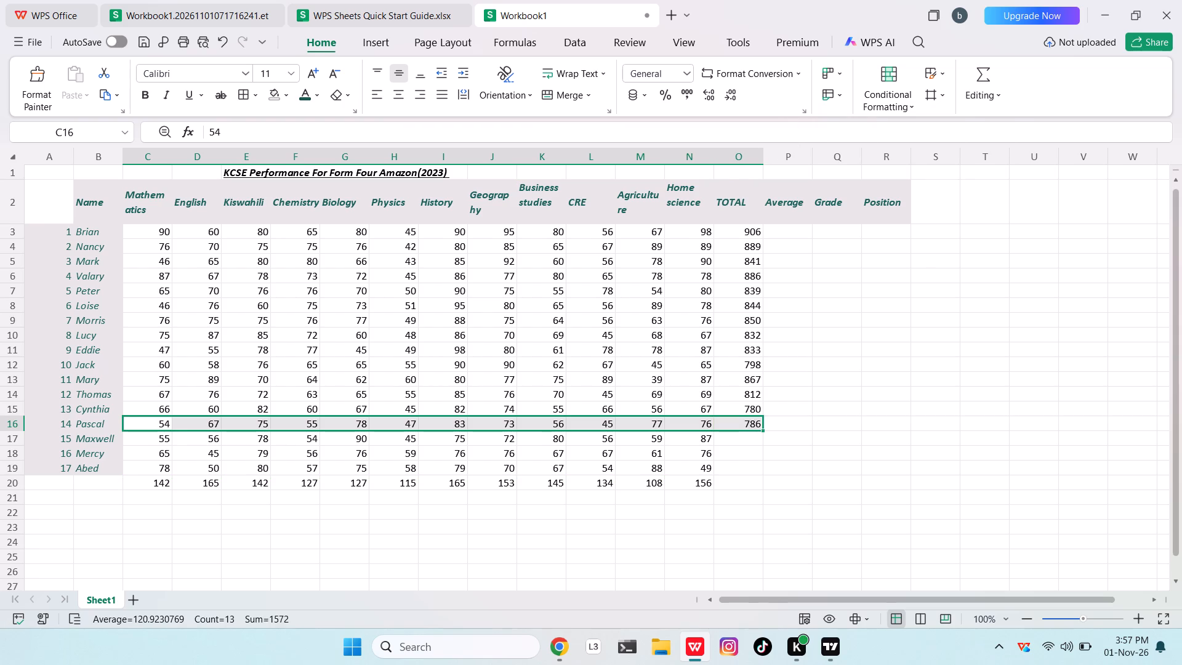
Sum Maxwell's marks from Mathematics to Home science into his TOTAL cell with AutoSum.
left_click_drag(161, 438, 678, 429)
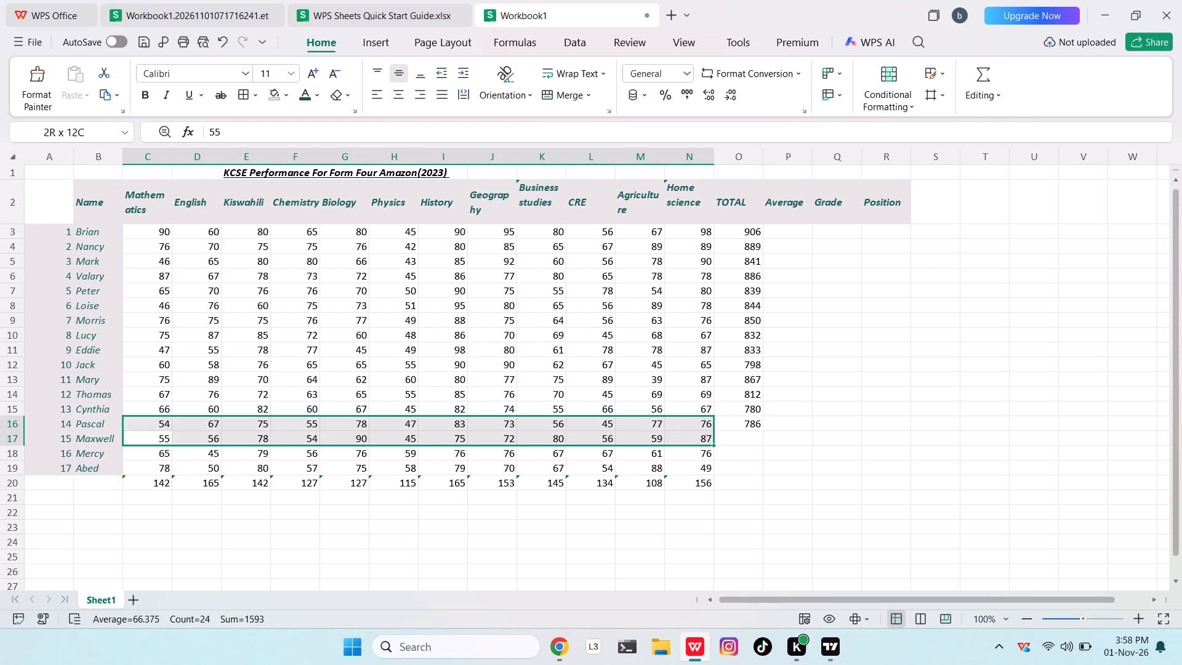
left_click_drag(678, 429, 677, 433)
left_click(978, 68)
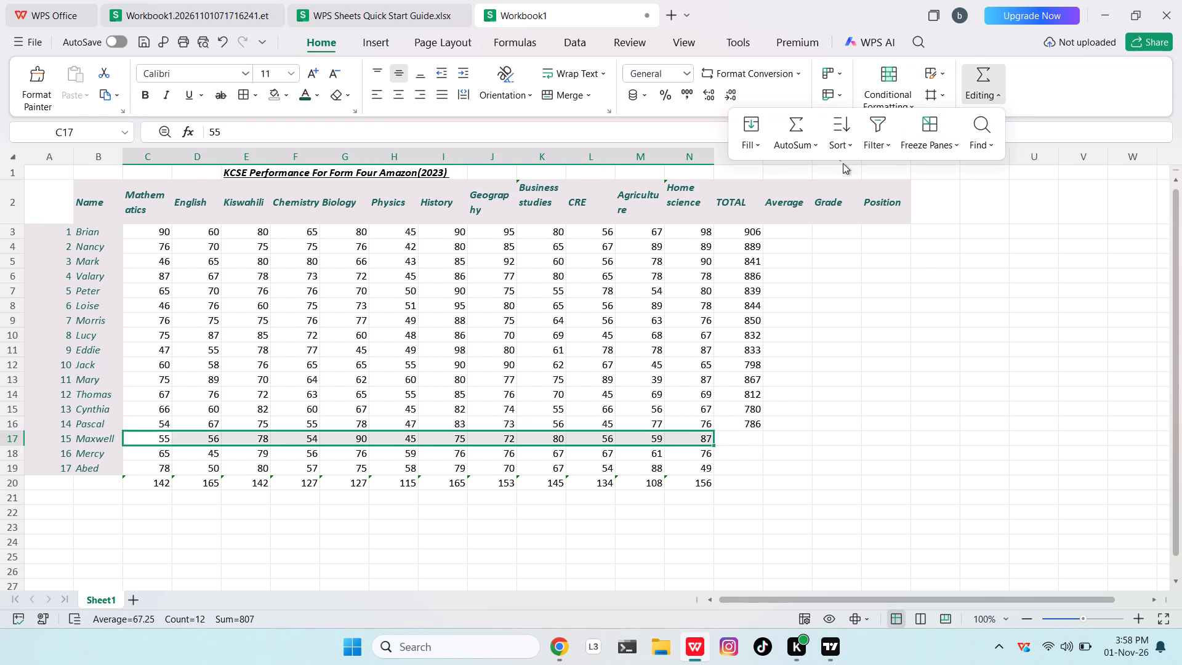
left_click(794, 123)
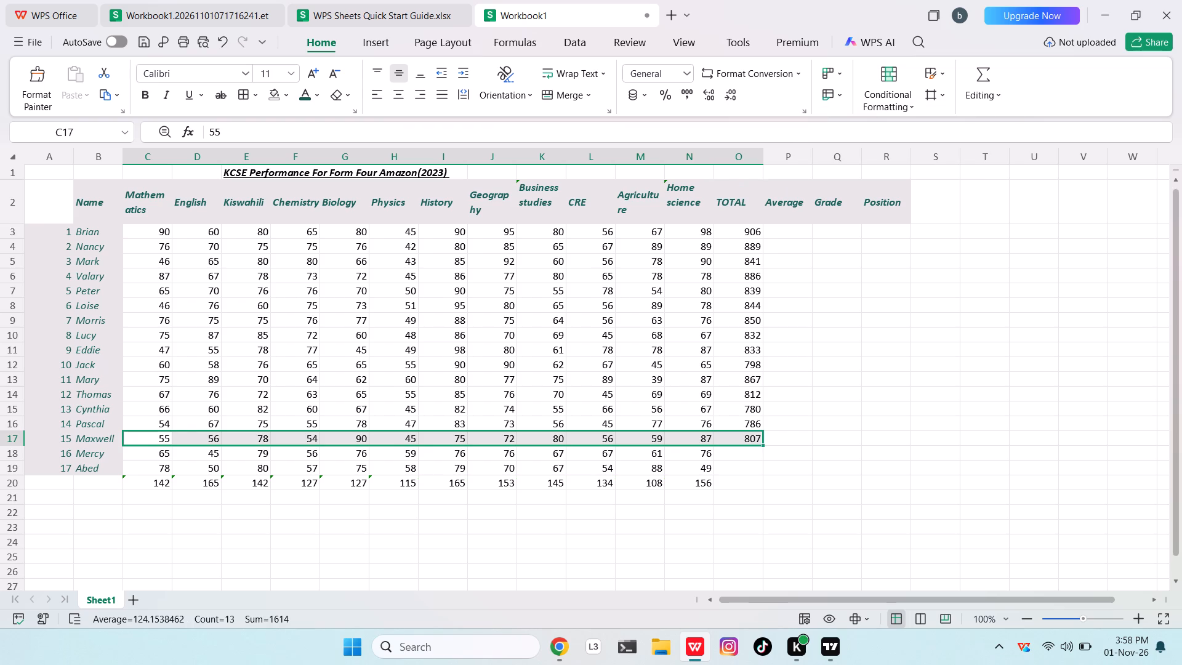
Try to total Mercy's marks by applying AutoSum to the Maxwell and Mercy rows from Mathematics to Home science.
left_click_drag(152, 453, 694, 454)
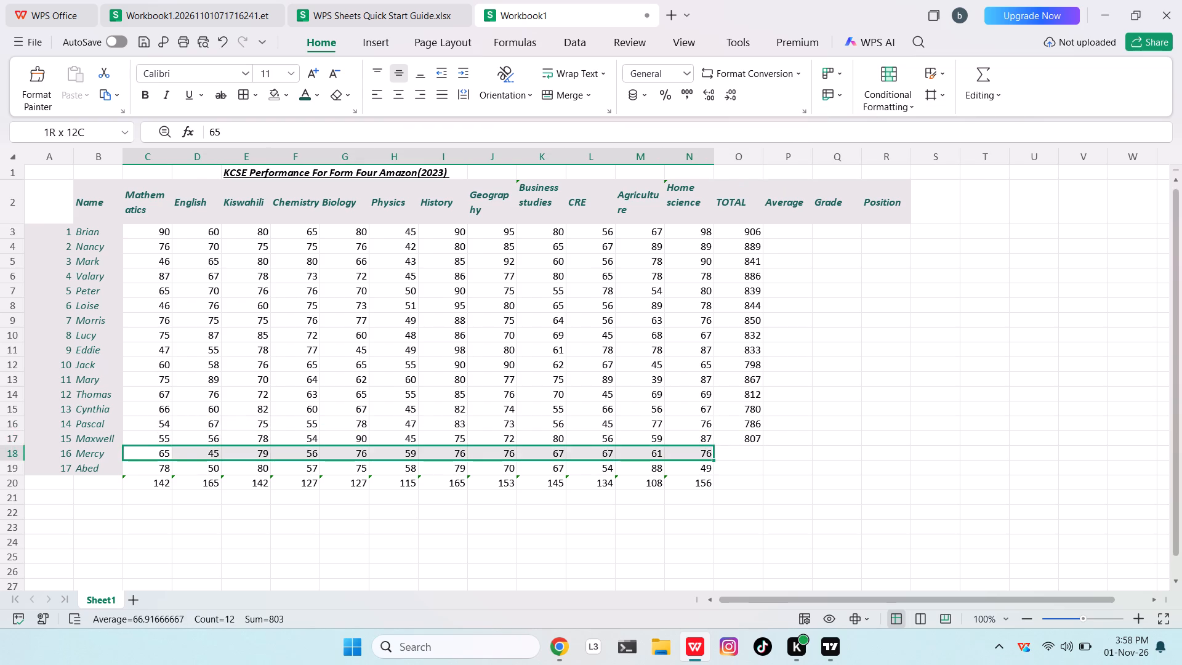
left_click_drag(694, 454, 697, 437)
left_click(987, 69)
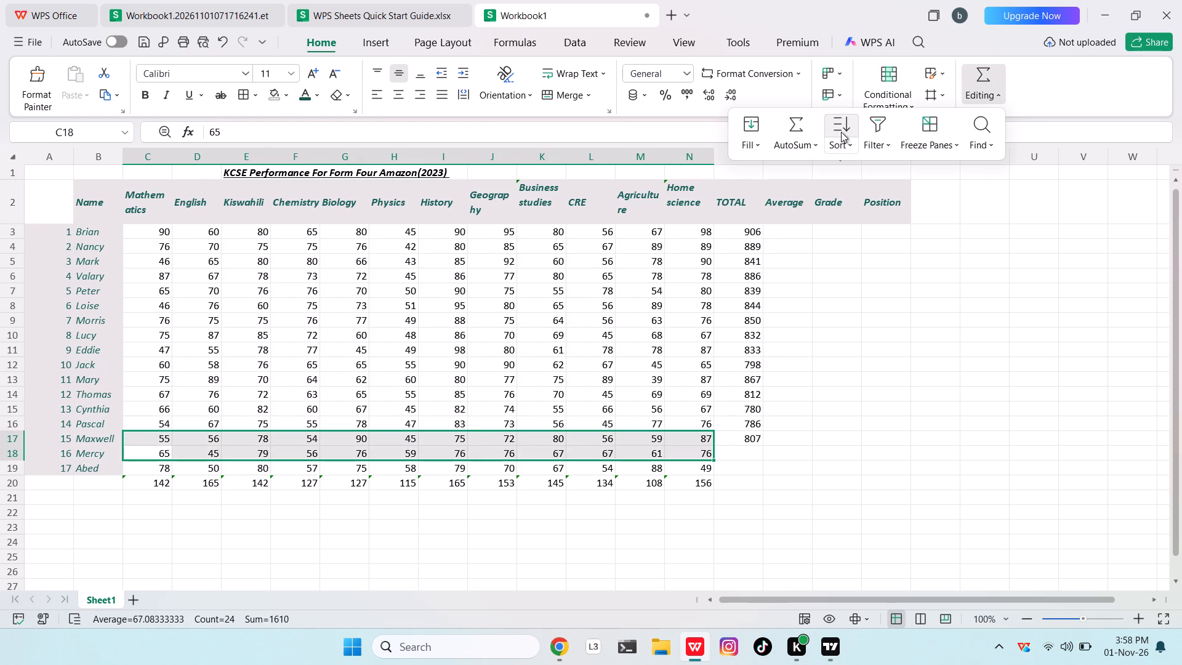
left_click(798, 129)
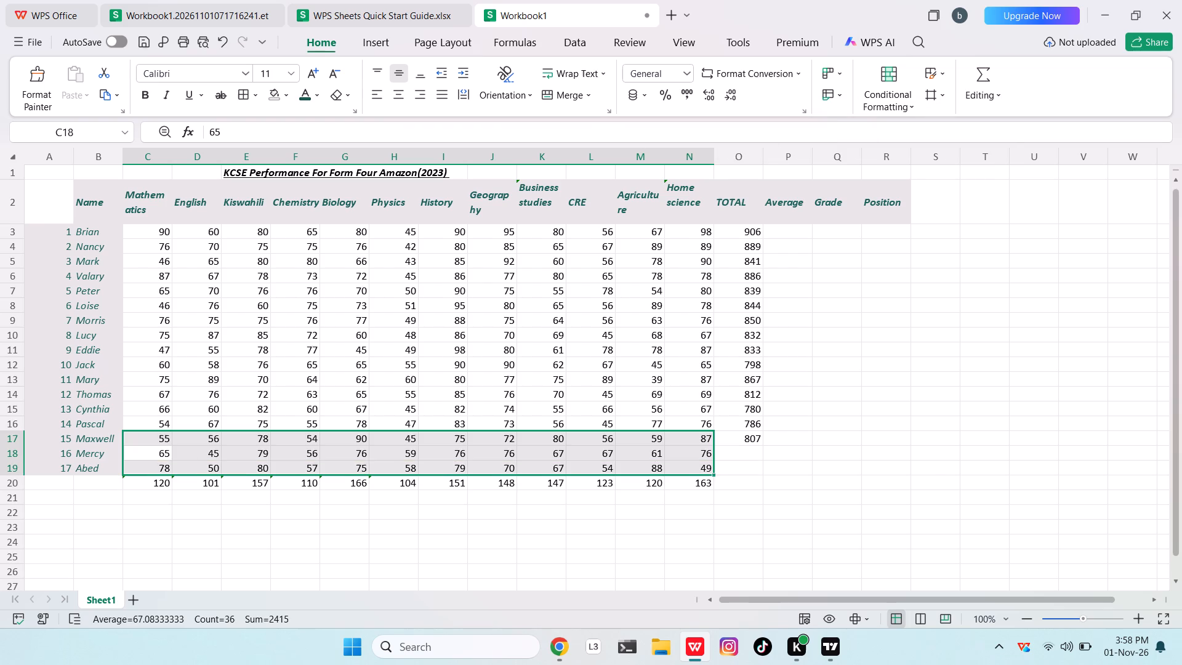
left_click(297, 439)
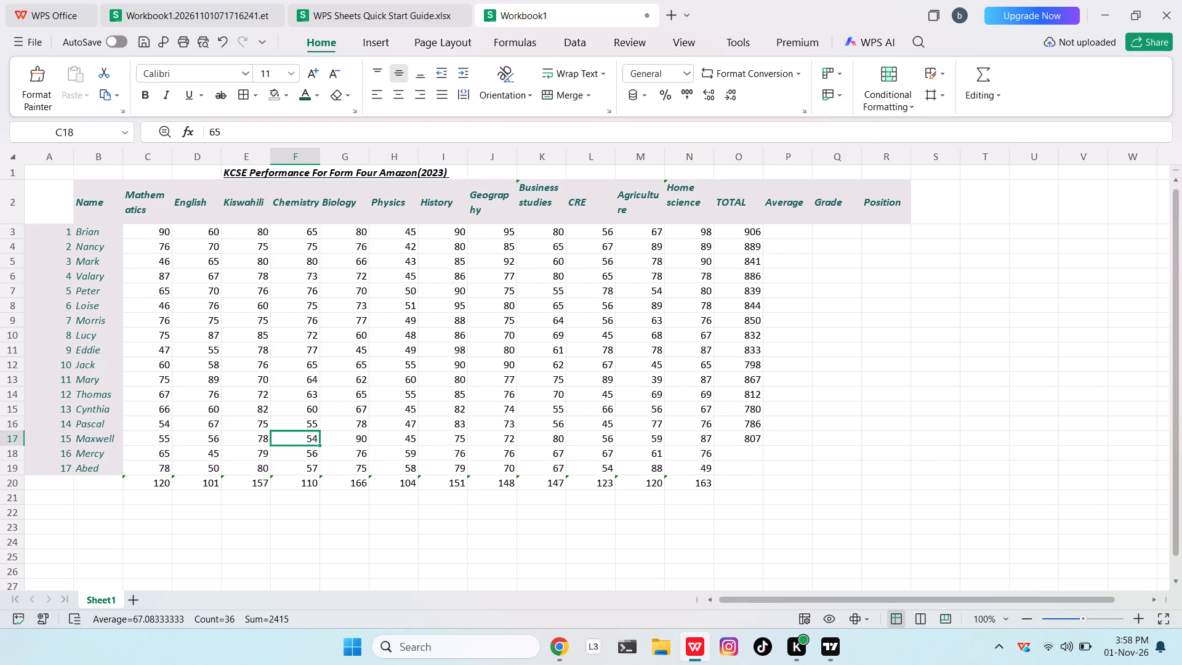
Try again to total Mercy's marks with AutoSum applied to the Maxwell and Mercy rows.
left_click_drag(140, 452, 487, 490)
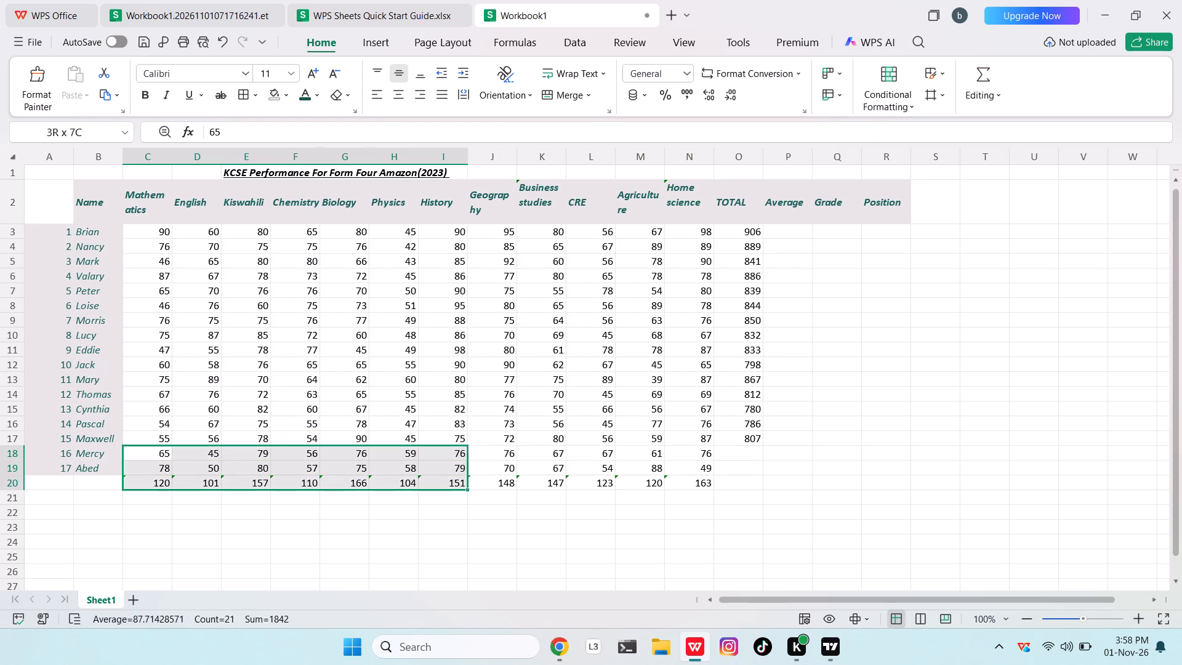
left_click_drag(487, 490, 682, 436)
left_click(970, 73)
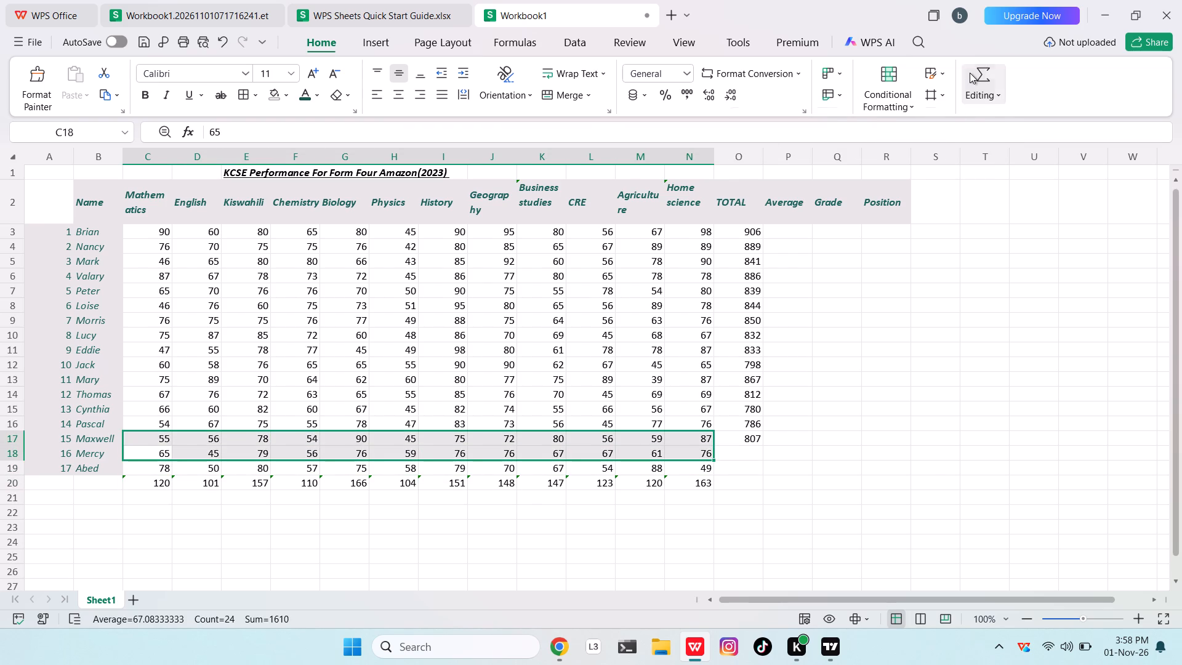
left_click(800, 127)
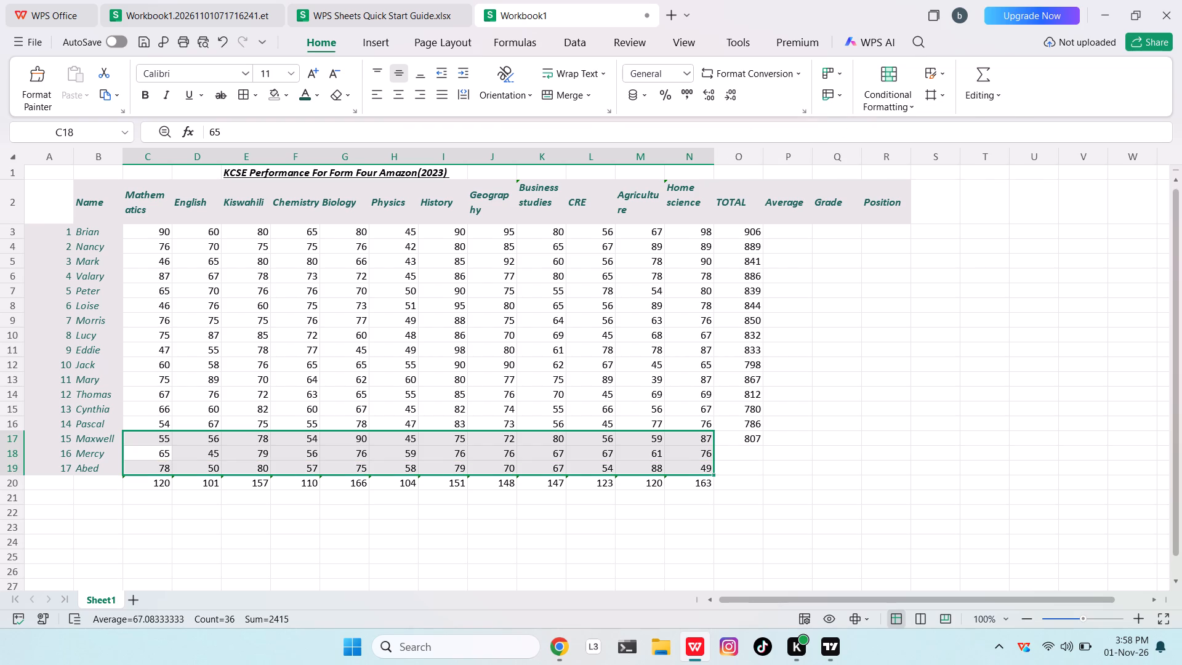
Clear the stray column sums from Mathematics to Home science in row 20, below Abed's marks.
left_click(470, 483)
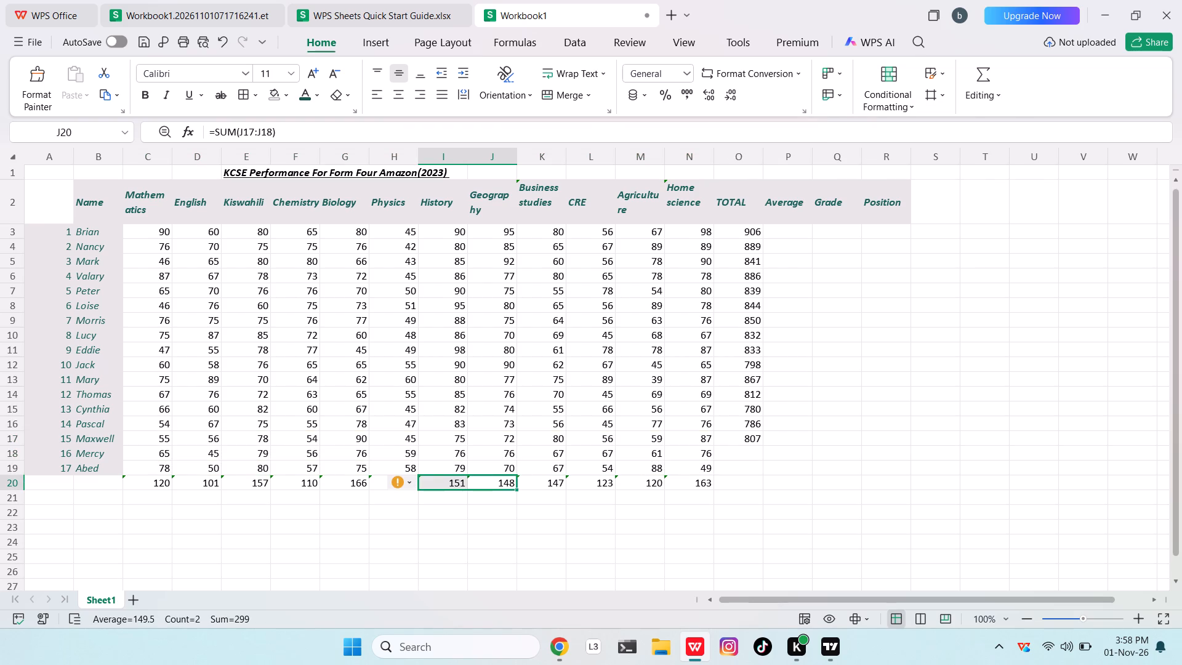
left_click_drag(141, 484, 345, 510)
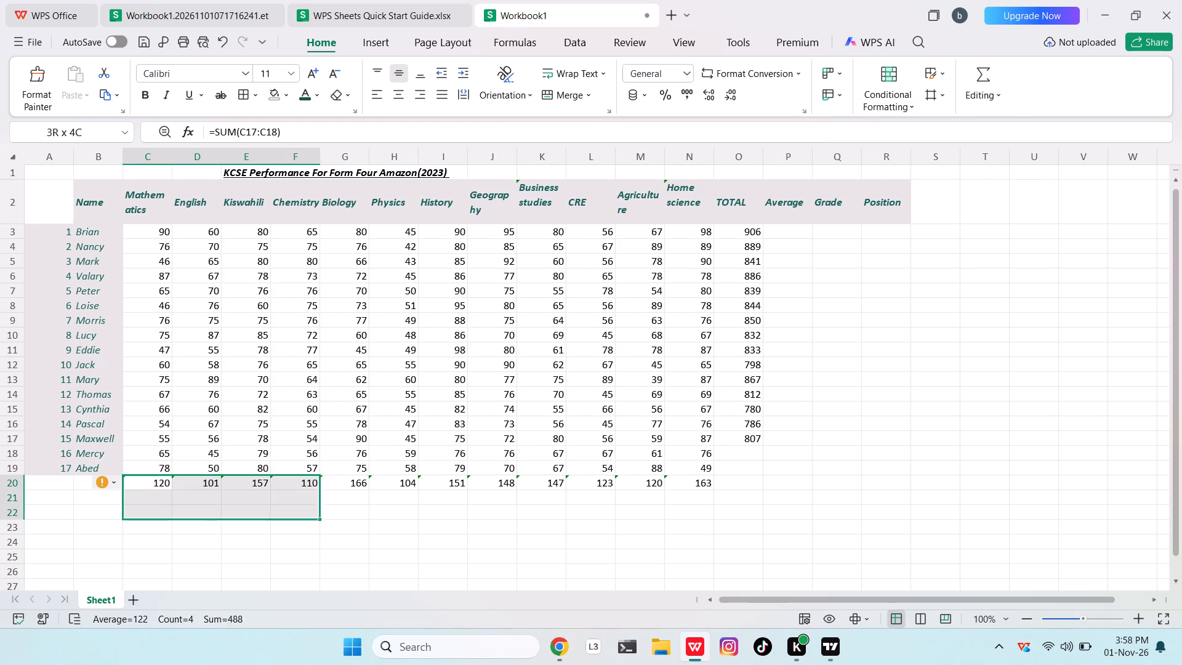
left_click_drag(345, 510, 686, 481)
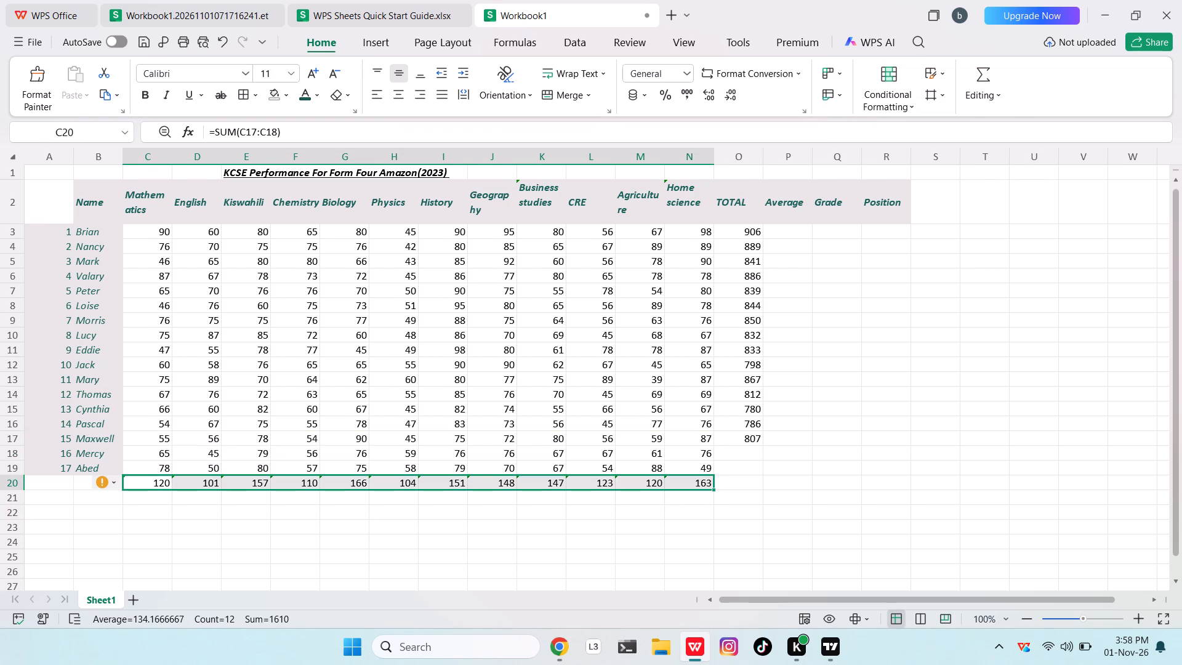
key("Delete")
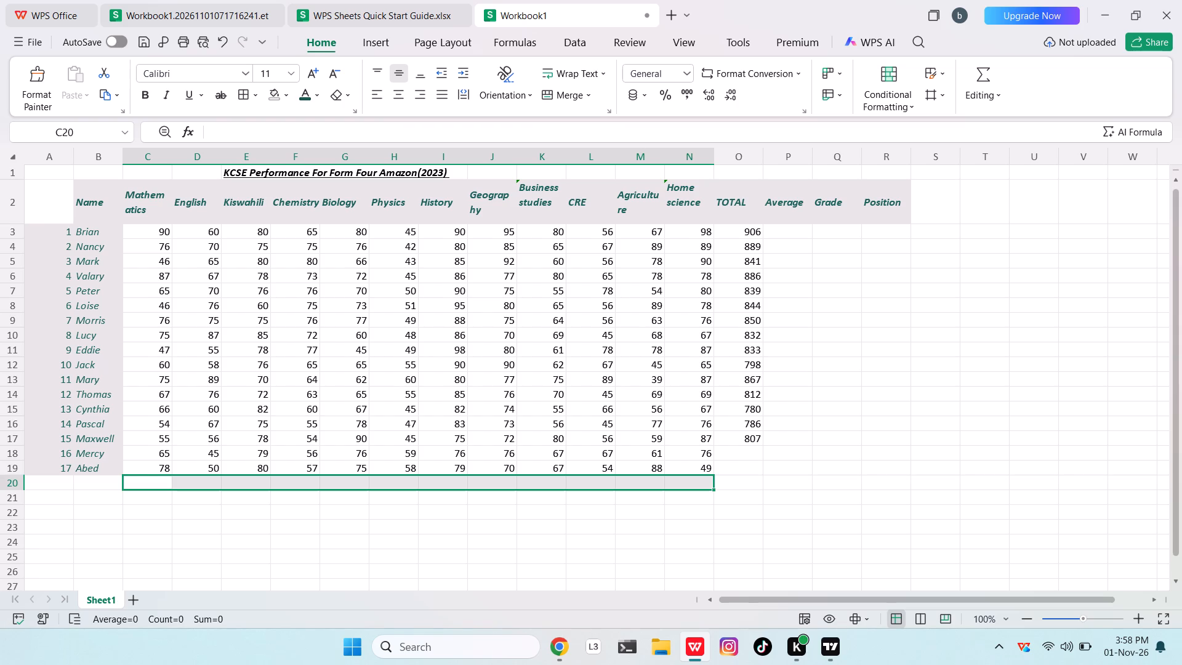
Sum Mercy's marks from Mathematics to Home science into her TOTAL cell with AutoSum.
left_click_drag(163, 446, 292, 445)
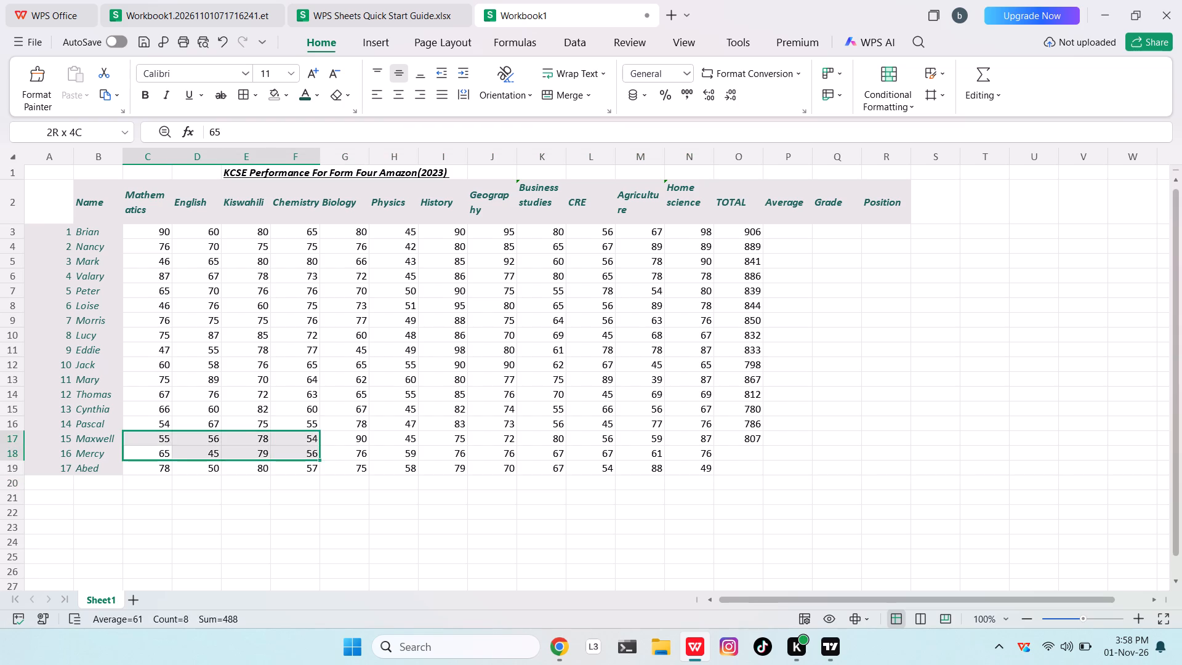
left_click_drag(292, 445, 678, 449)
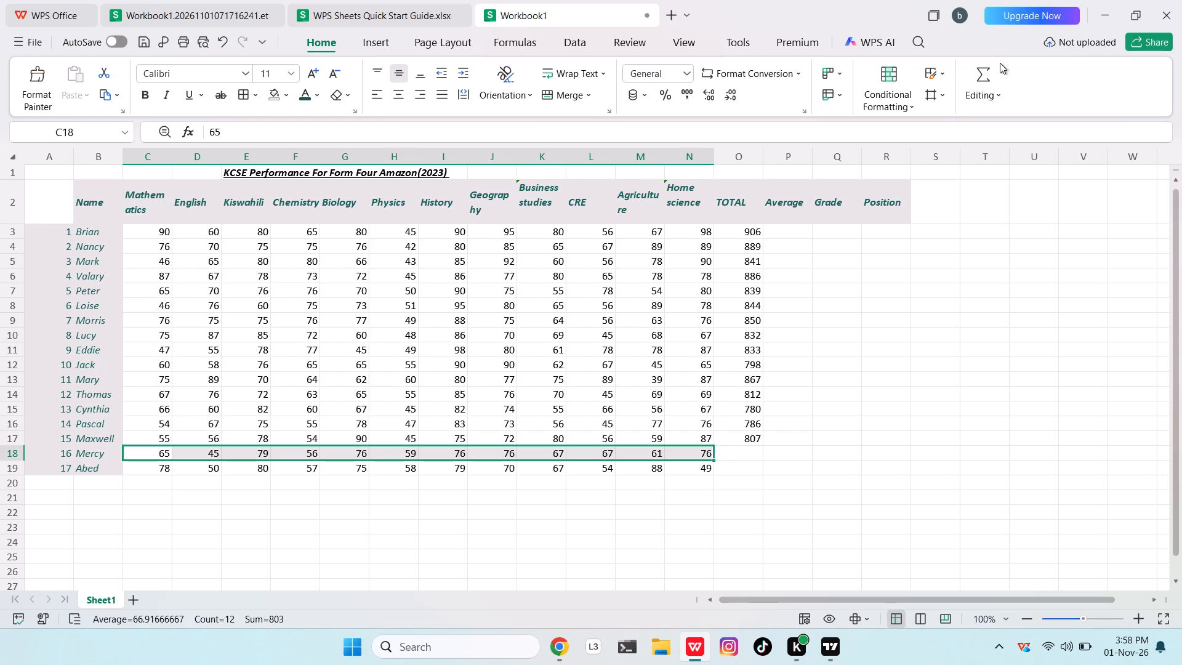
left_click(975, 79)
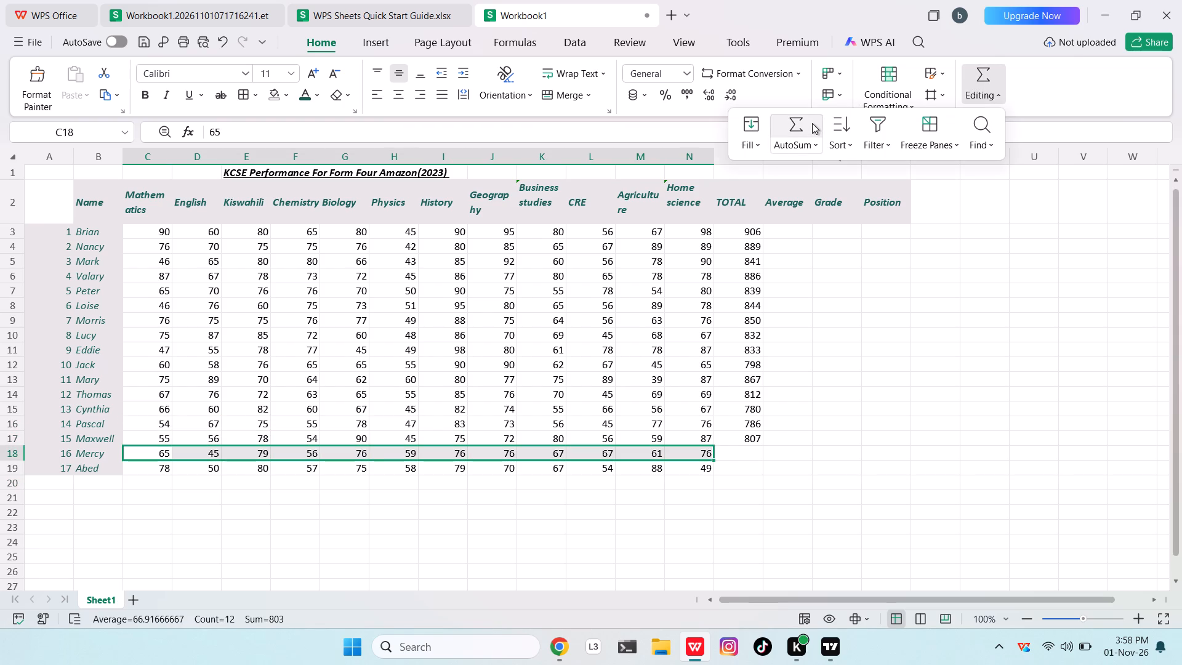
left_click(812, 126)
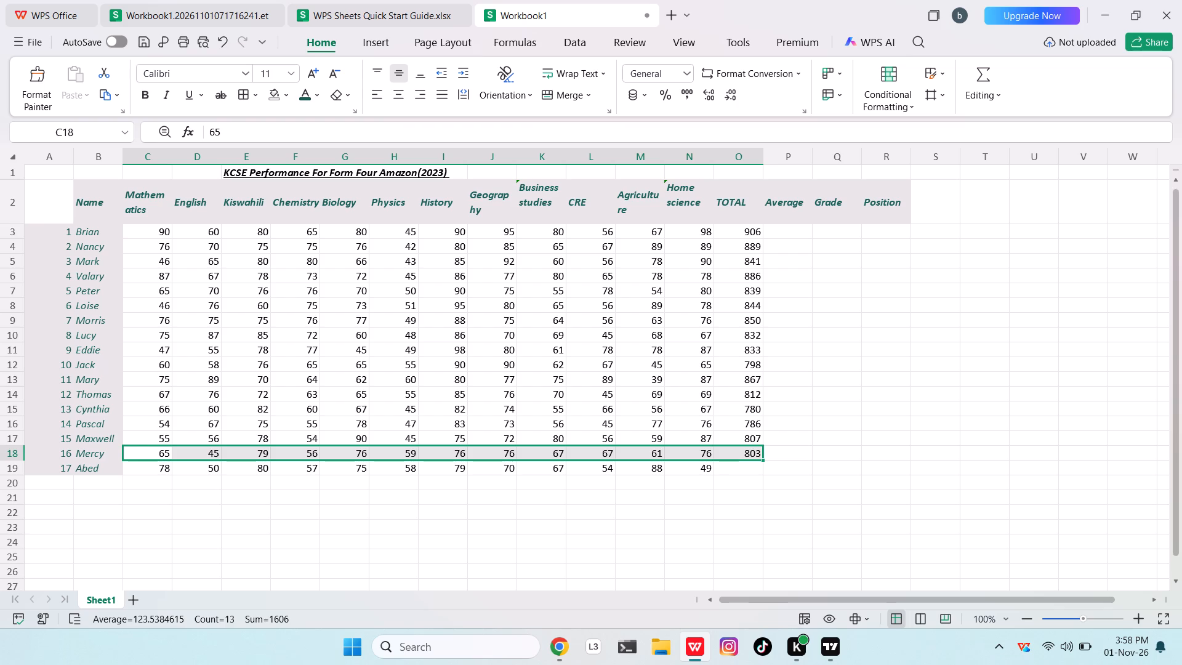
Sum Abed's marks from Mathematics to Home science into his TOTAL cell with AutoSum.
left_click_drag(134, 467, 739, 472)
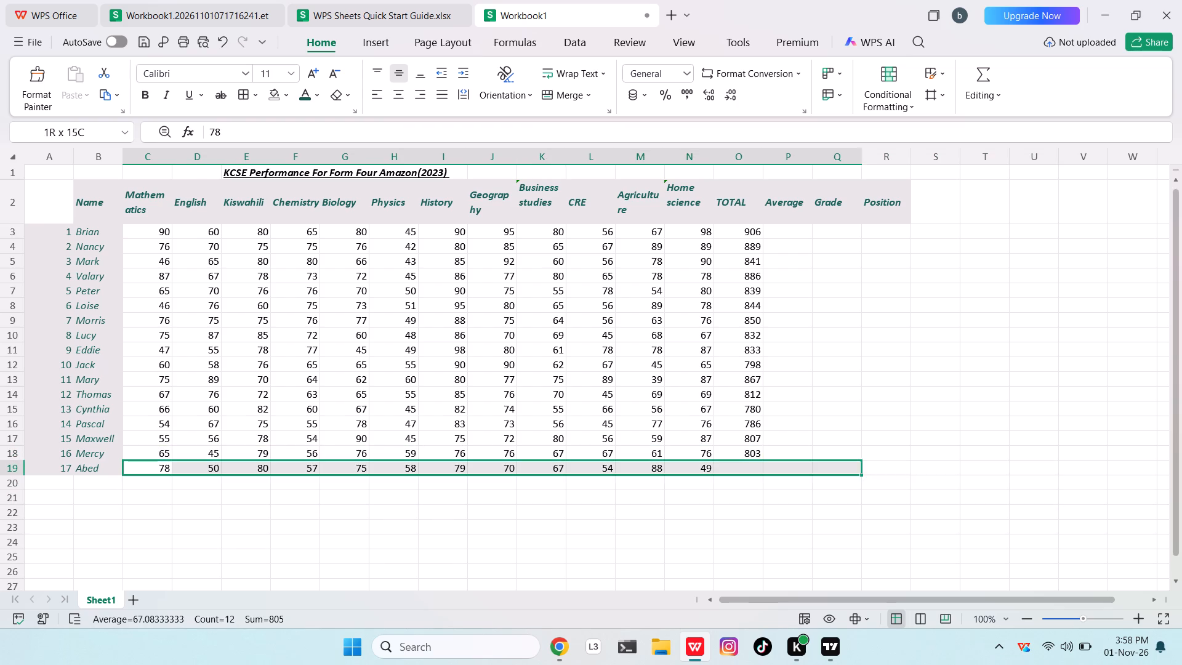
left_click_drag(739, 472, 711, 464)
left_click(984, 71)
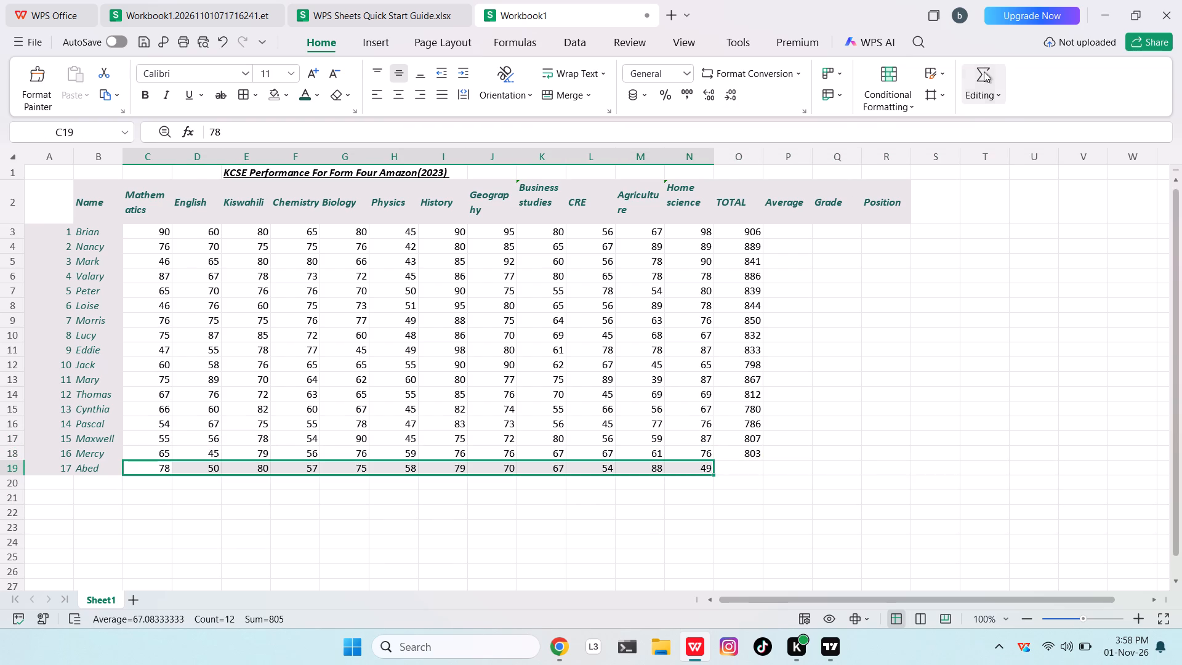
left_click(792, 131)
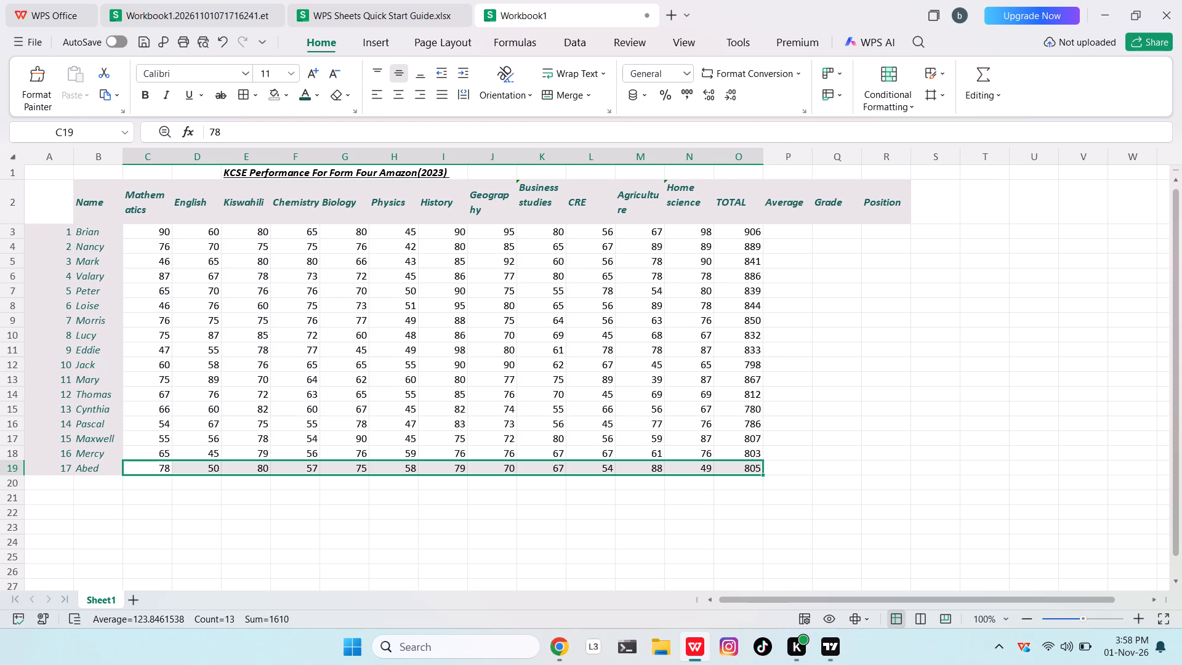
Calculate Brian's Average from his Mathematics to Home science marks with the AutoSum Average function.
left_click(775, 236)
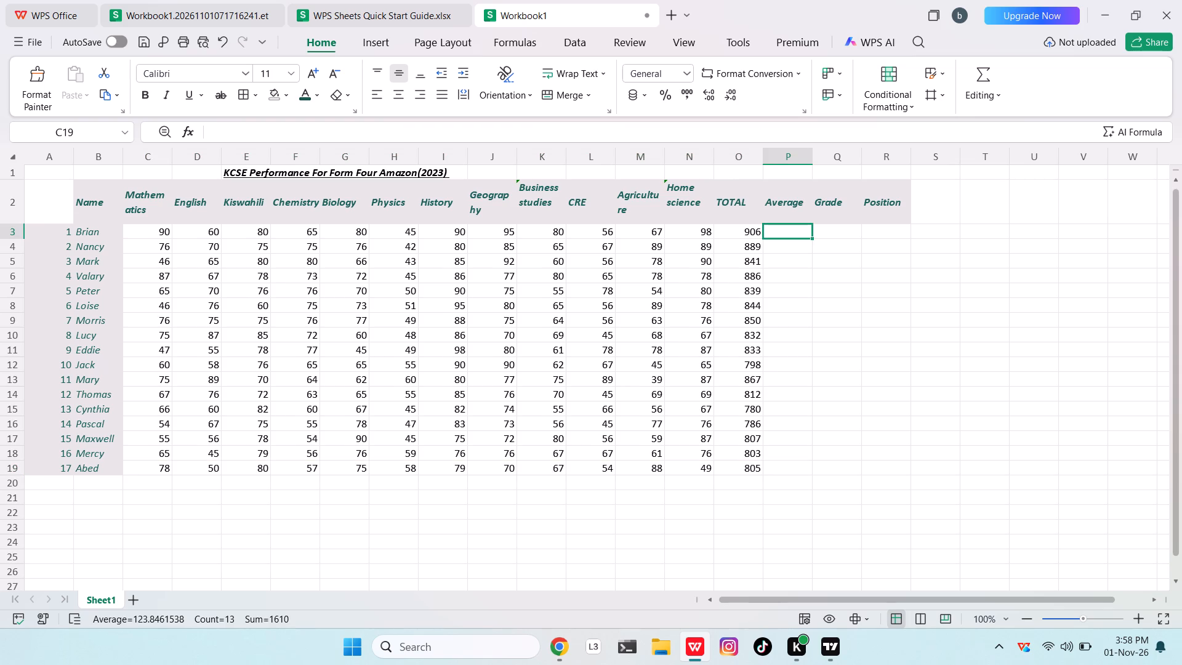
left_click_drag(134, 230, 137, 230)
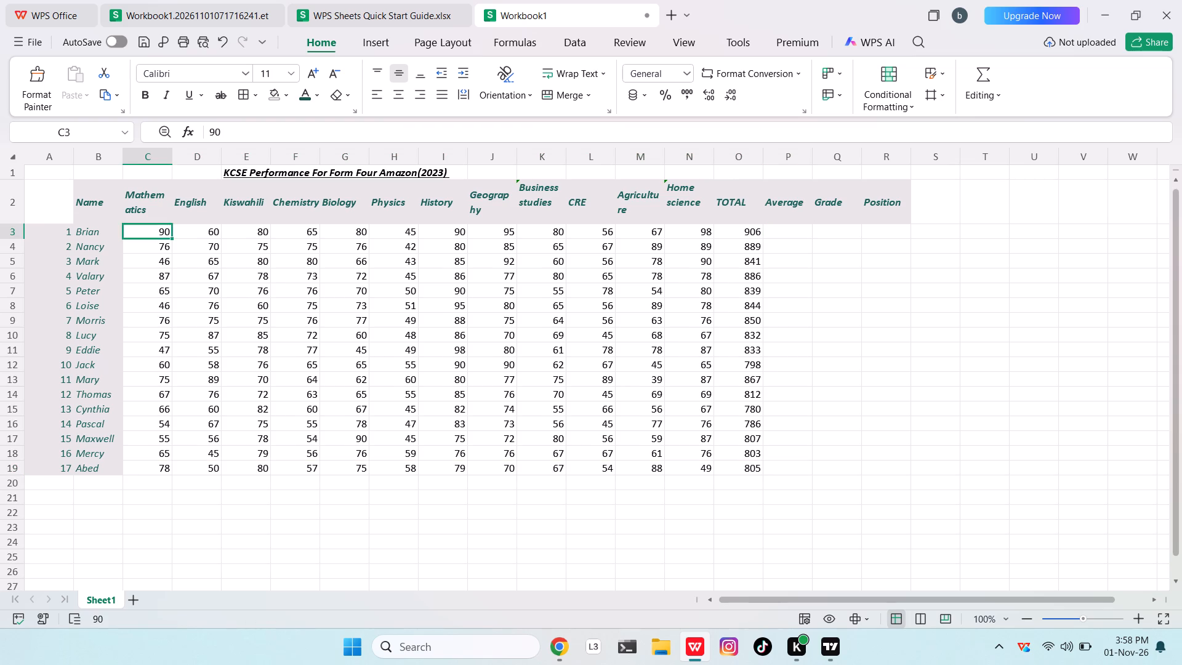
left_click_drag(137, 230, 731, 214)
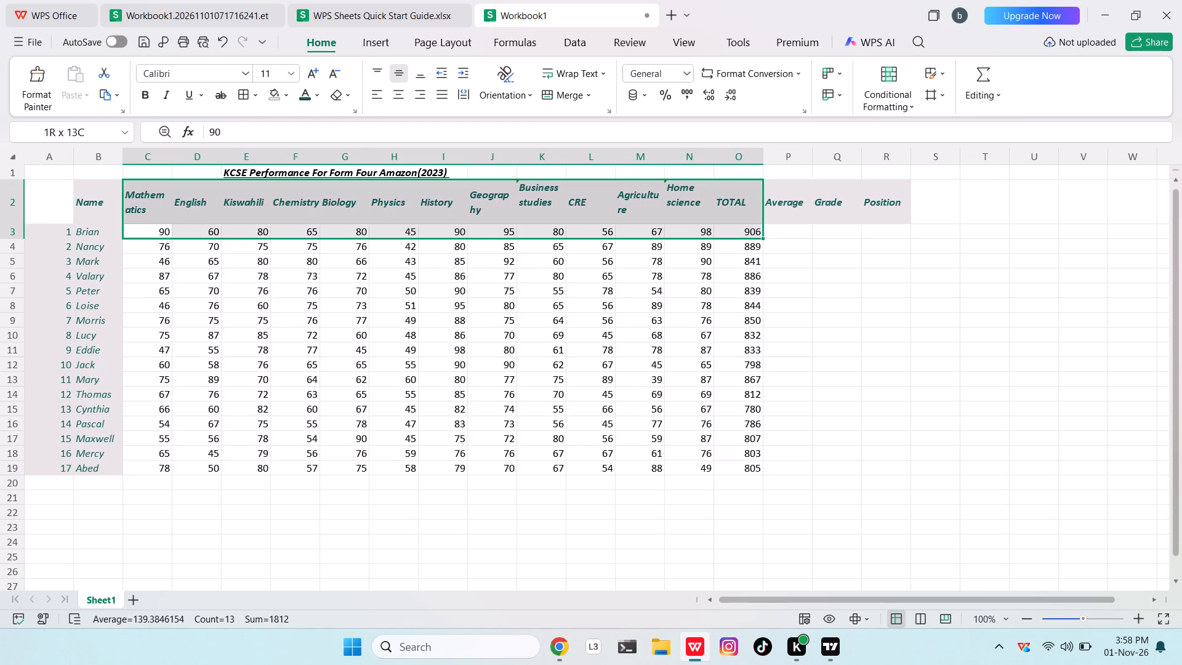
left_click_drag(731, 214, 707, 231)
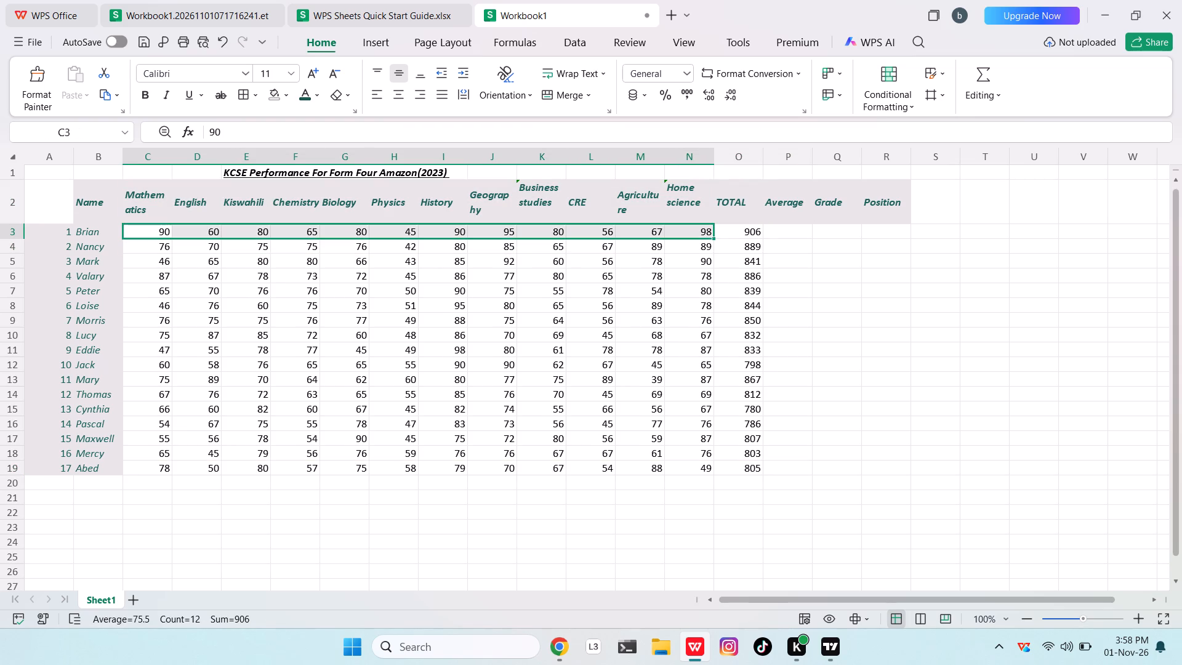
left_click(974, 75)
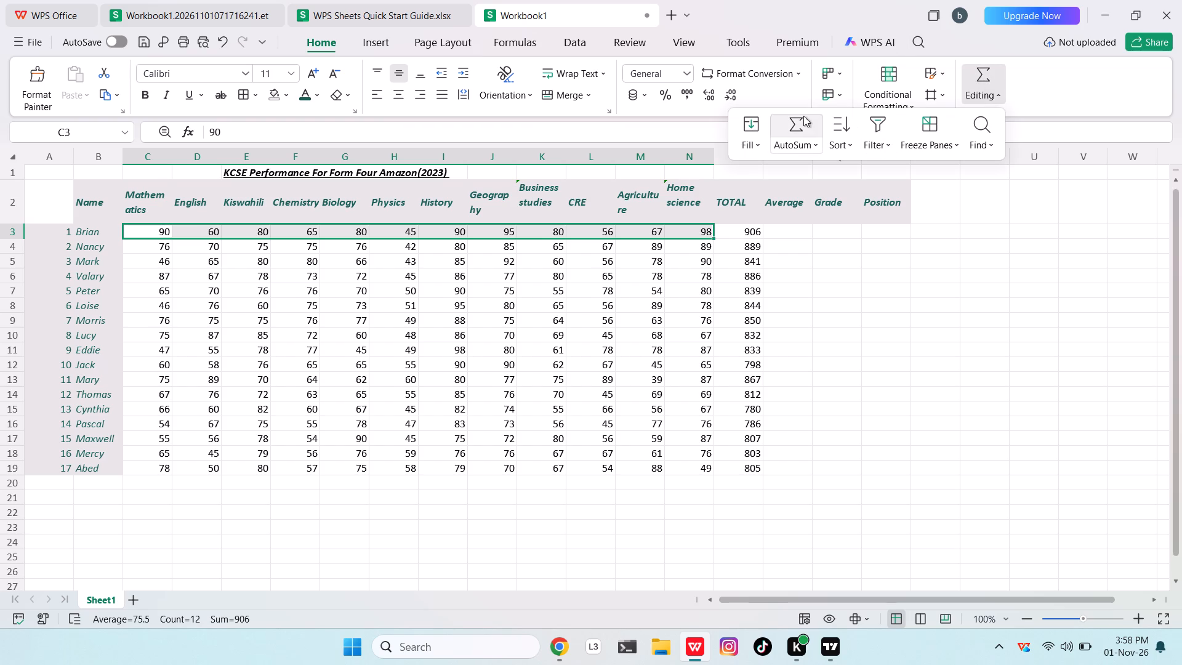
left_click(797, 142)
left_click(808, 209)
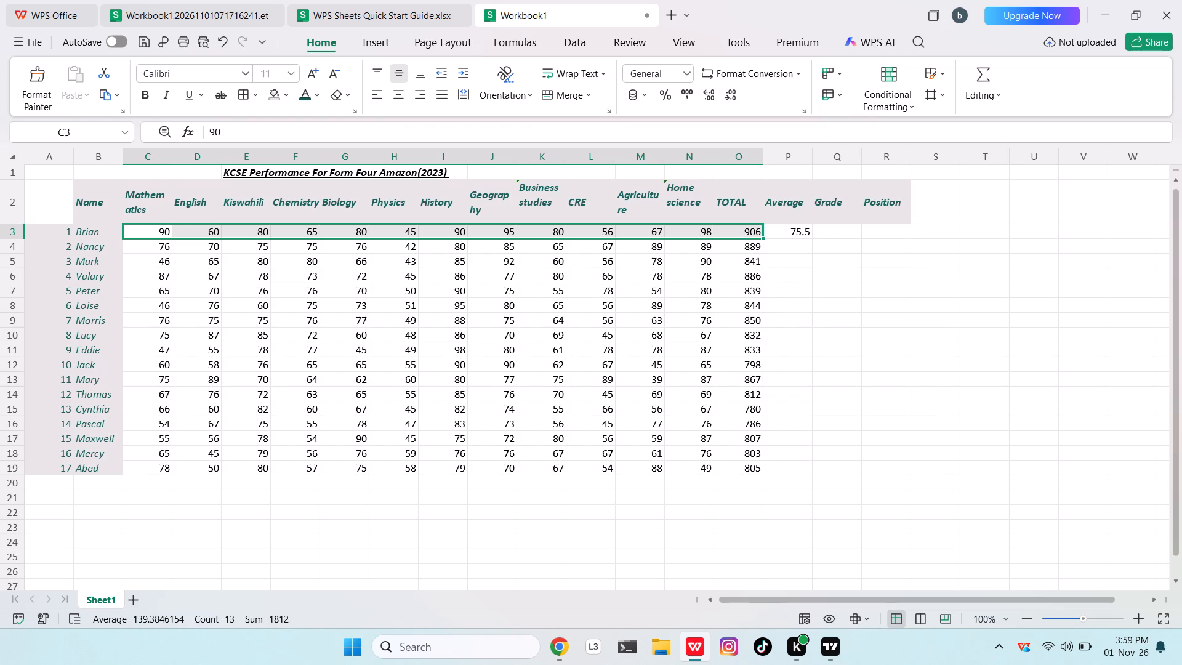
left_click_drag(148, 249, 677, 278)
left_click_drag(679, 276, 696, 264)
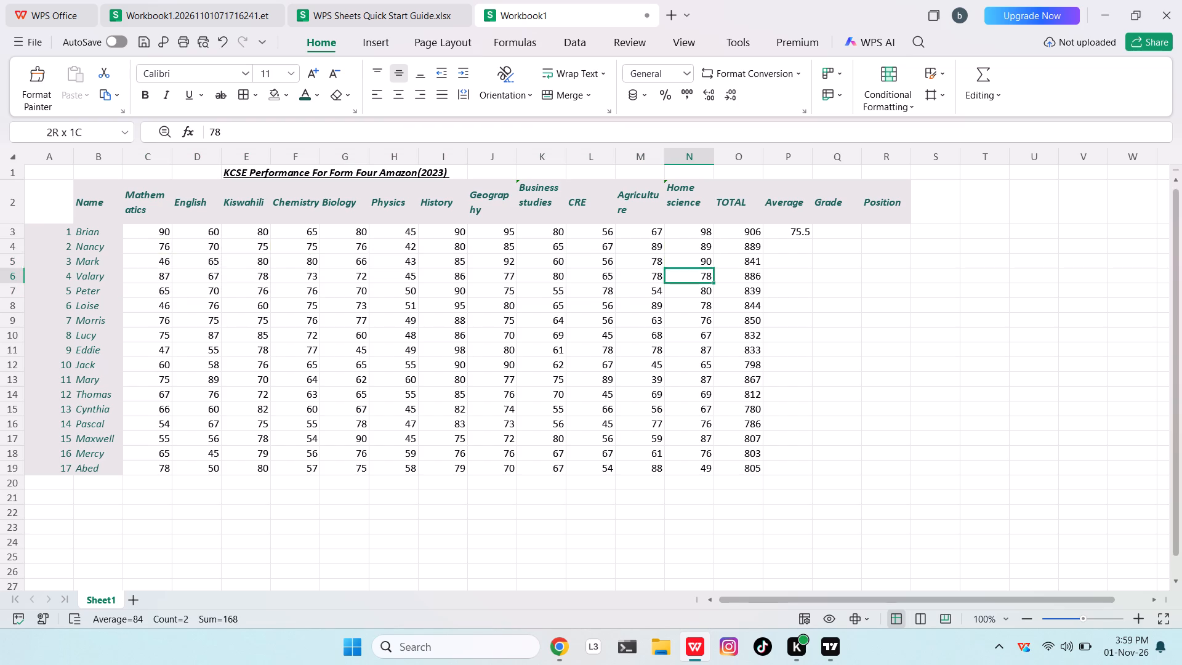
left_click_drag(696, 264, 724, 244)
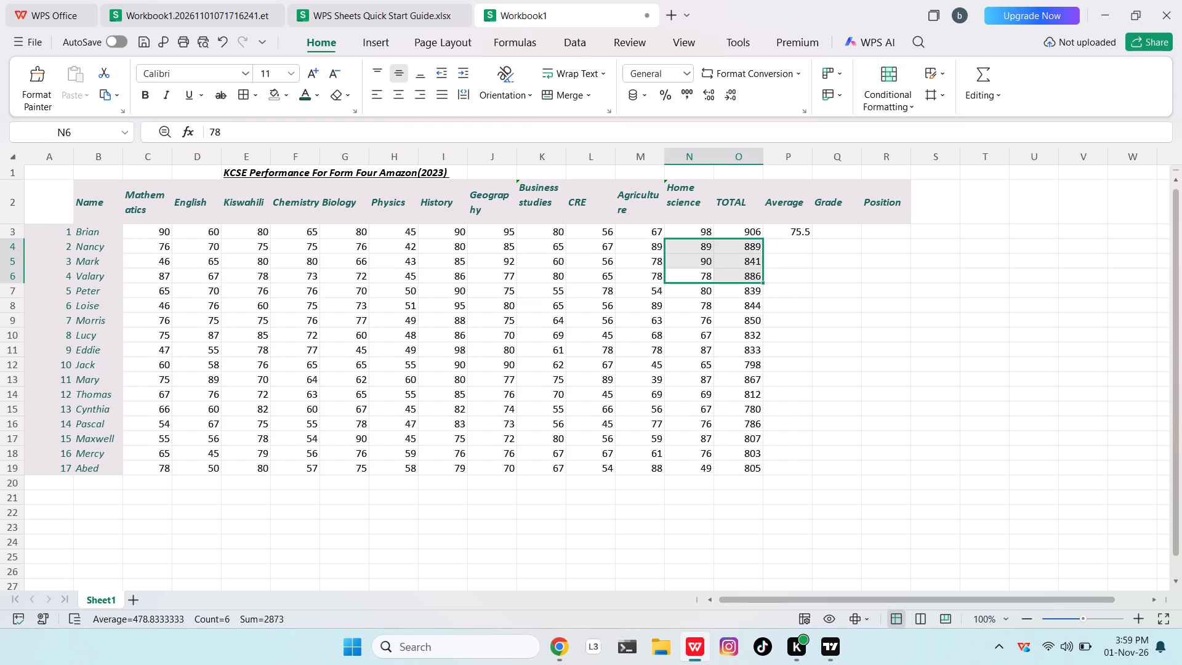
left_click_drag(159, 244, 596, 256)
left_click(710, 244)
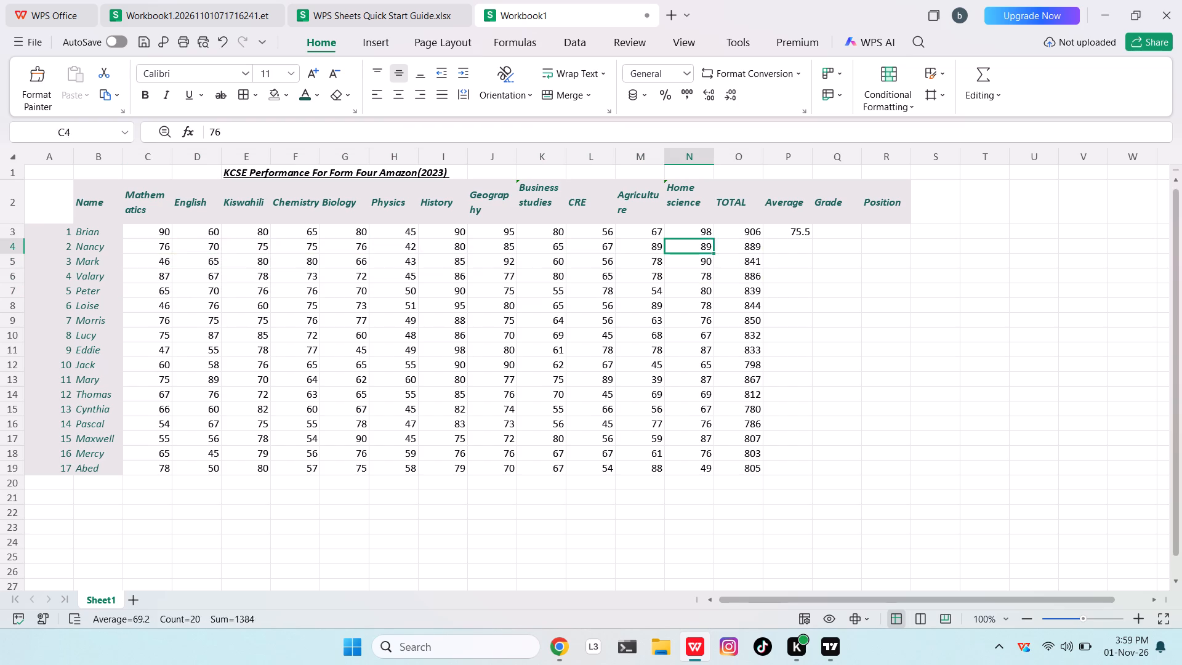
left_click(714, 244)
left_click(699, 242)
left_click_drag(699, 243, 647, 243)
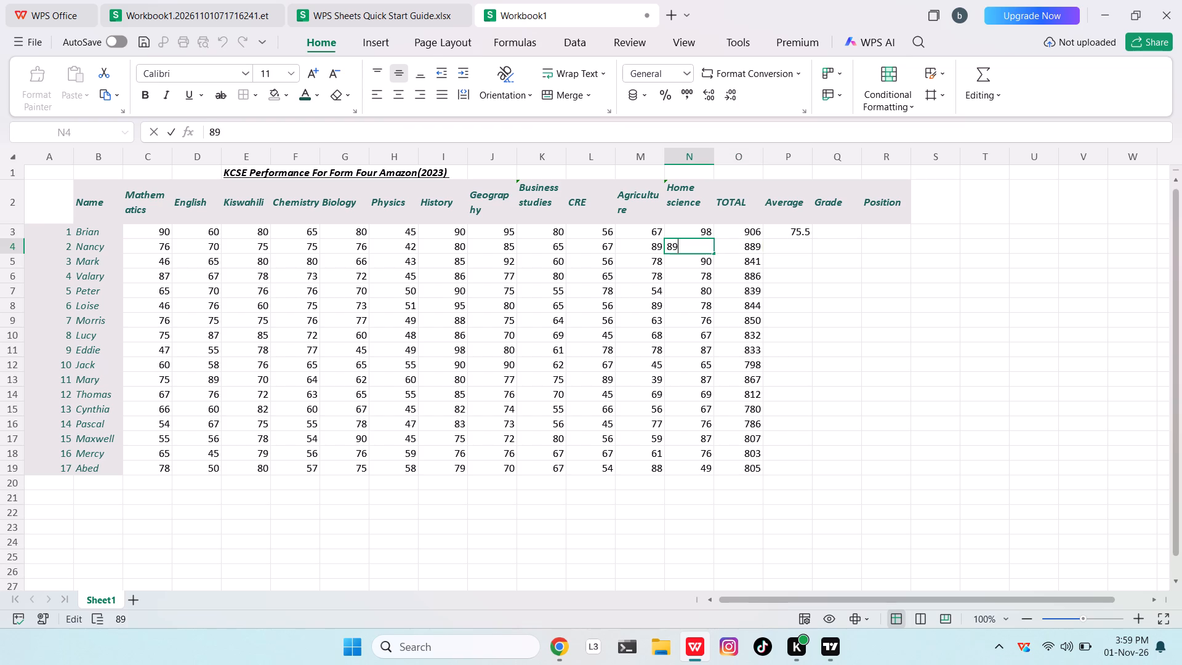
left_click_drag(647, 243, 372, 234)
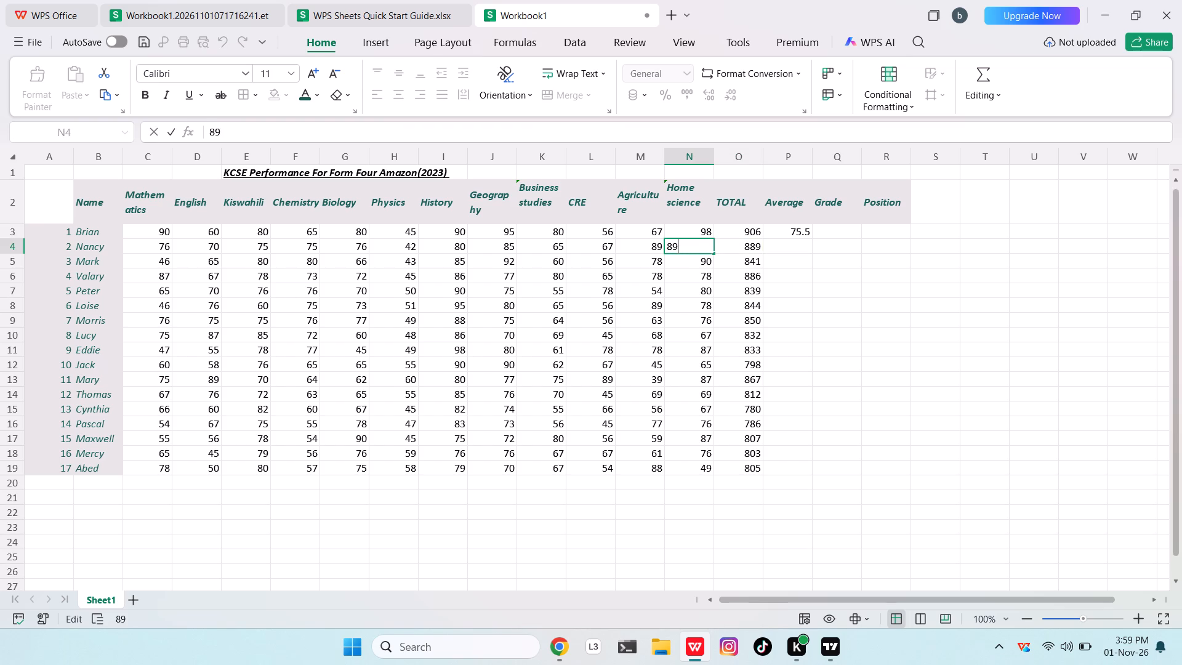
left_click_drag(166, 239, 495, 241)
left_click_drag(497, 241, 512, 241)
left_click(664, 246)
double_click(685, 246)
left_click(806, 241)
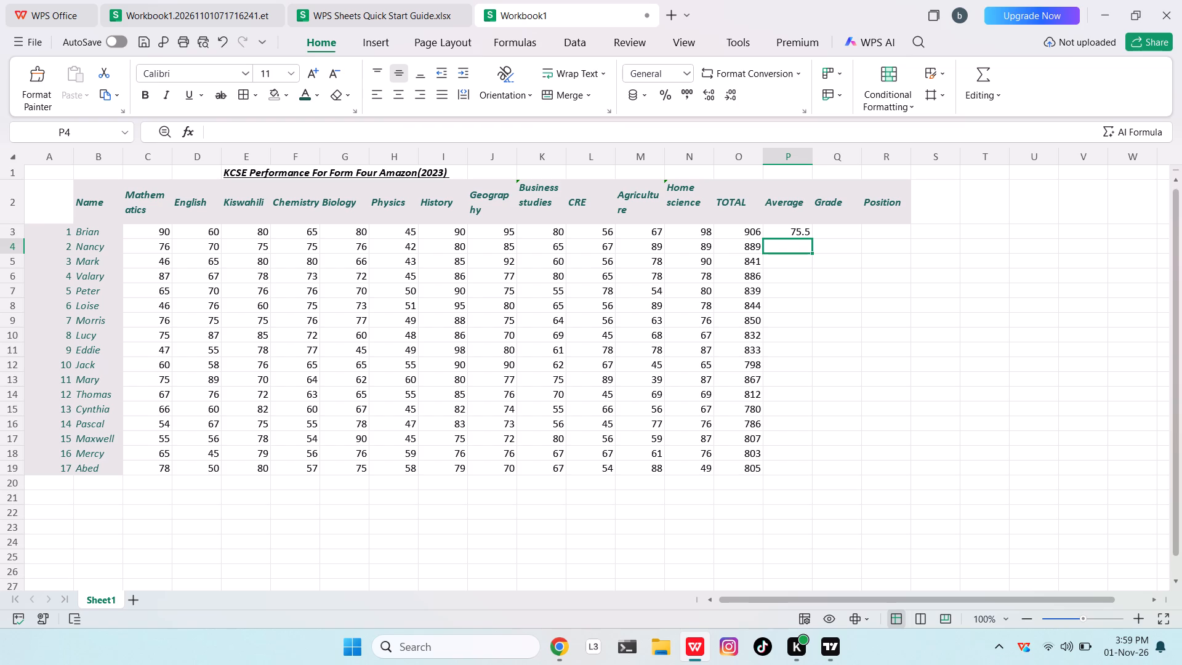
Calculate Mark's Average from his Mathematics to Home science marks with the AutoSum Average function.
left_click_drag(155, 261, 246, 267)
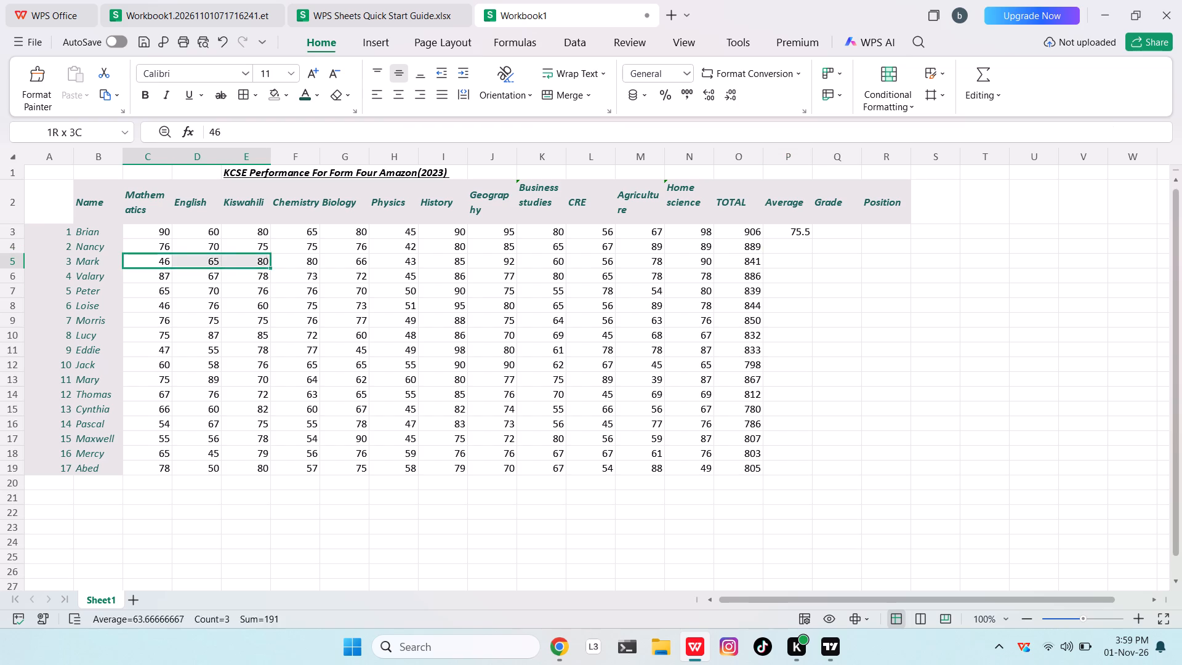
left_click_drag(246, 267, 701, 264)
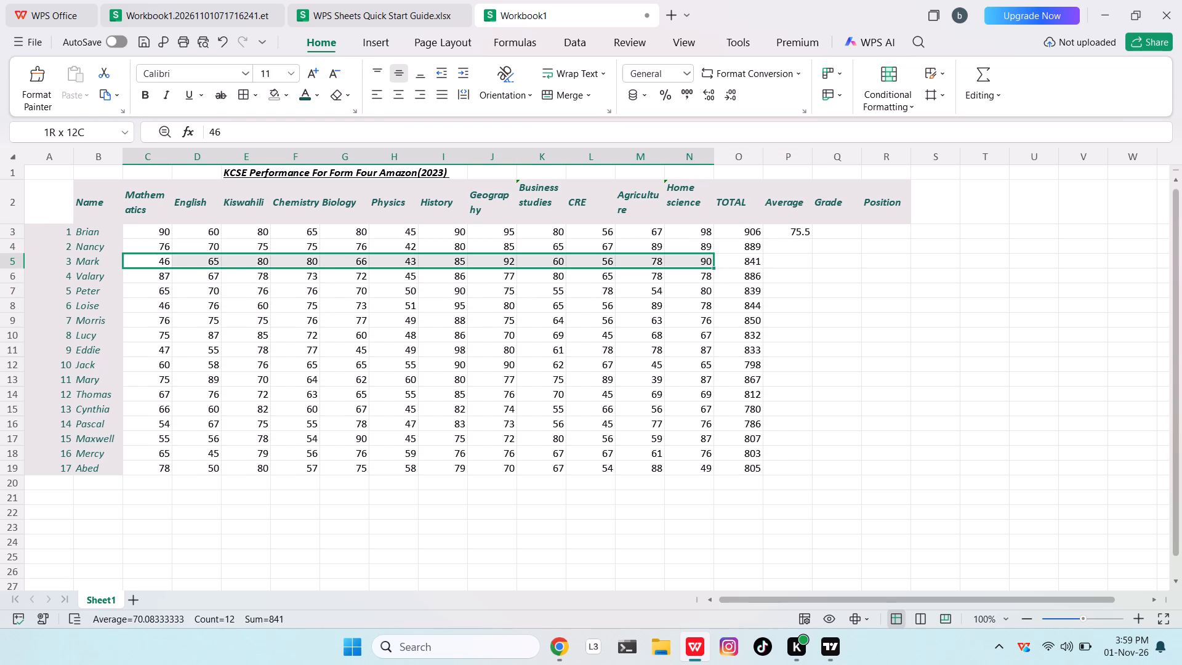
left_click_drag(701, 264, 703, 266)
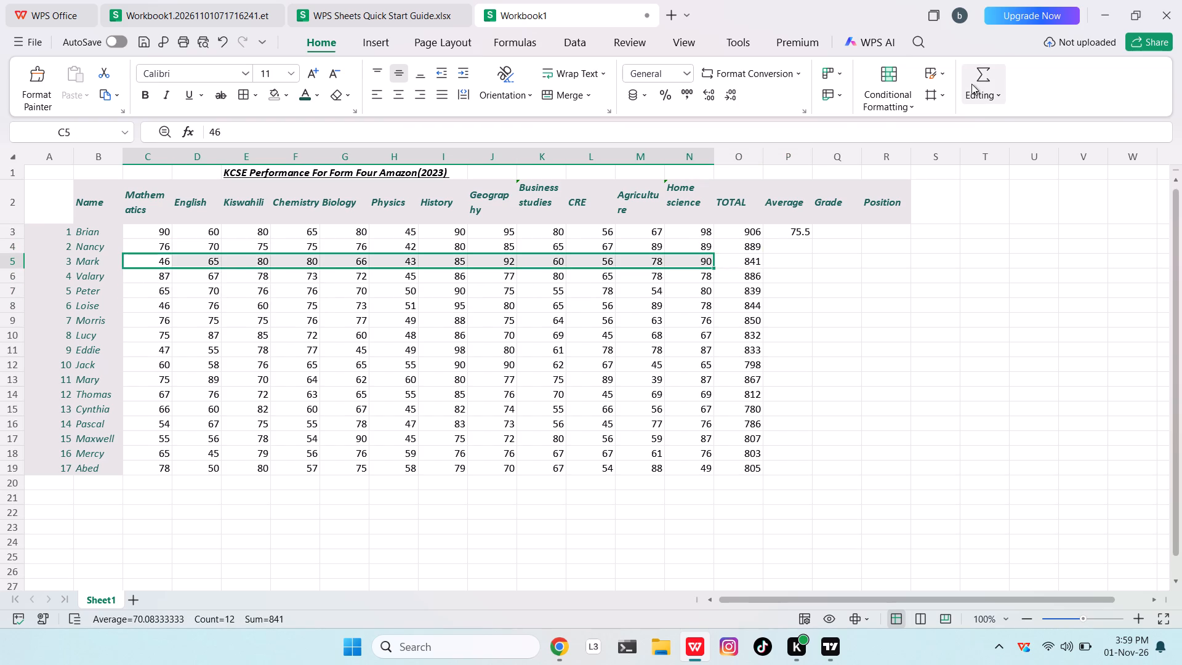
left_click(978, 81)
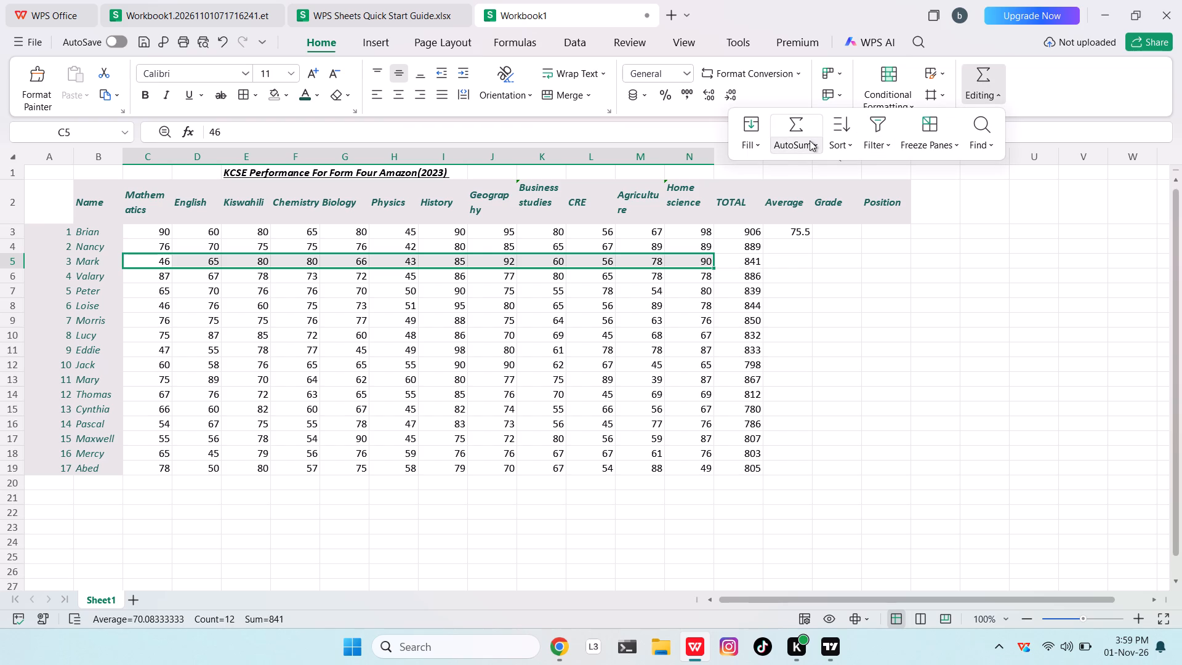
left_click(810, 140)
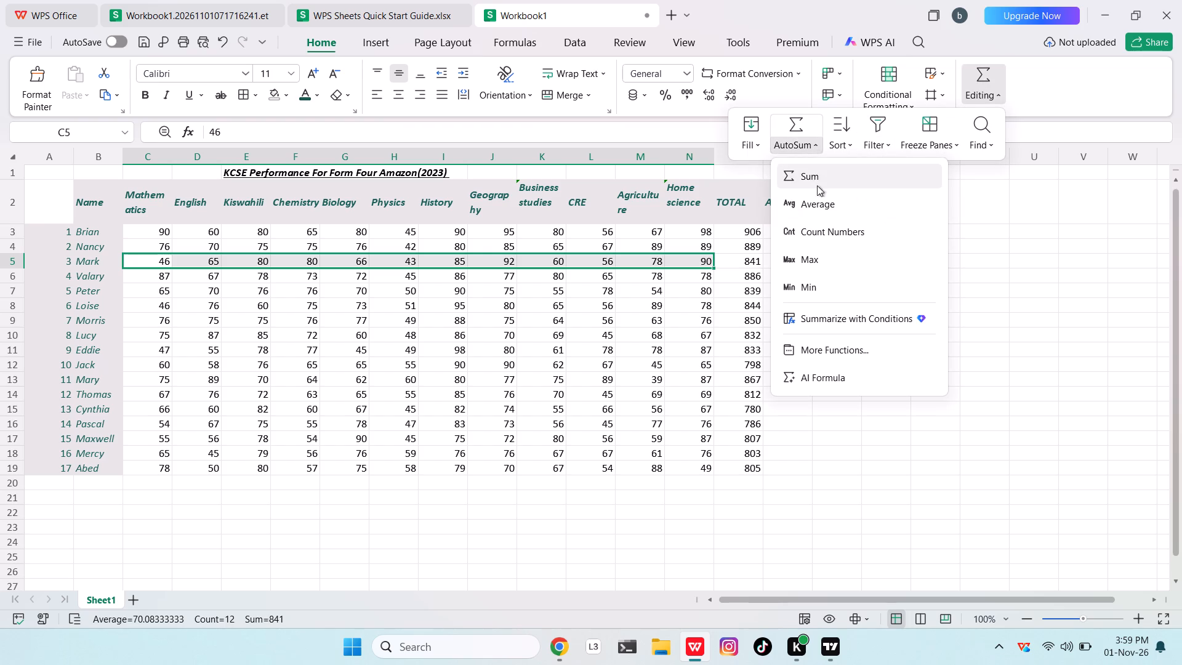
left_click(813, 208)
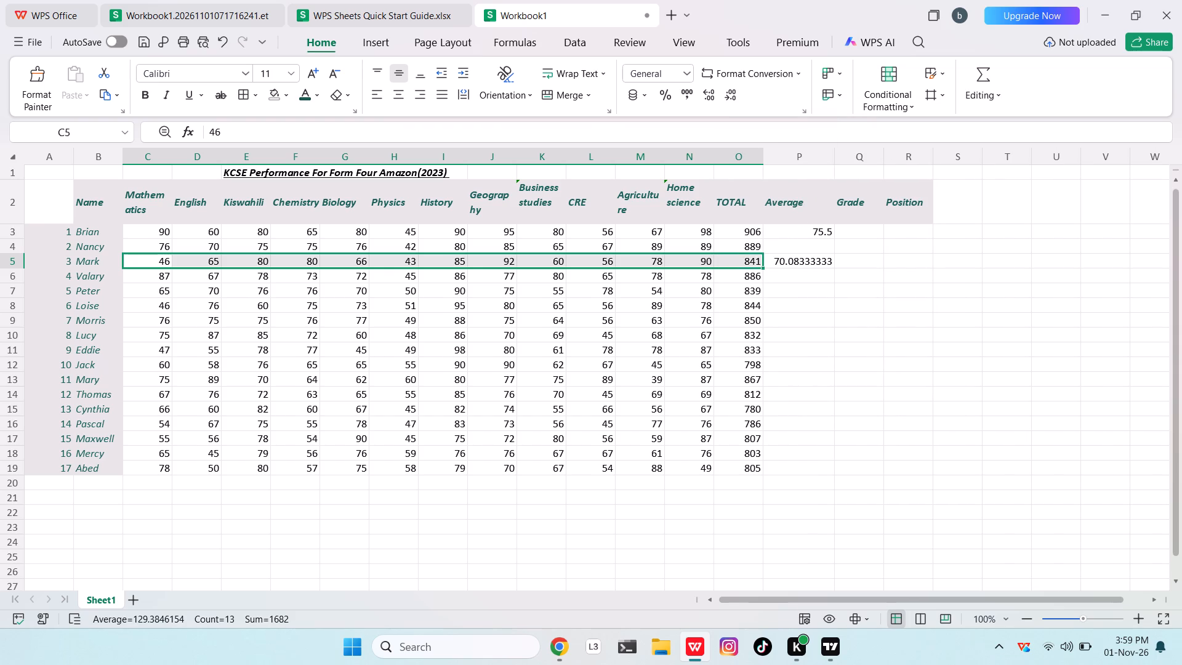
Calculate Nancy's Average from her Mathematics to Home science marks with the AutoSum Average function.
left_click_drag(161, 248, 683, 252)
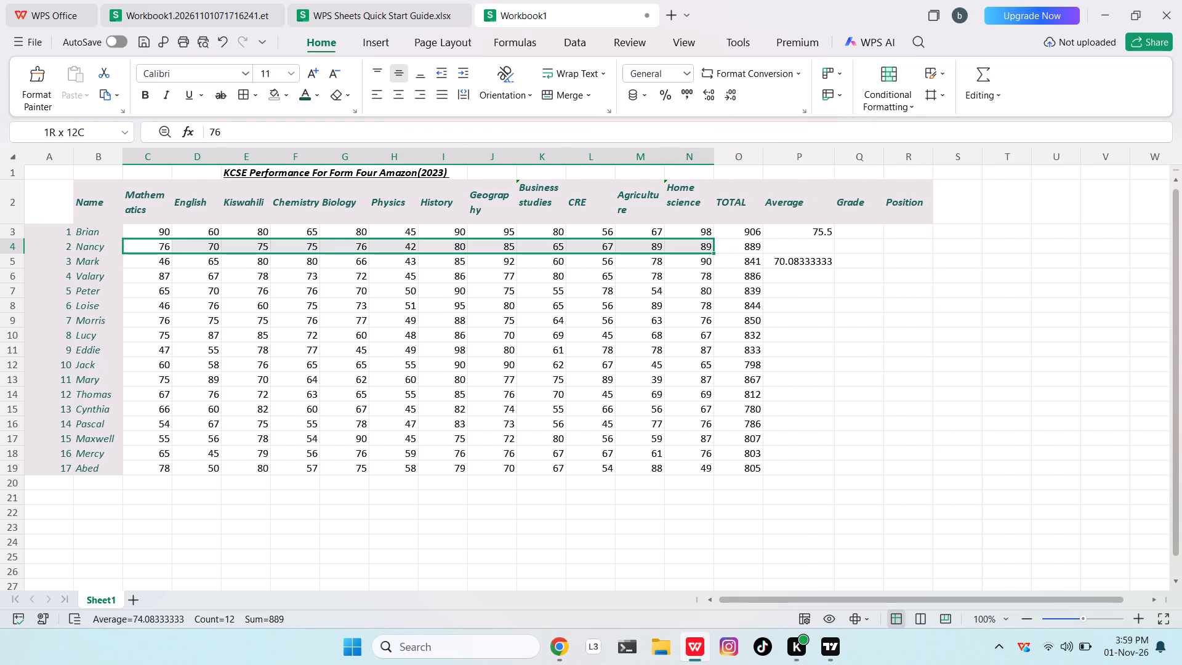
left_click_drag(683, 252, 686, 252)
left_click(991, 94)
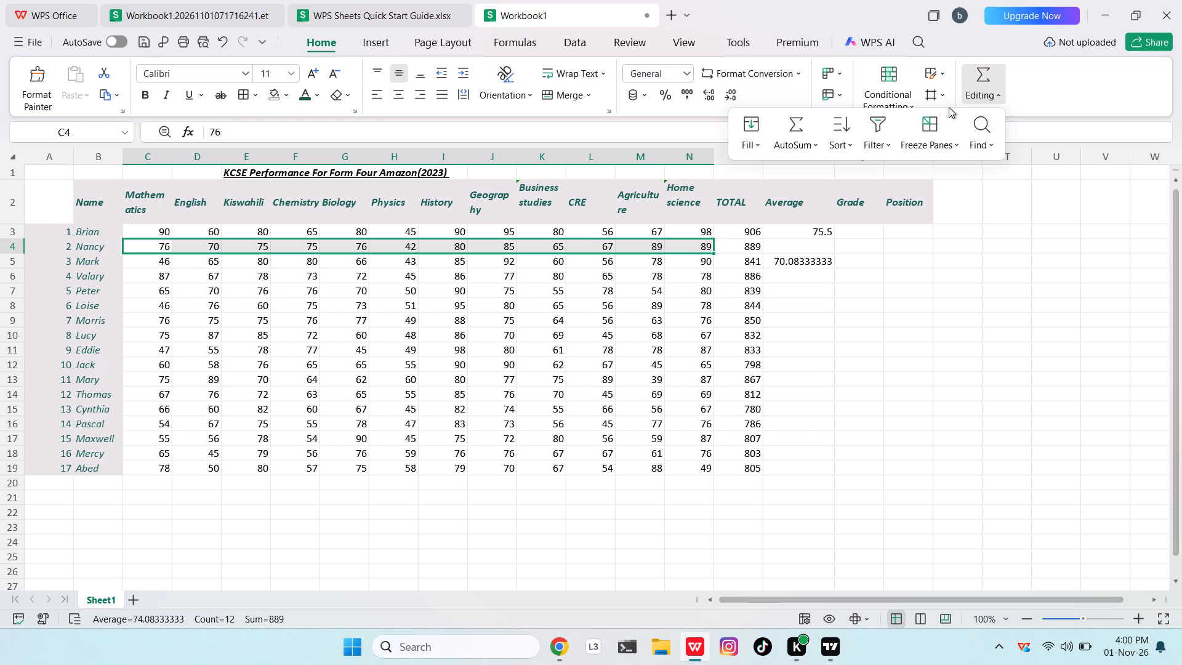
left_click(795, 150)
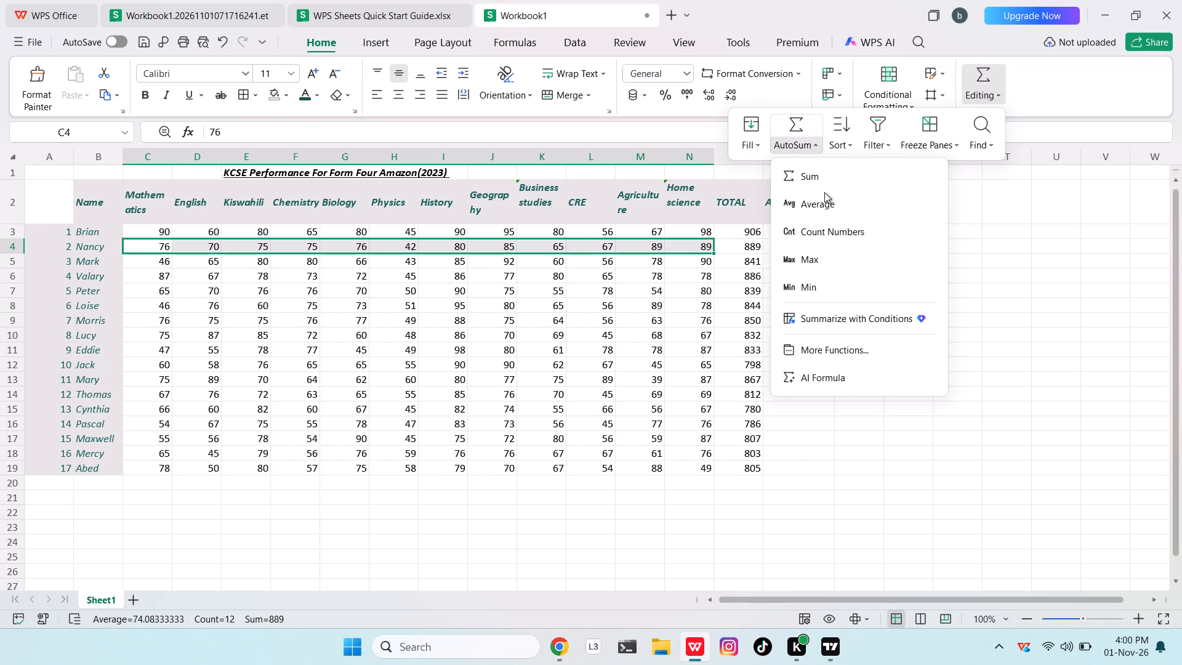
left_click(824, 198)
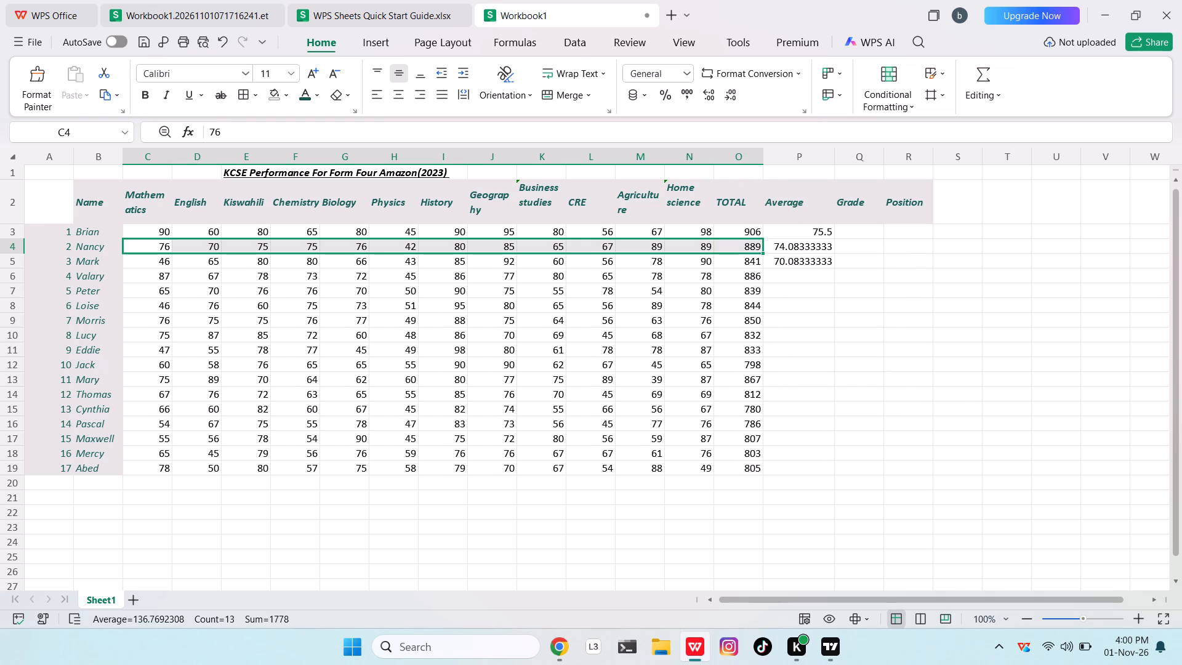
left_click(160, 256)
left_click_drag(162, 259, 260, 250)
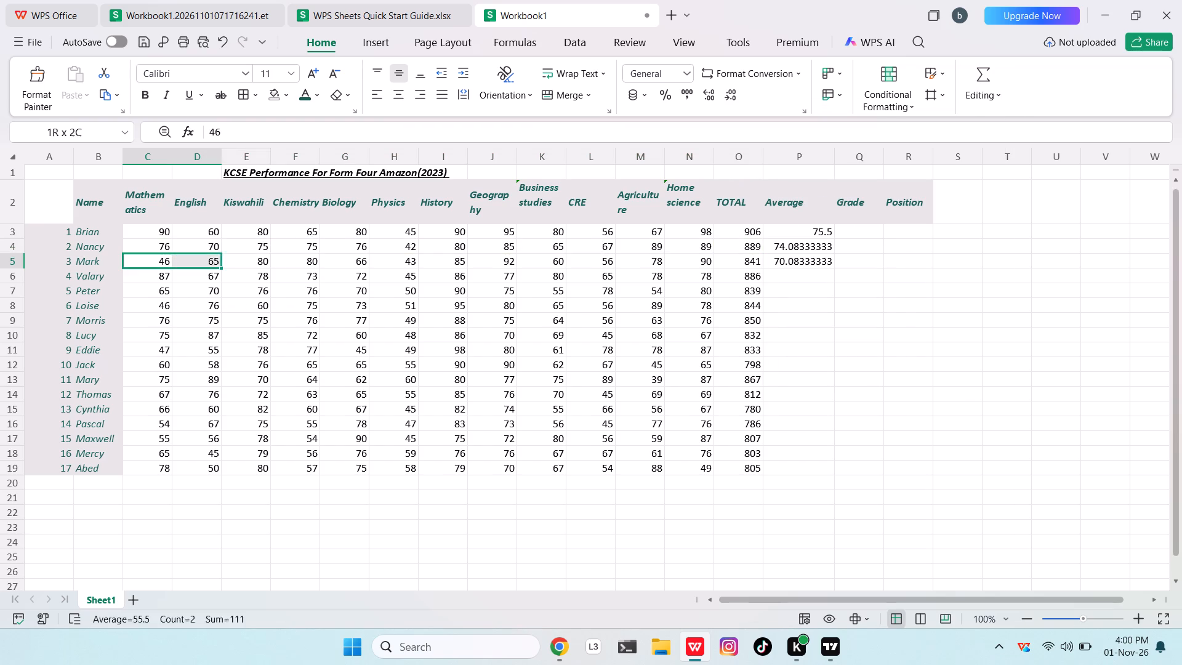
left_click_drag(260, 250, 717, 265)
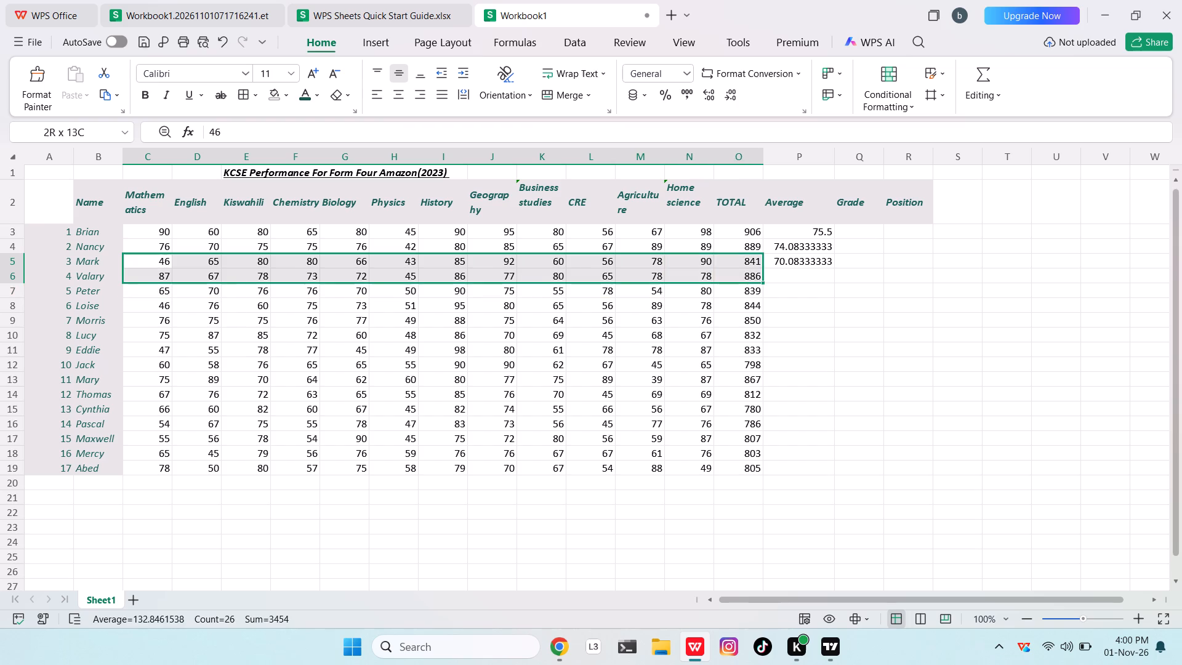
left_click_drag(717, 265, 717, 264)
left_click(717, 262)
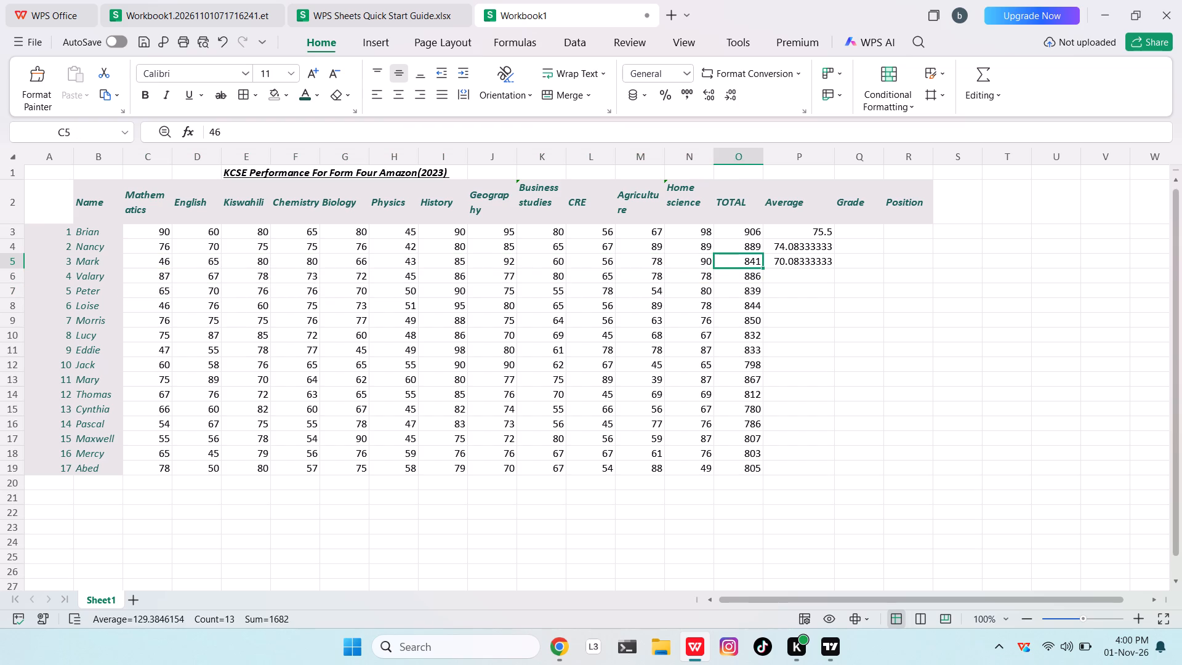
Calculate Valary's Average from her Mathematics to Home science marks with the AutoSum Average function.
left_click_drag(169, 277, 692, 270)
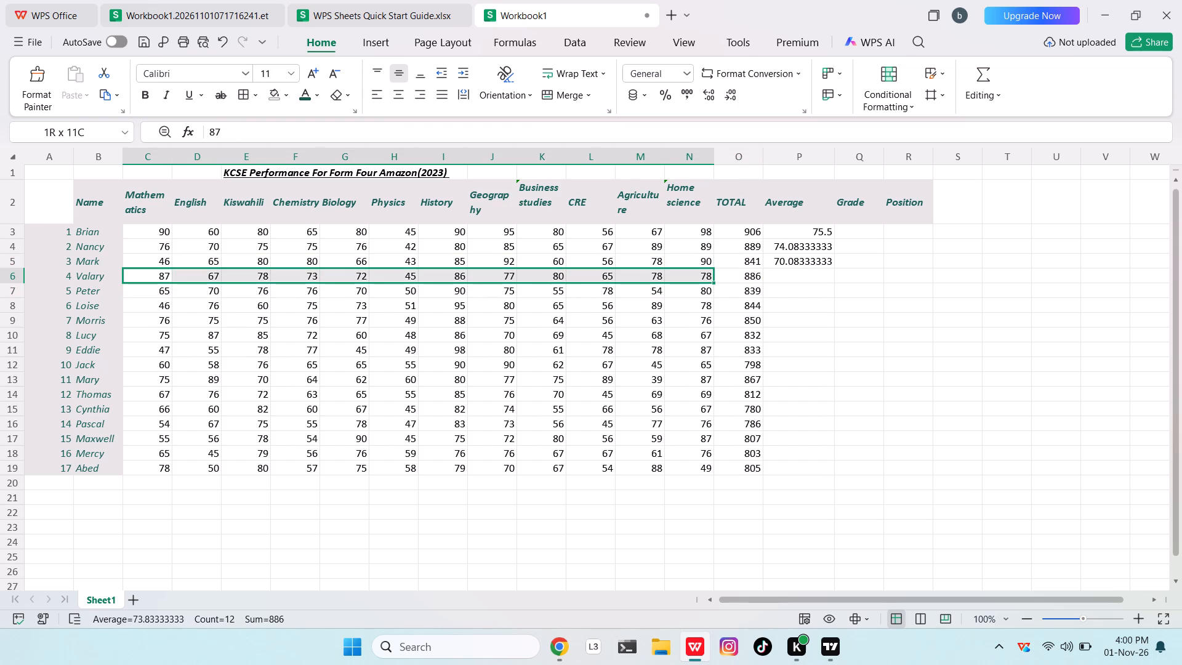
left_click_drag(692, 270, 693, 270)
left_click(972, 99)
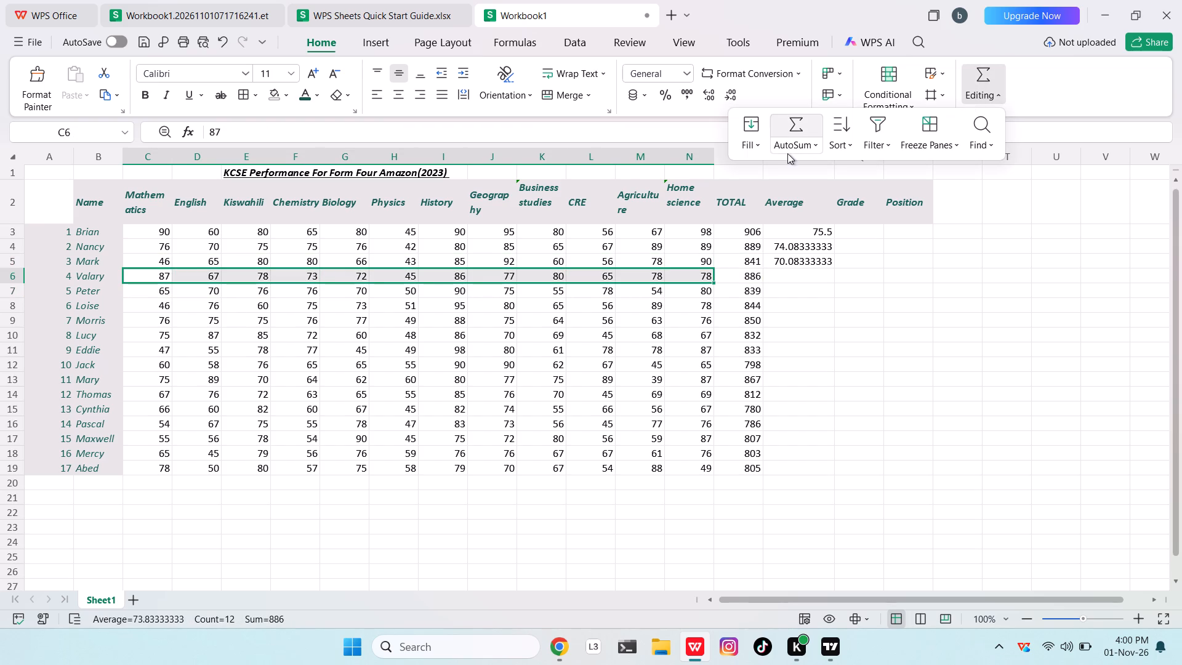
left_click(797, 147)
left_click(847, 199)
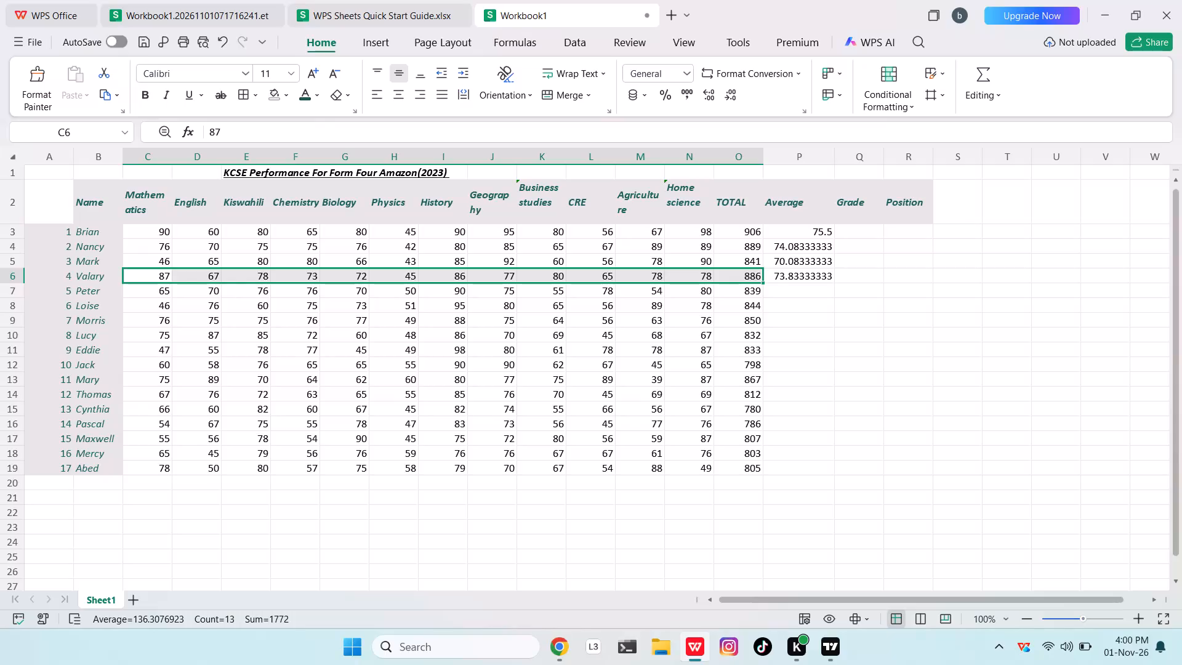
Calculate Peter's Average from his Mathematics to Home science marks with the AutoSum Average function.
left_click_drag(166, 291, 172, 292)
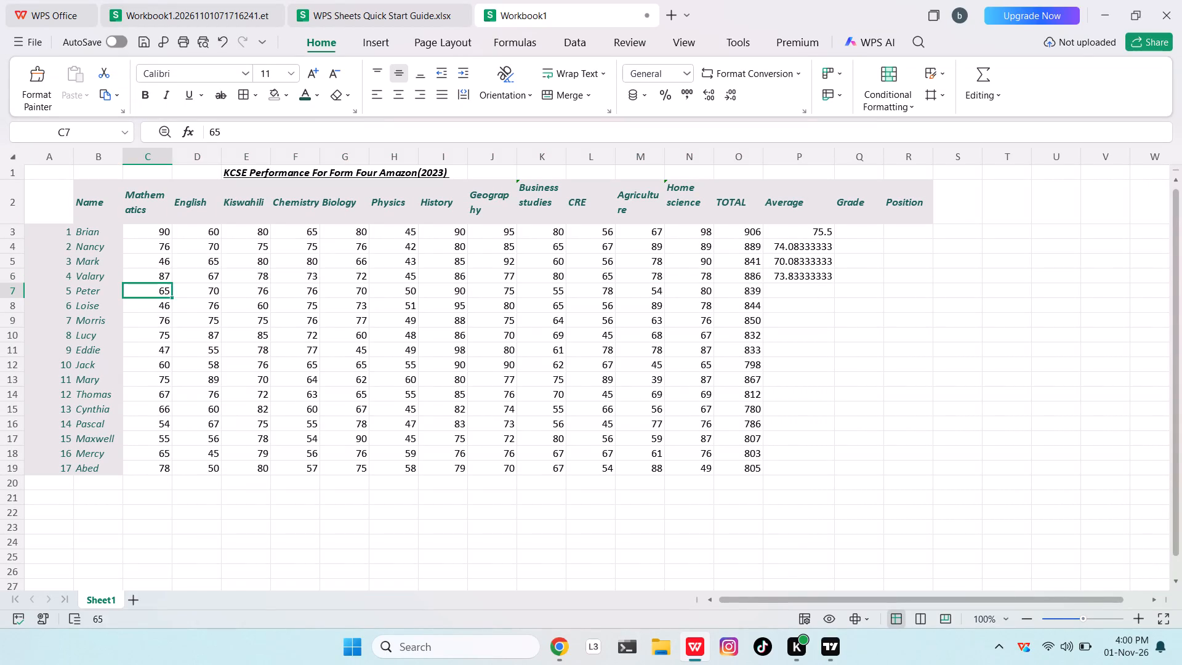
left_click_drag(172, 292, 694, 286)
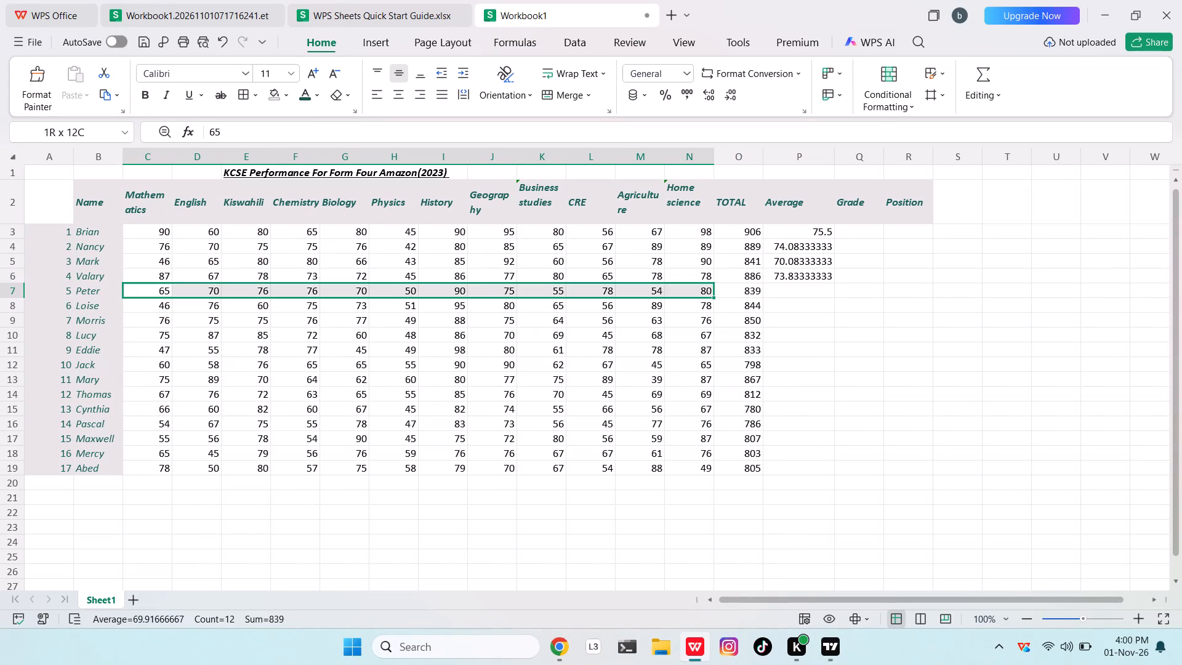
left_click_drag(694, 286, 696, 286)
left_click(979, 69)
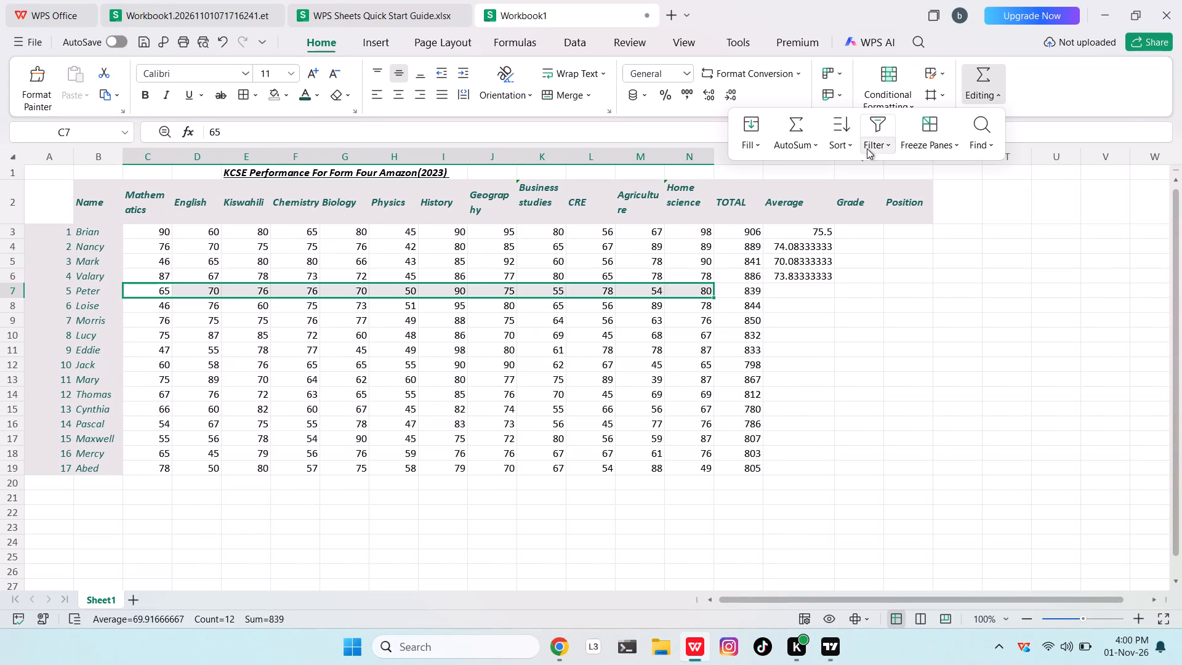
left_click(803, 141)
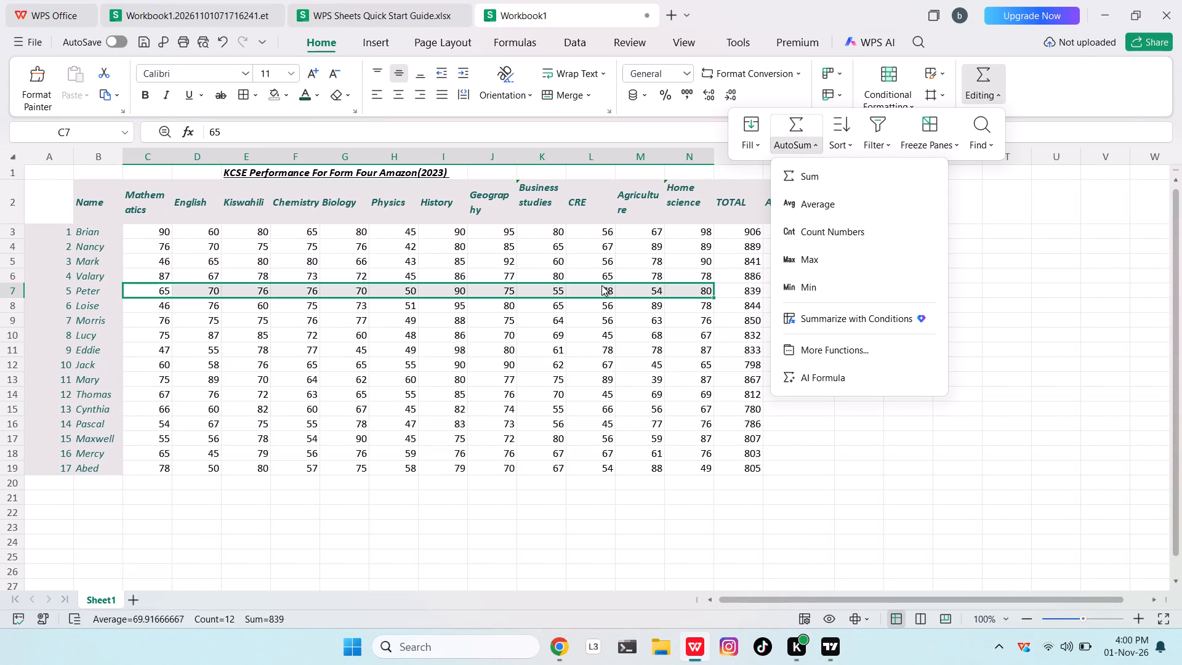
left_click(864, 199)
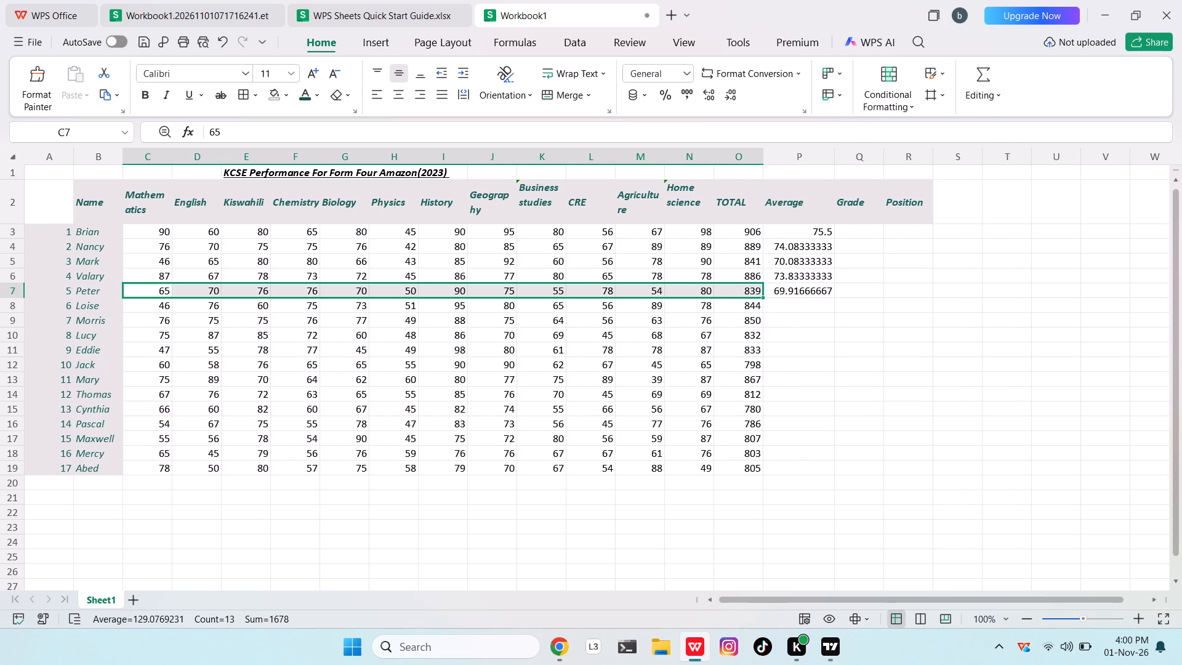
Calculate Loise's Average from her Mathematics to Home science marks with the AutoSum Average function.
left_click_drag(163, 304, 605, 312)
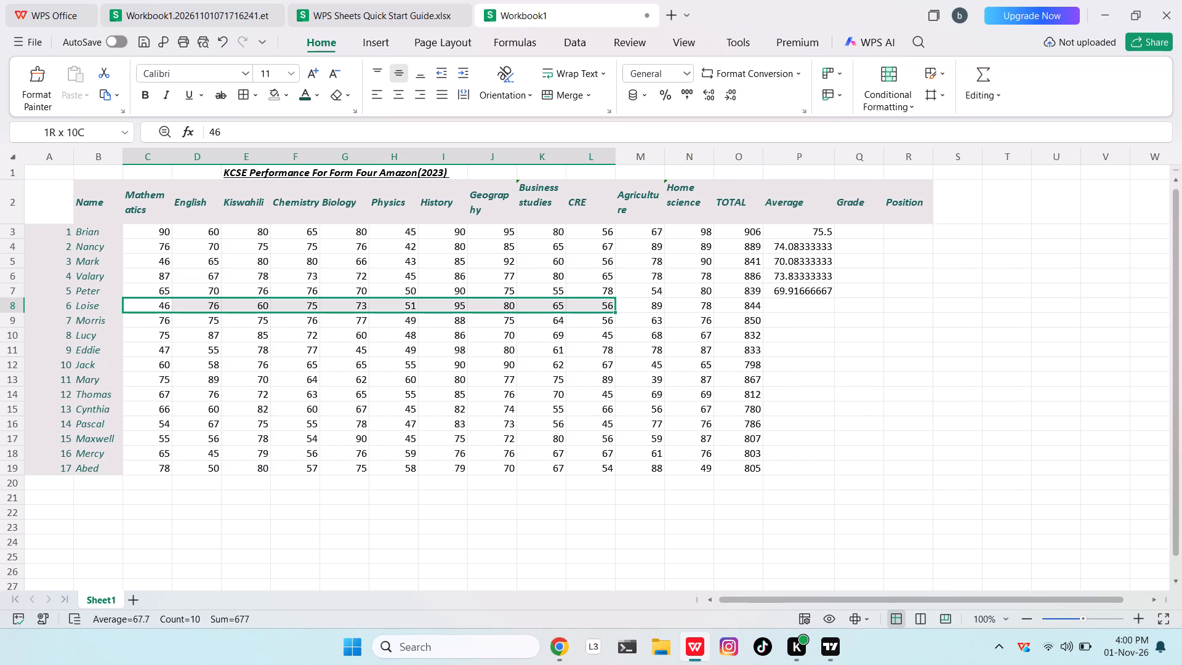
left_click_drag(605, 312, 685, 312)
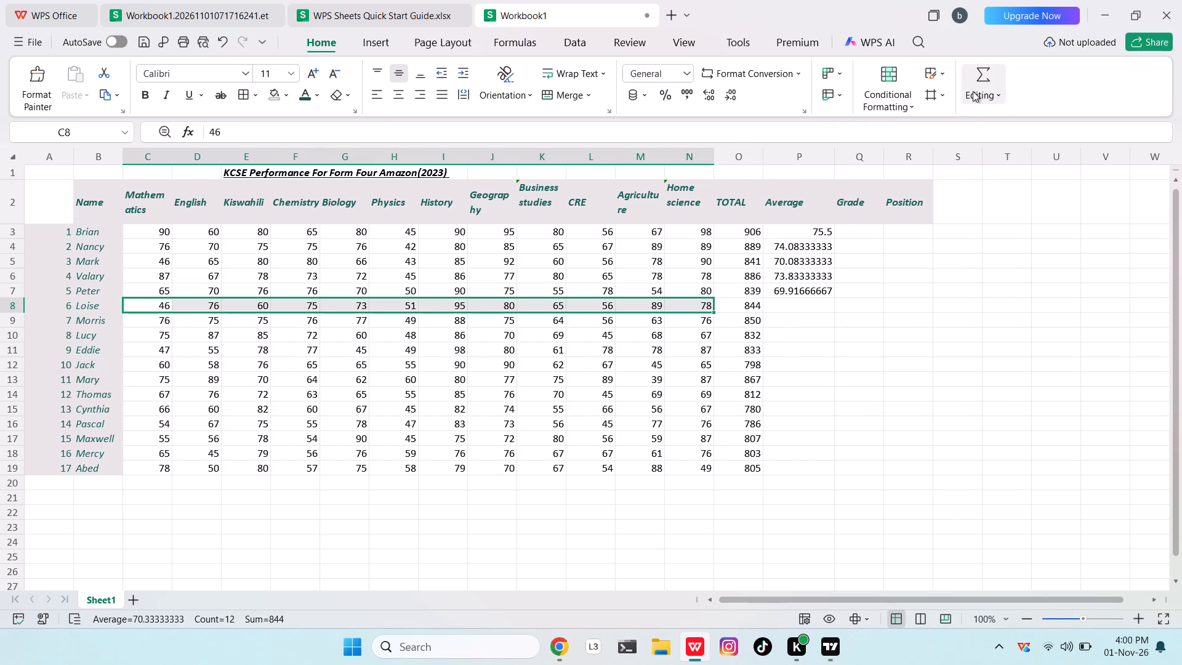
left_click(974, 91)
left_click(786, 142)
left_click(805, 204)
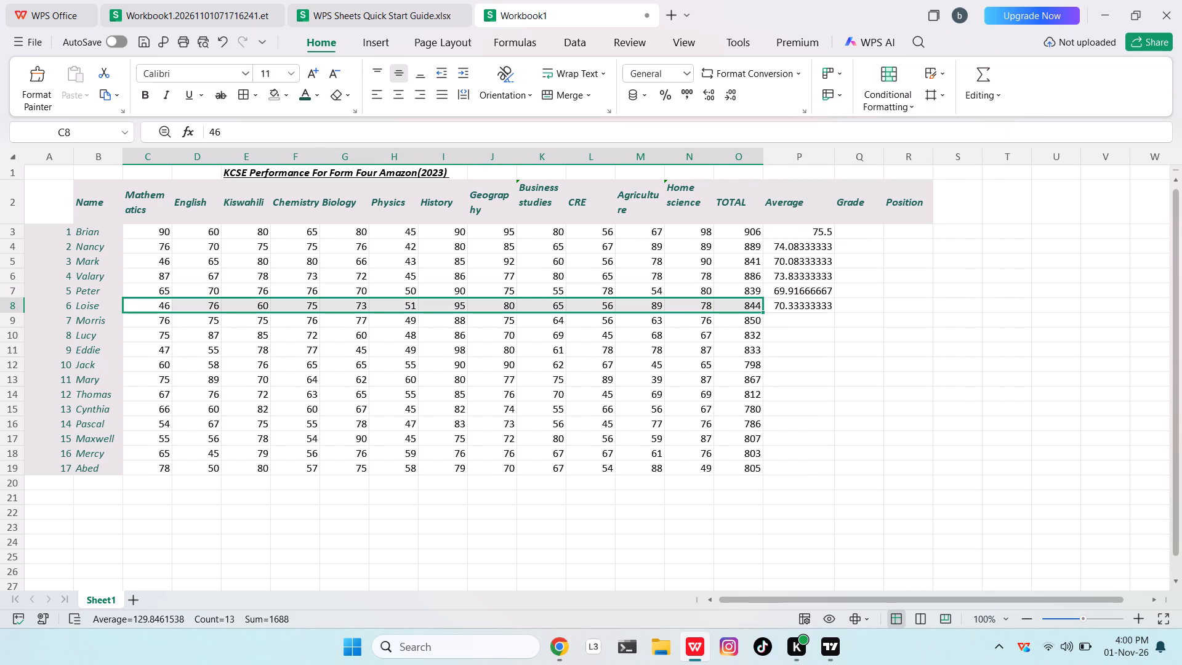
Calculate Morris's Average from his Mathematics to Home science marks with the AutoSum Average function.
left_click(151, 313)
left_click_drag(142, 316, 284, 315)
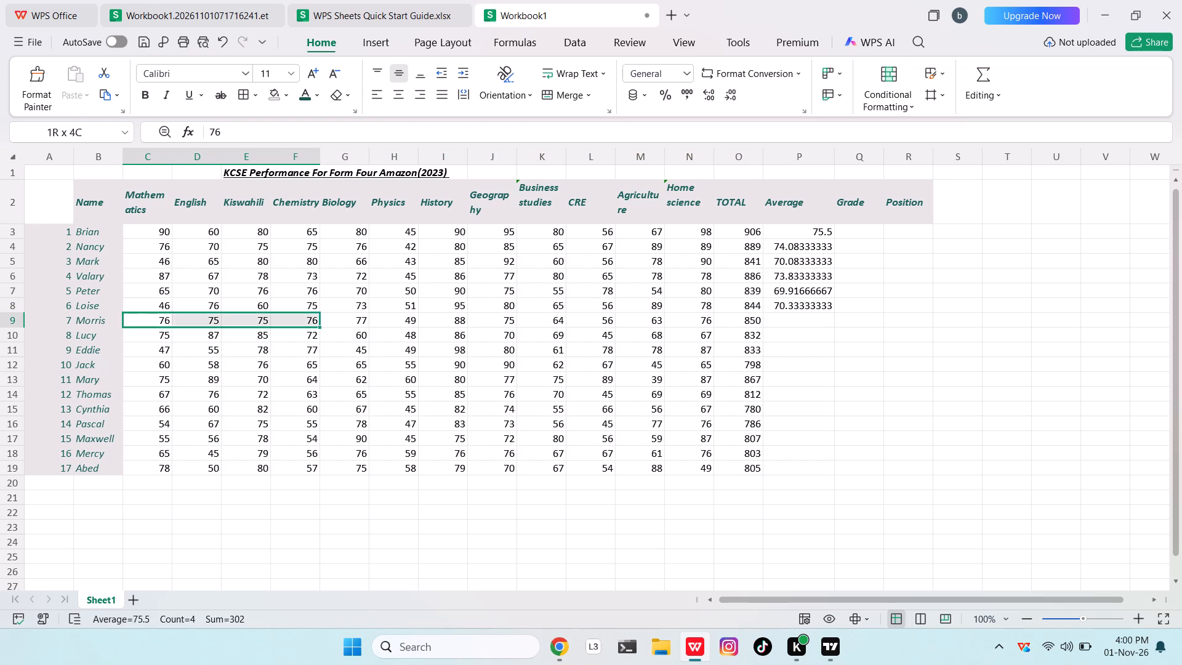
left_click_drag(284, 315, 707, 324)
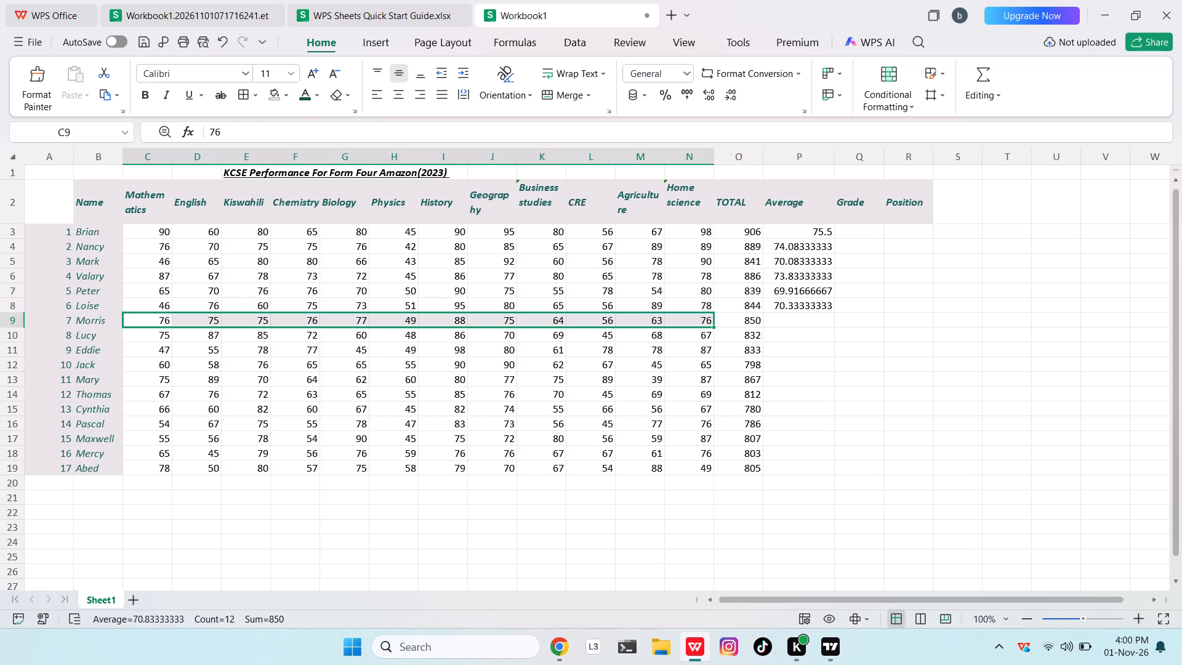
left_click(989, 63)
left_click(968, 81)
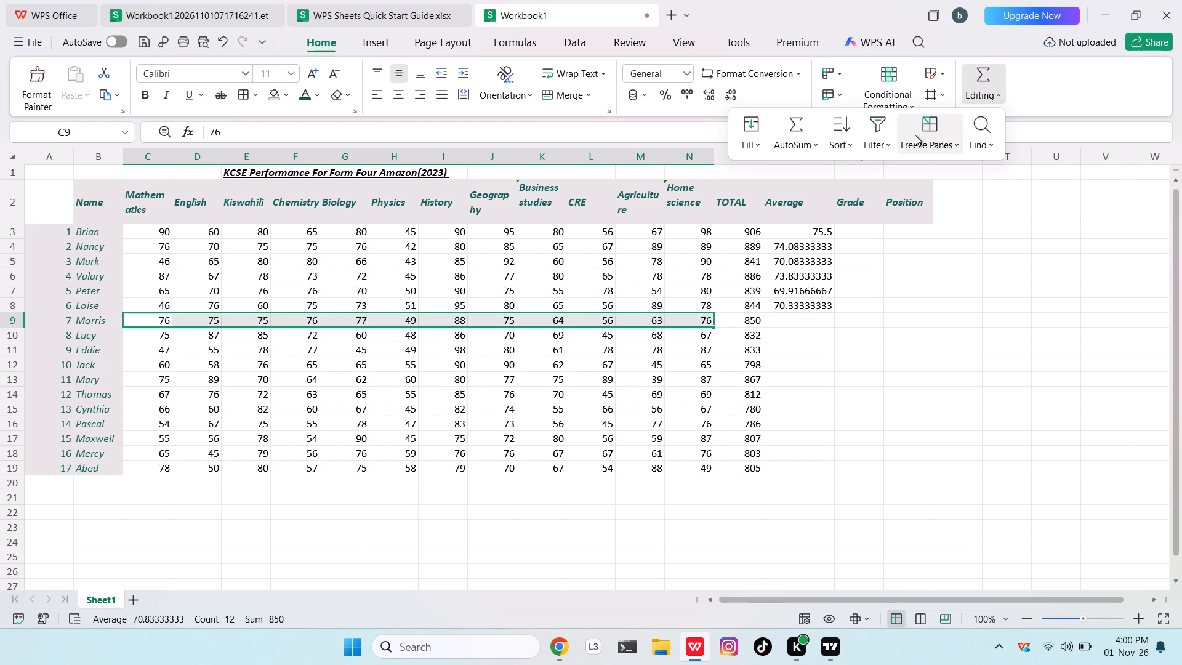
left_click(805, 145)
left_click(797, 197)
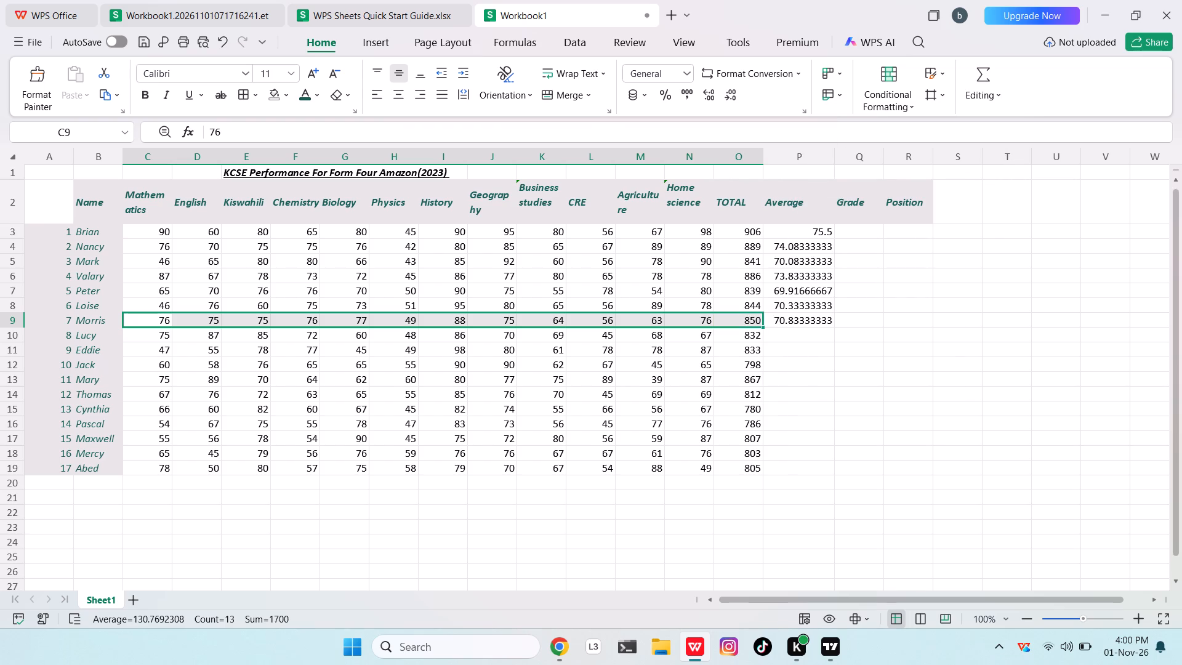
Calculate Lucy's Average from her Mathematics to Home science marks with the AutoSum Average function.
left_click_drag(167, 338, 638, 322)
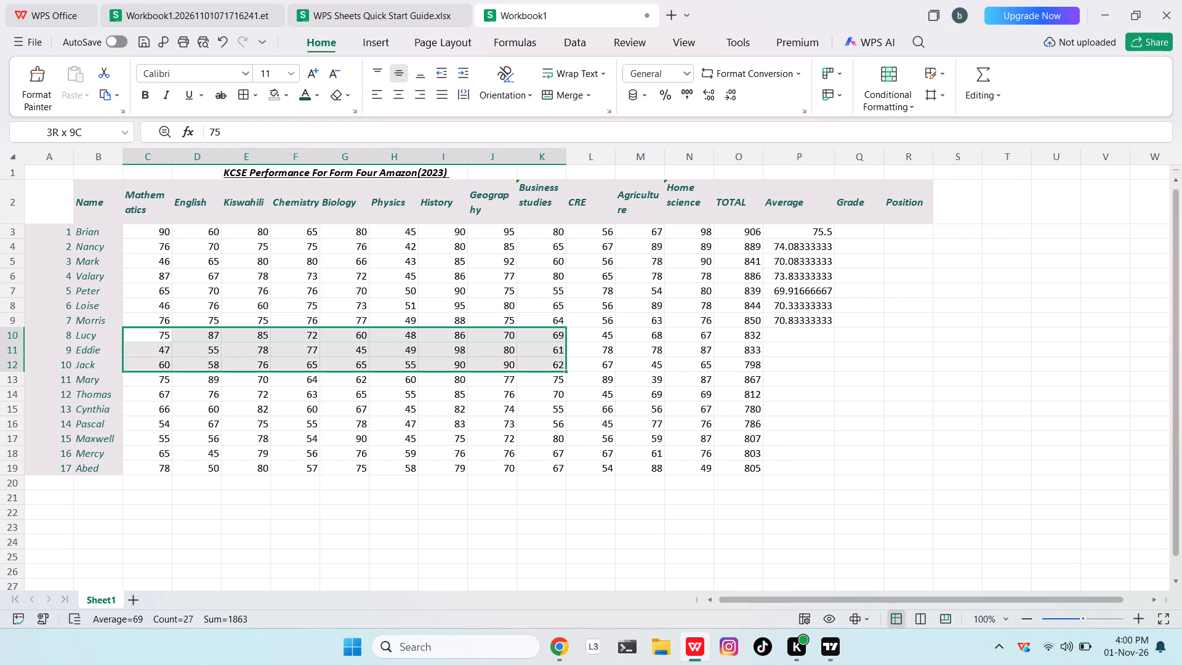
left_click_drag(638, 322, 698, 333)
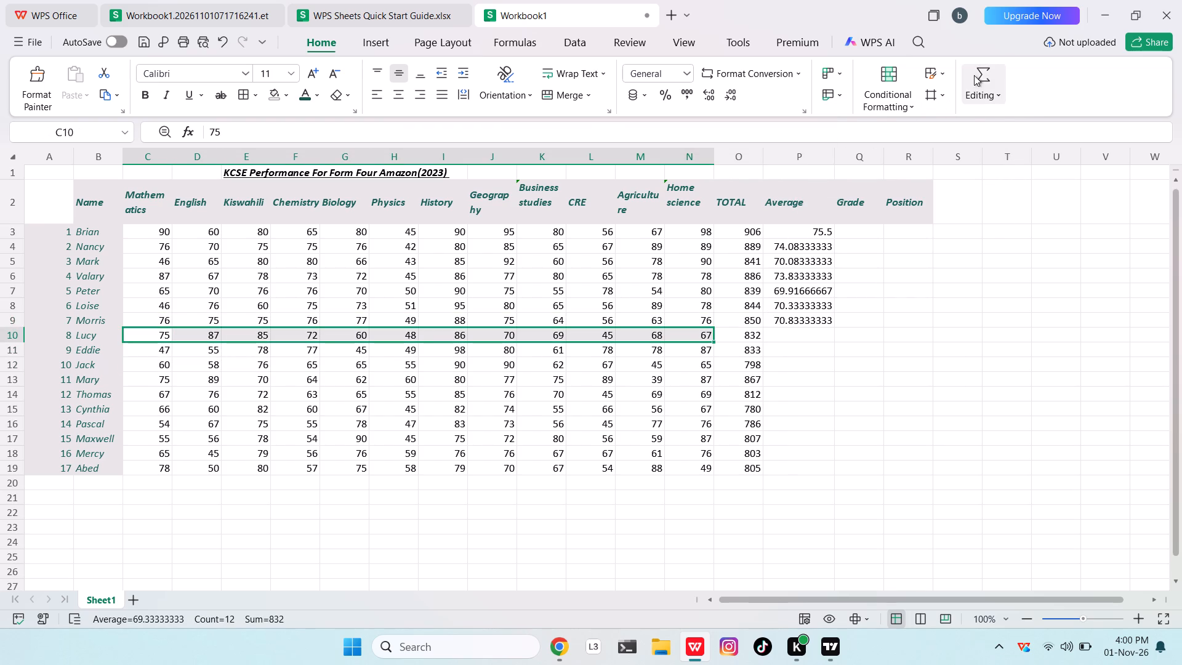
left_click(981, 74)
left_click(786, 150)
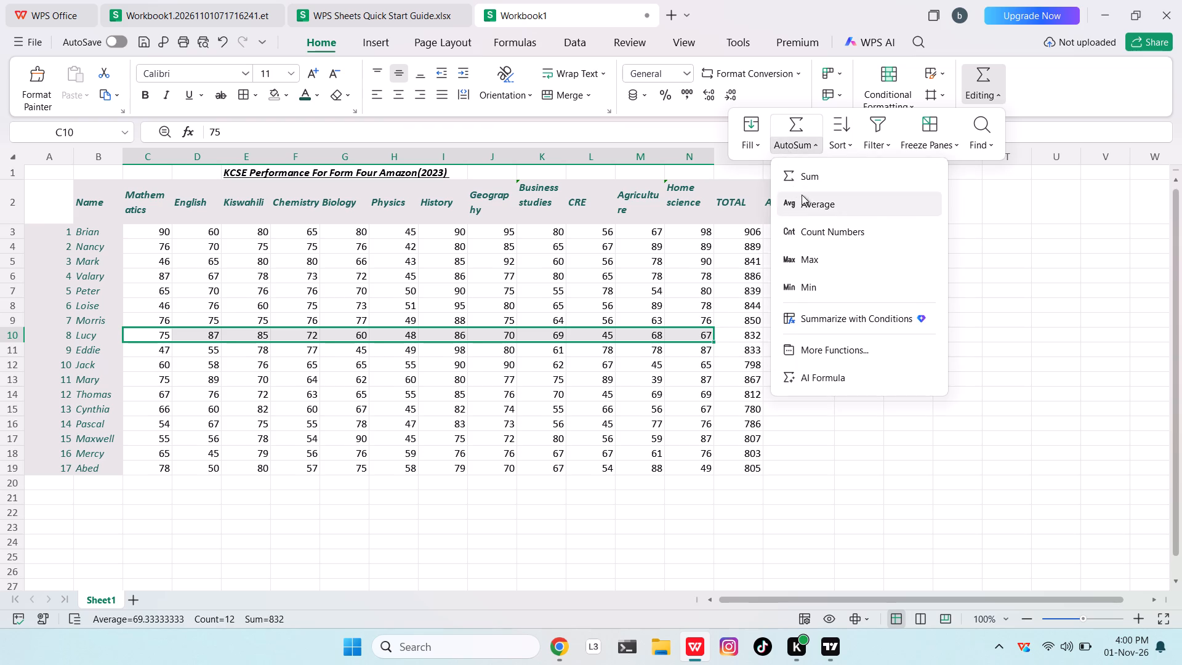
left_click(802, 200)
Calculate Eddie's Average from his Mathematics to Home science marks with the AutoSum Average function.
left_click_drag(151, 354, 521, 373)
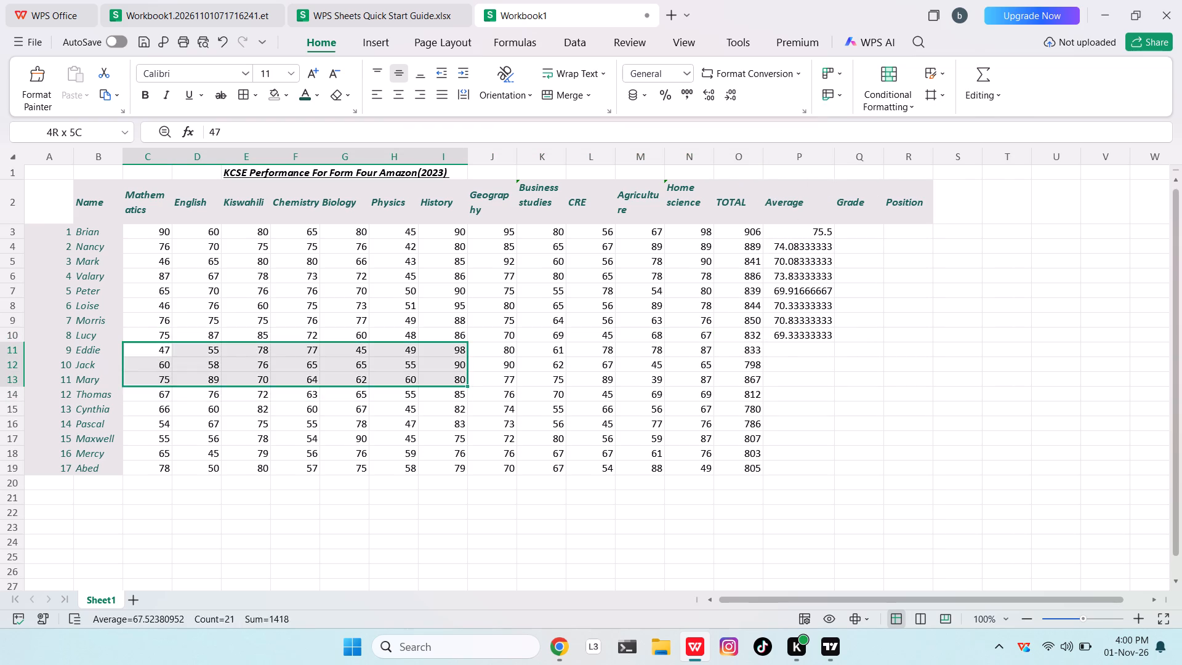
left_click_drag(521, 373, 689, 350)
left_click(995, 78)
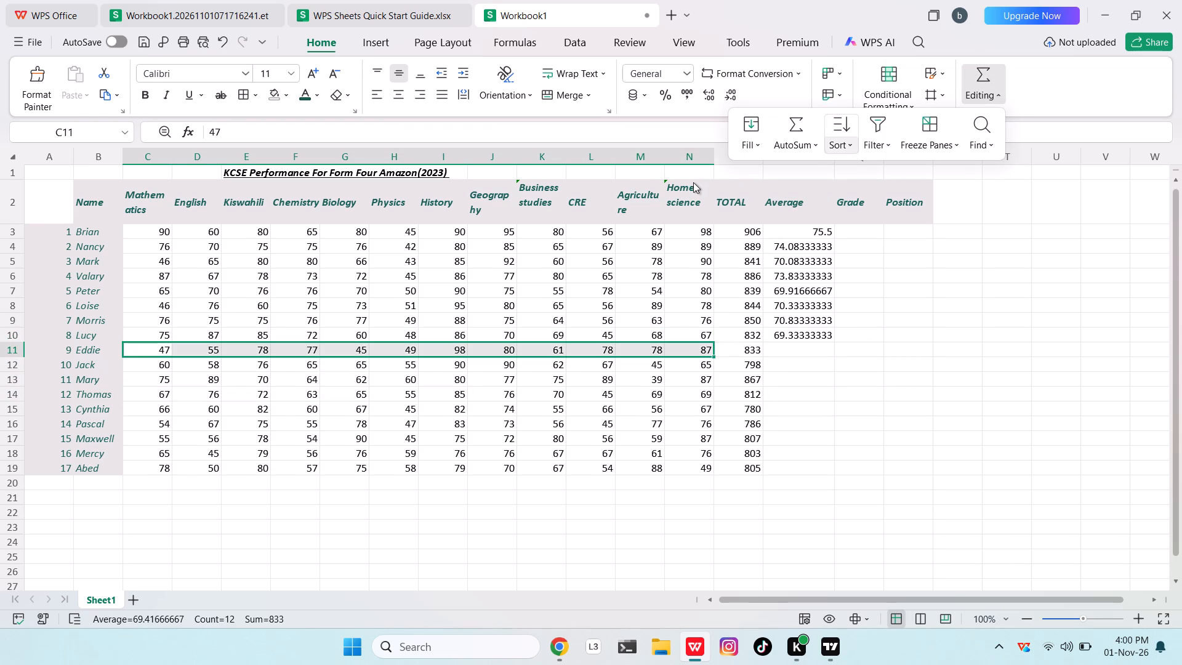
left_click(807, 151)
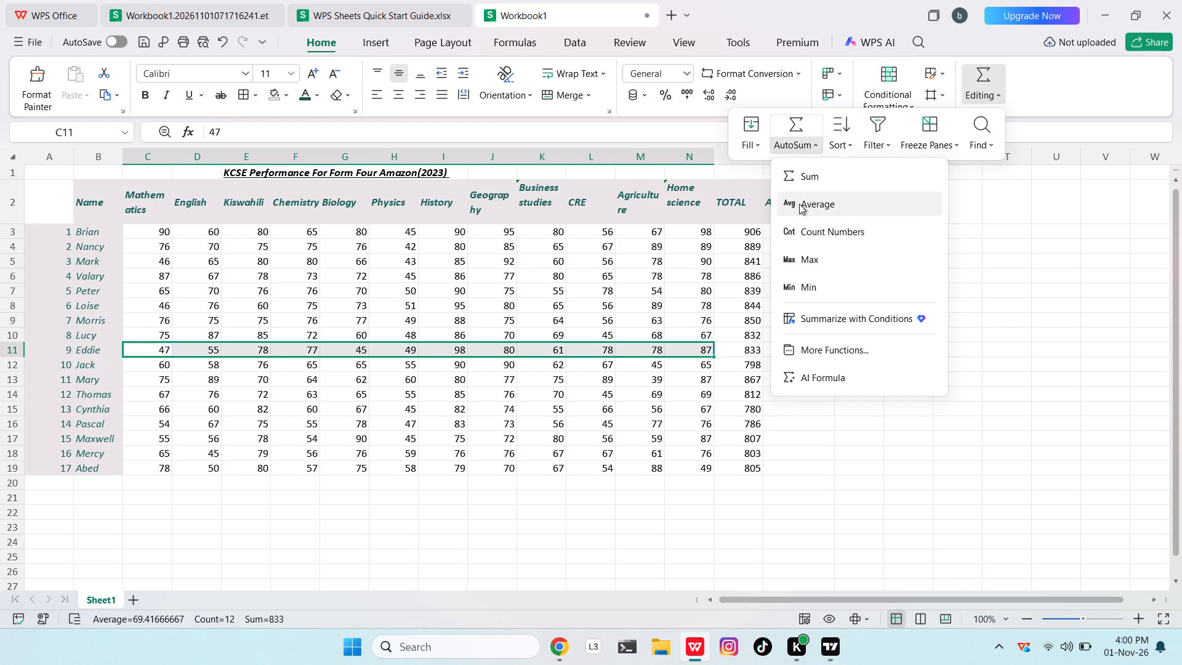
left_click(802, 204)
Calculate Jack's Average from his Mathematics to Home science marks with the AutoSum Average function.
left_click_drag(164, 368, 169, 366)
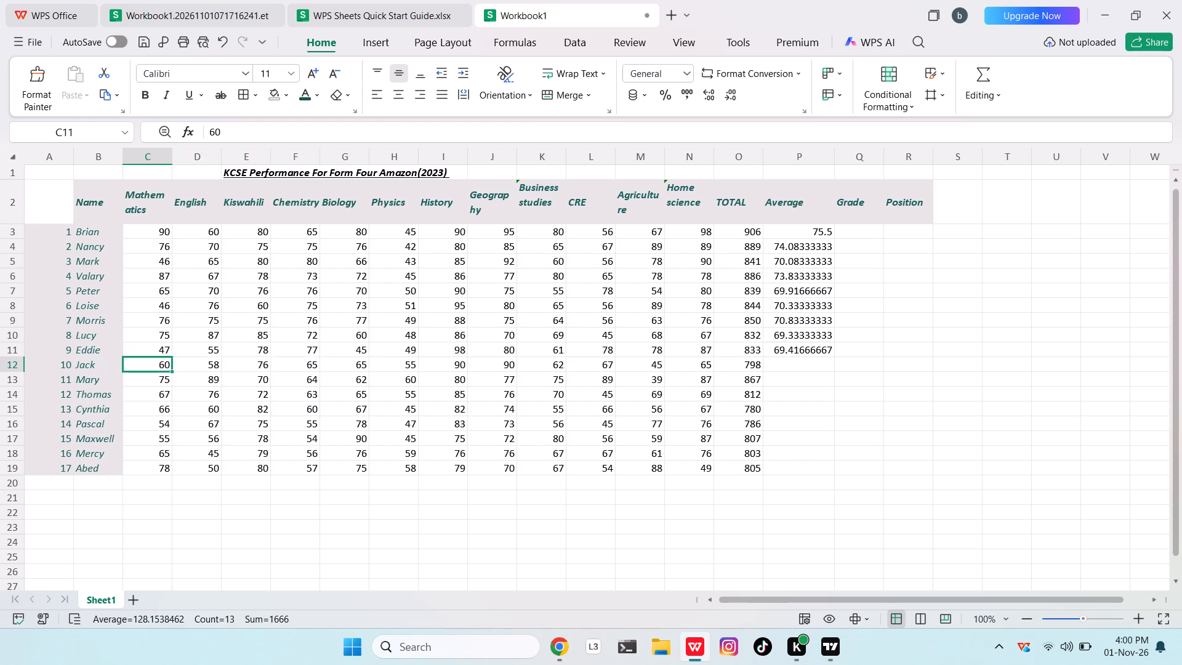
left_click_drag(169, 366, 708, 360)
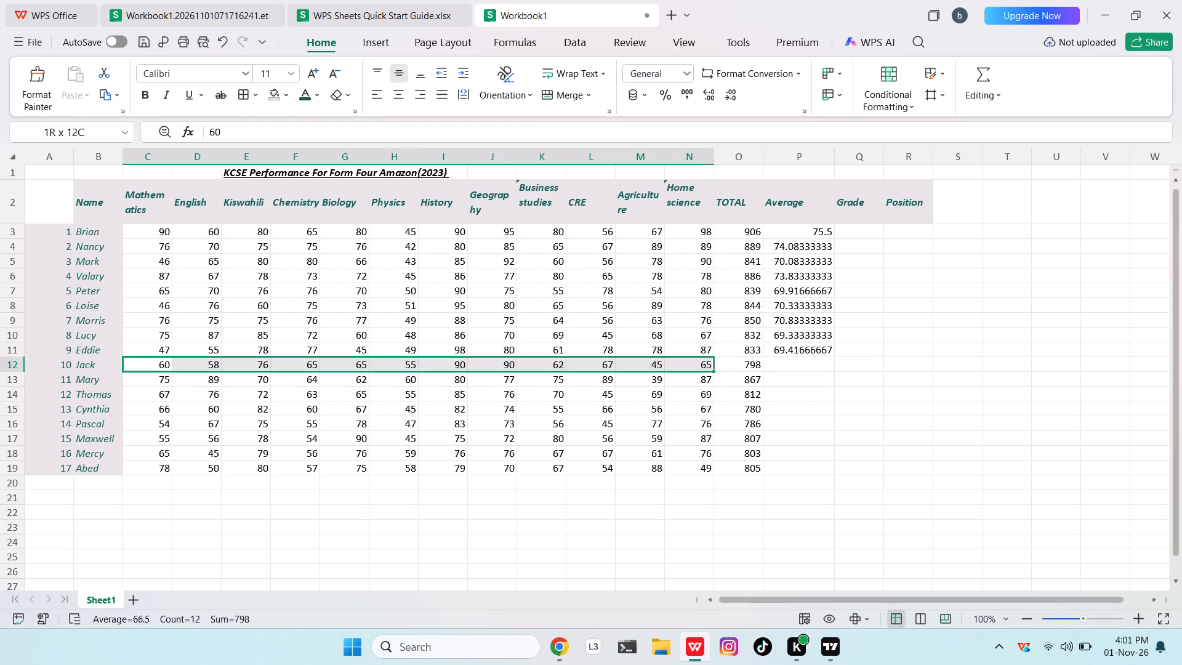
left_click_drag(708, 360, 707, 358)
left_click(981, 68)
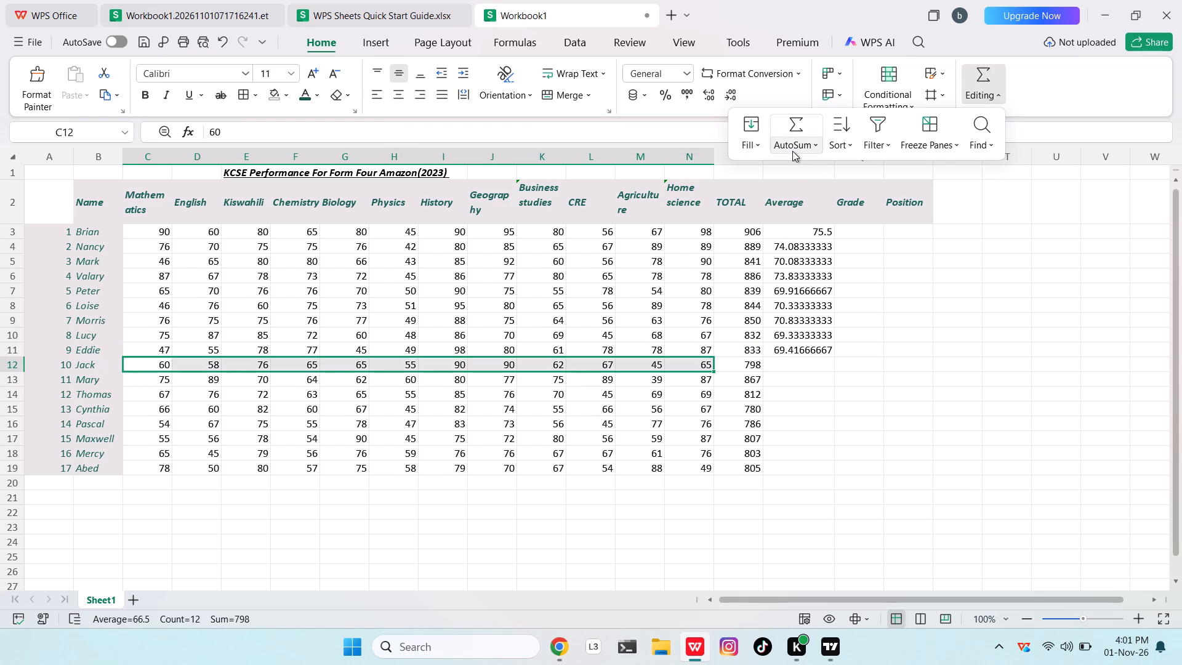
left_click(792, 151)
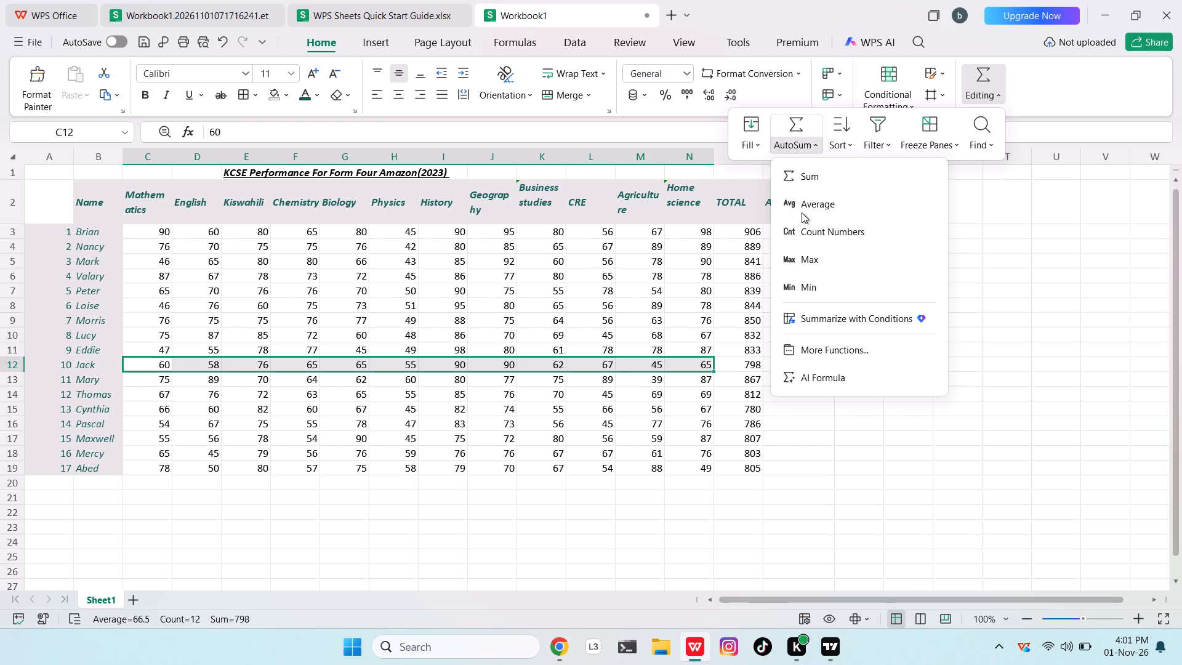
left_click(805, 207)
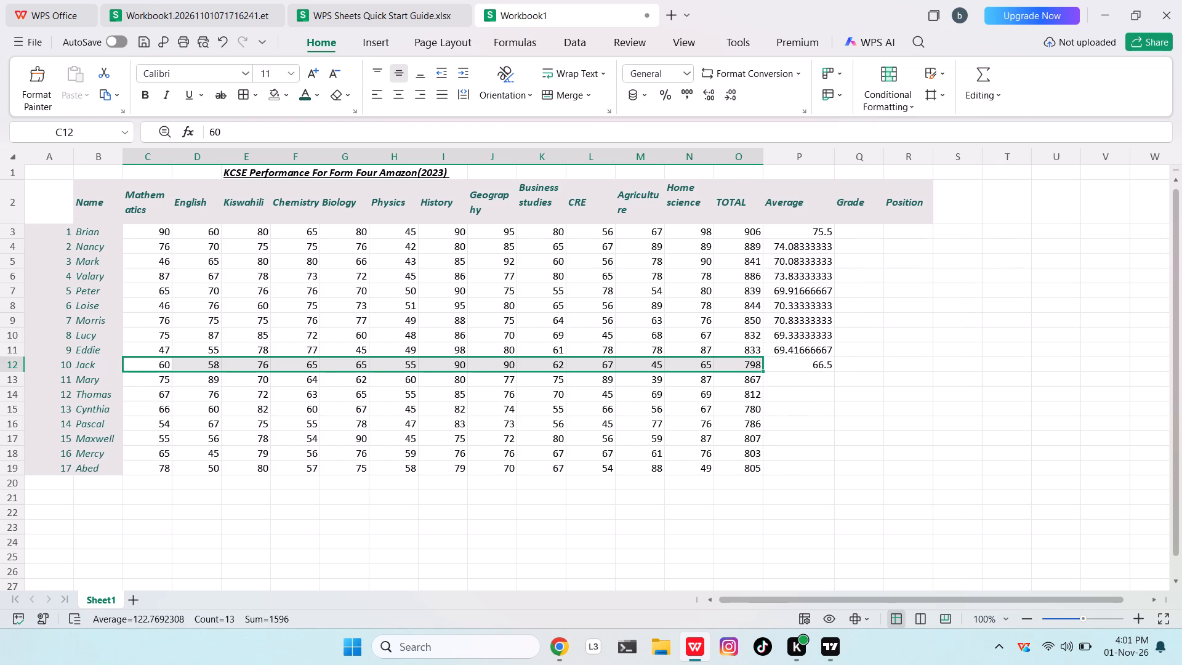
Calculate Mary's Average from her Mathematics to Home science marks with the AutoSum Average function.
left_click_drag(148, 375, 680, 376)
left_click(983, 70)
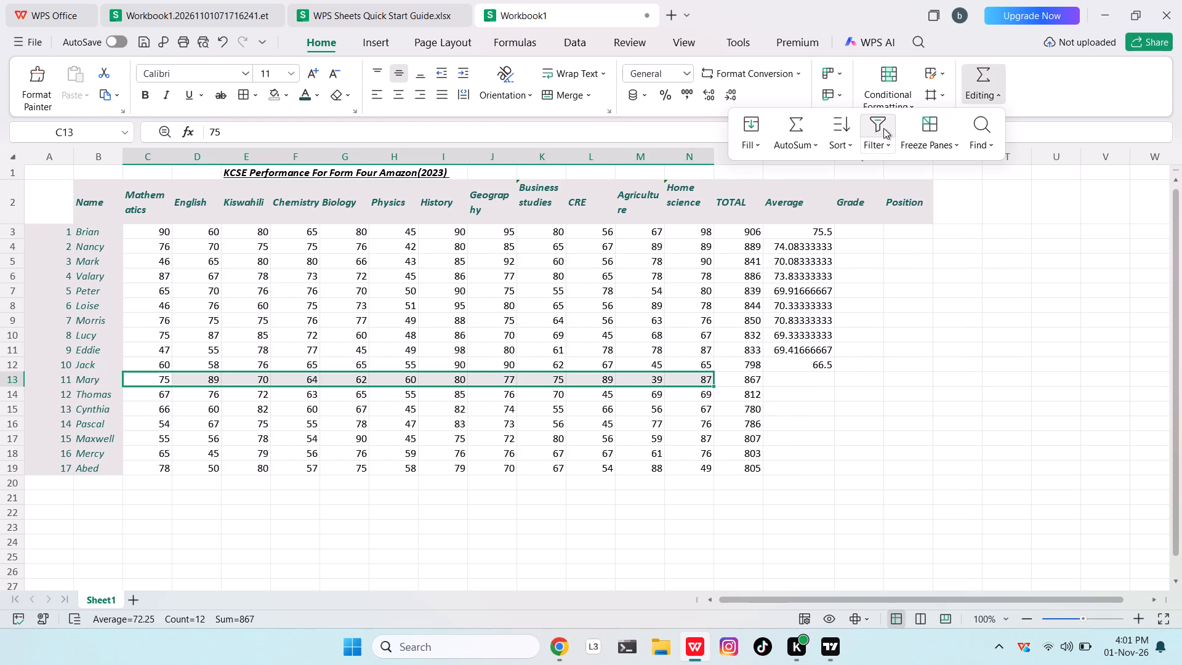
left_click(808, 150)
left_click(794, 214)
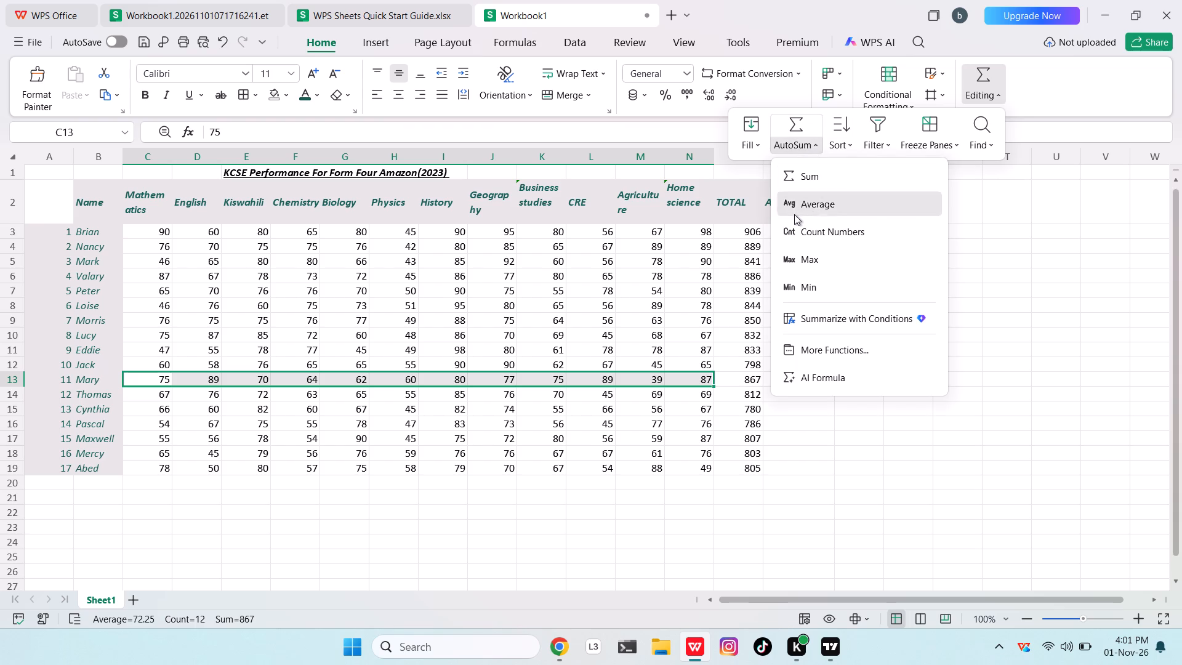
Calculate Cynthia's Average from her Mathematics to Home science marks with the AutoSum Average function.
left_click_drag(154, 403, 688, 398)
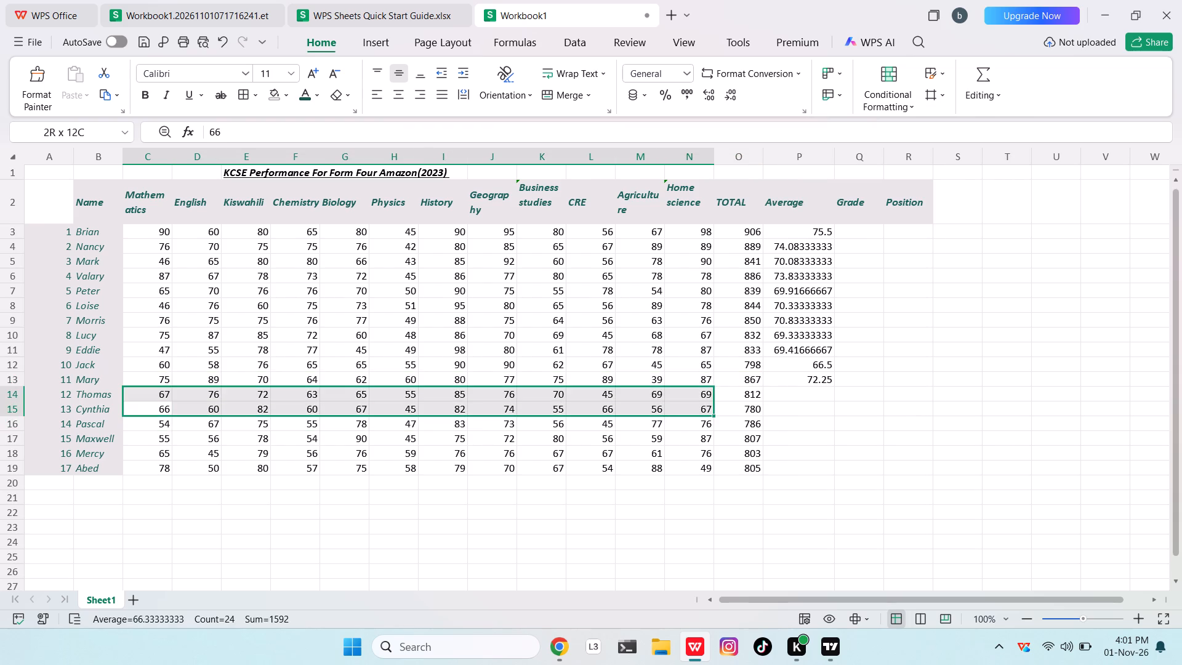
left_click_drag(688, 398, 689, 406)
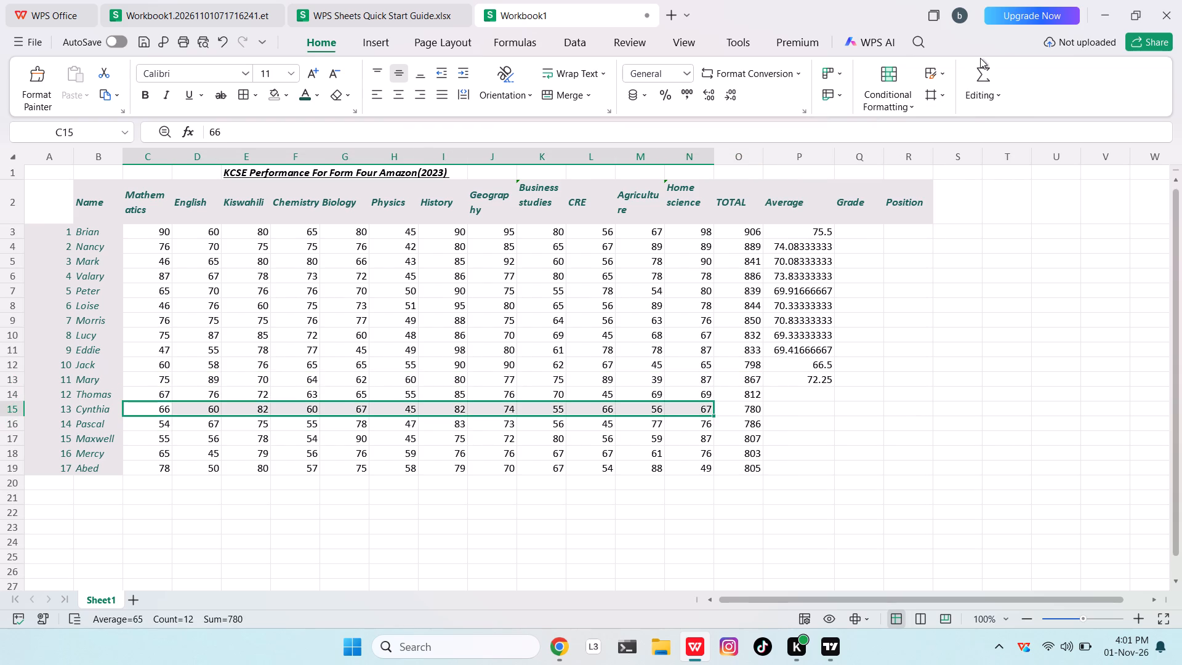
left_click(981, 70)
left_click(811, 153)
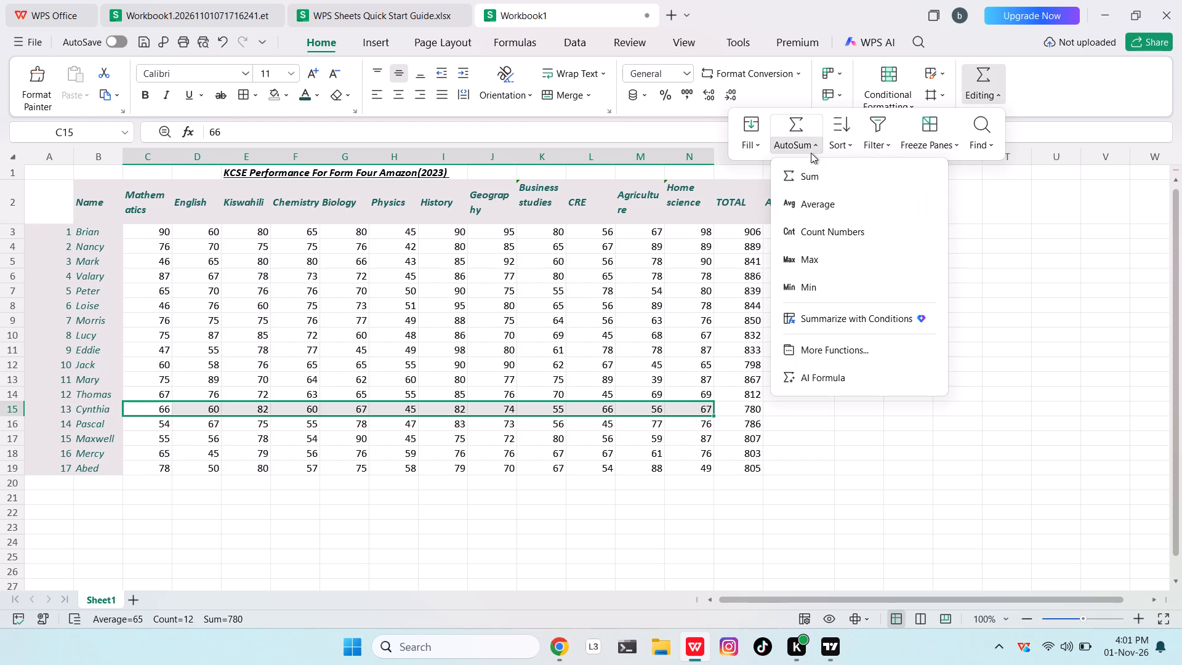
left_click(808, 205)
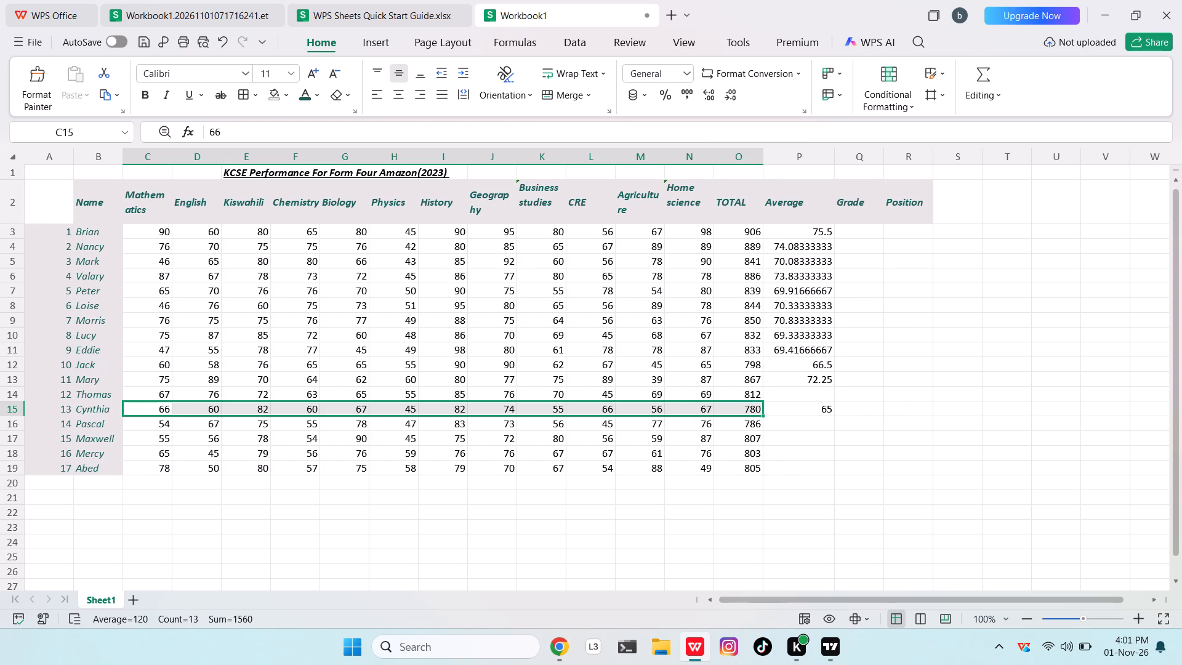
Calculate Thomas's Average from his Mathematics to Home science marks with the AutoSum Average function.
left_click(151, 392)
left_click_drag(151, 392, 418, 395)
left_click(418, 395)
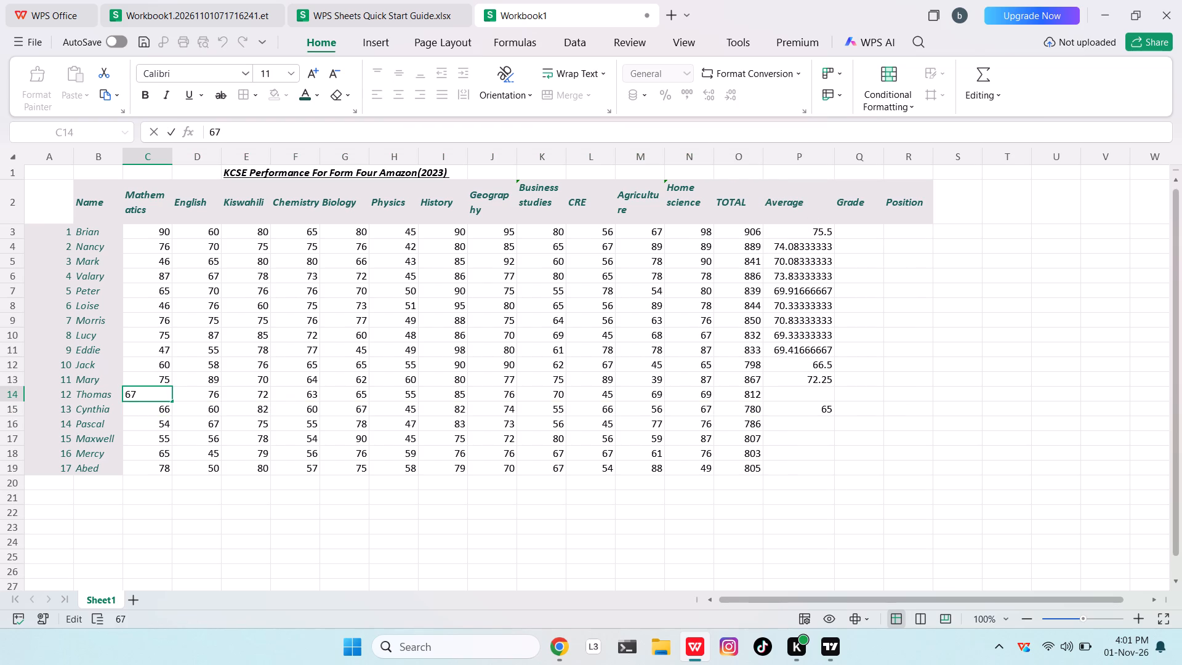
left_click_drag(160, 393, 649, 393)
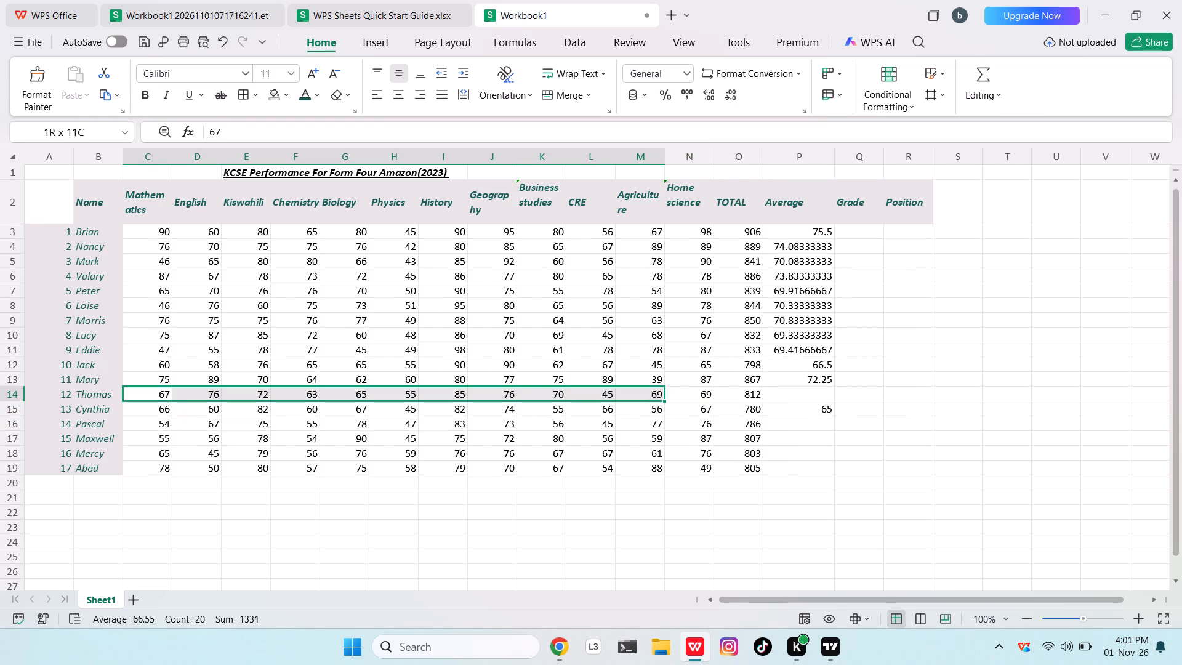
left_click_drag(649, 393, 688, 389)
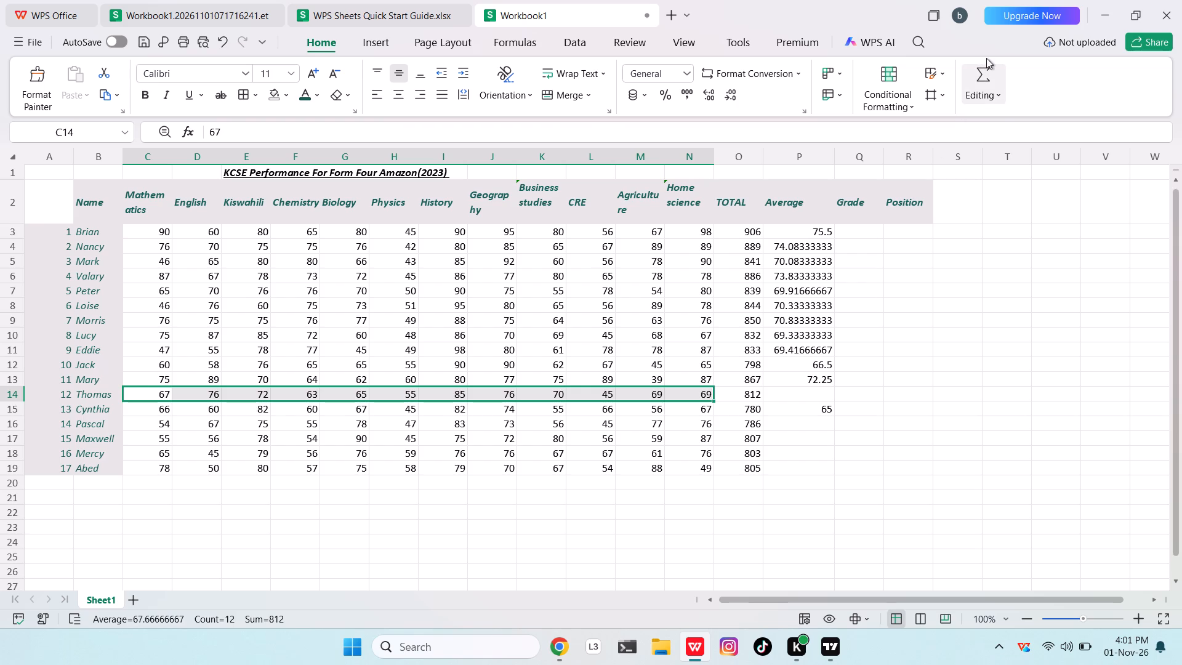
left_click(986, 71)
left_click(811, 146)
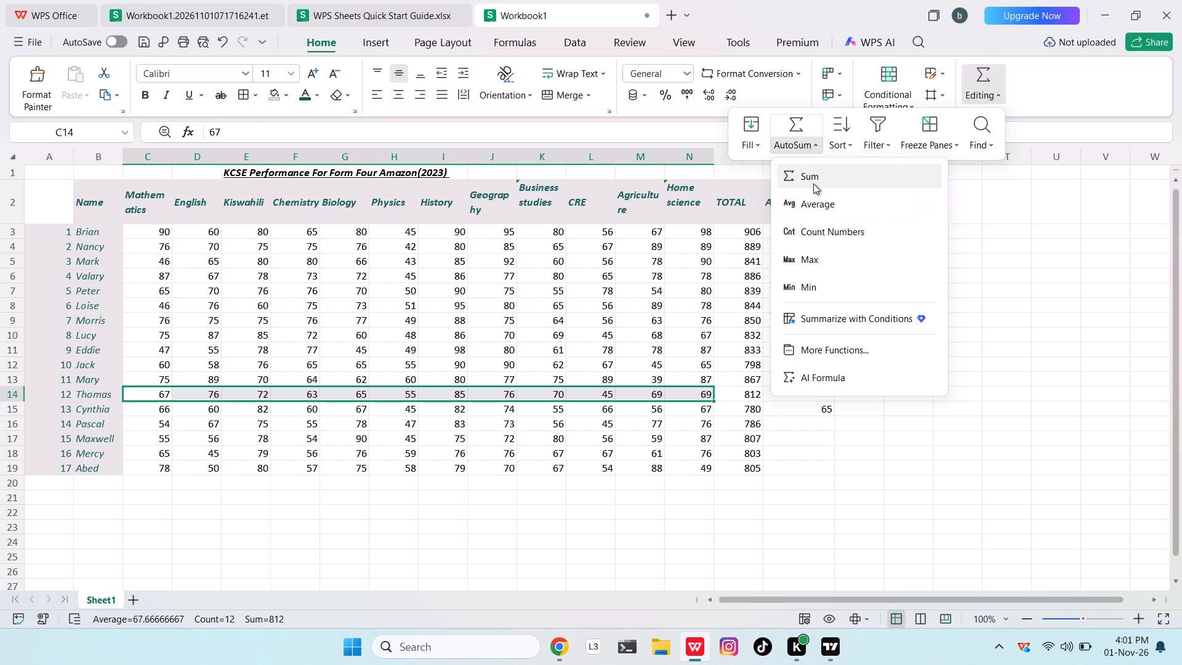
left_click(814, 213)
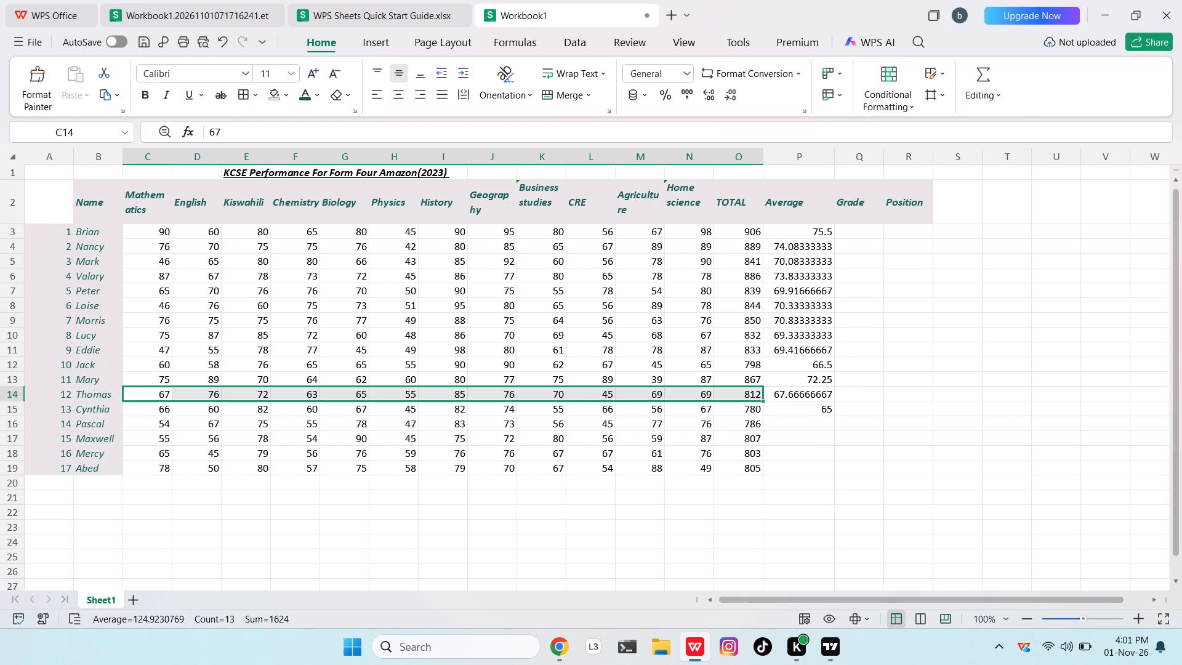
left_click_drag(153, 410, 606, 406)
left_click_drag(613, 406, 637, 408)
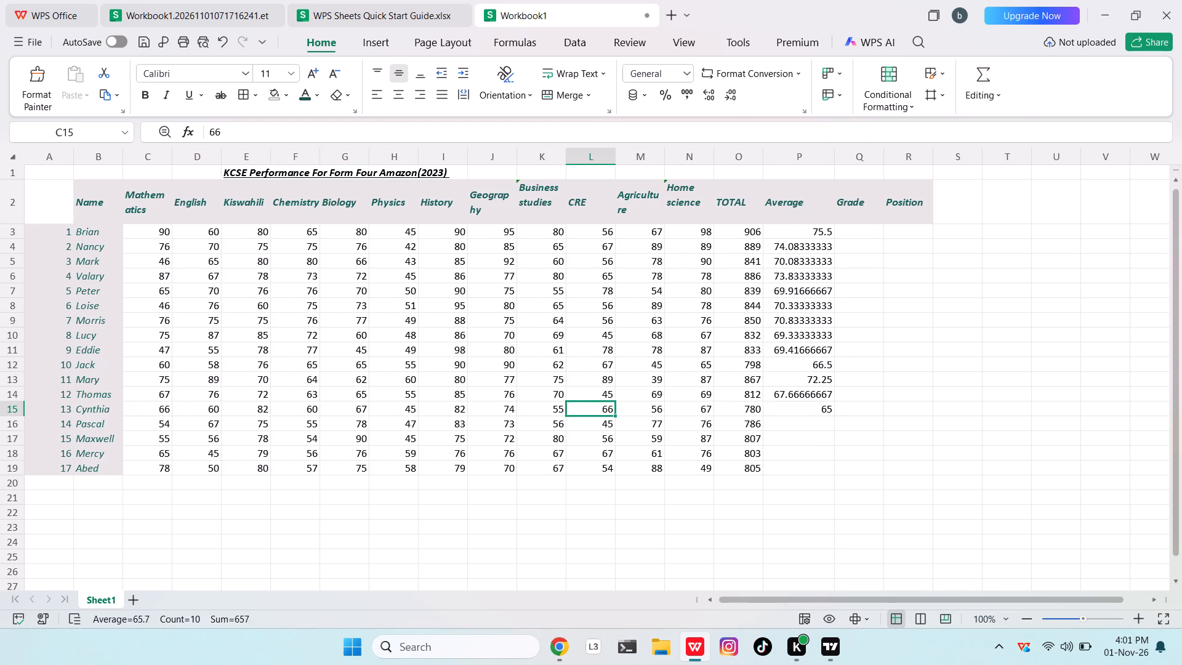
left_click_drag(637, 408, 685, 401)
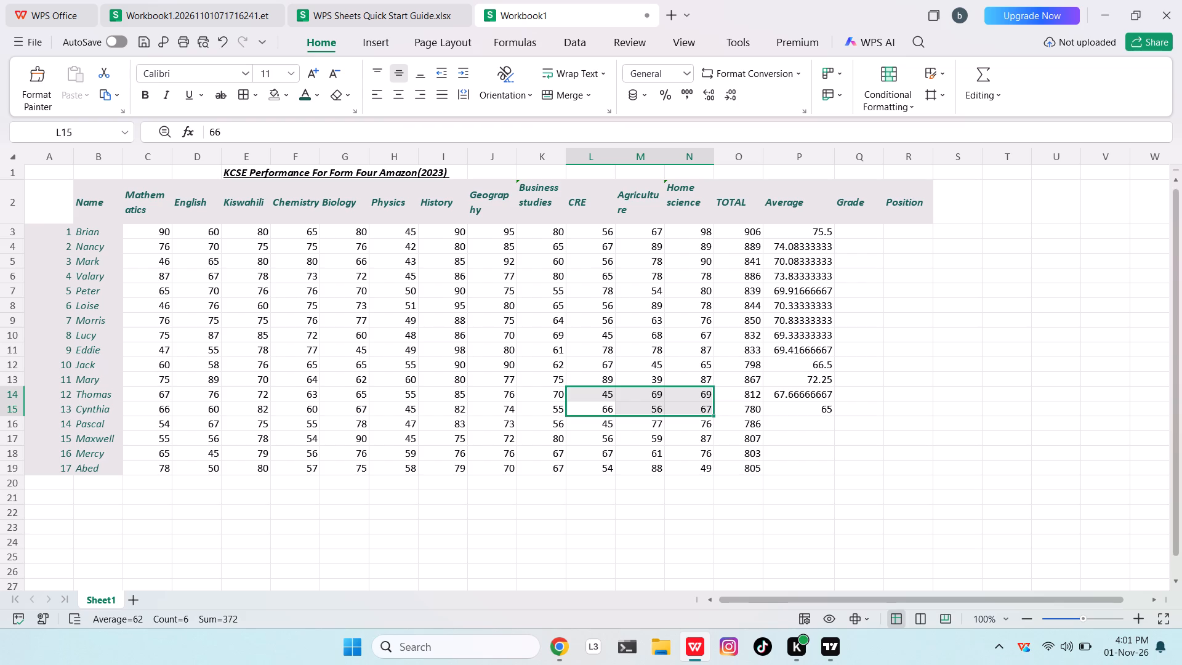
Calculate Pascal's Average from his Mathematics to Home science marks with the AutoSum Average function.
left_click_drag(154, 429, 467, 427)
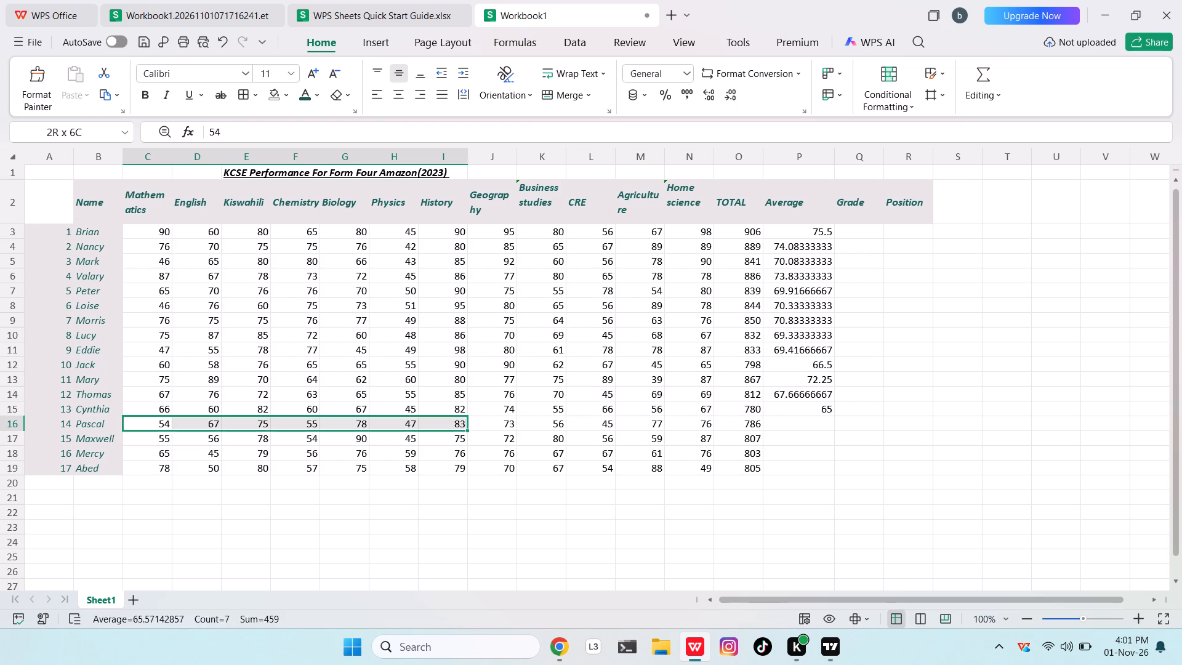
left_click_drag(467, 427, 695, 426)
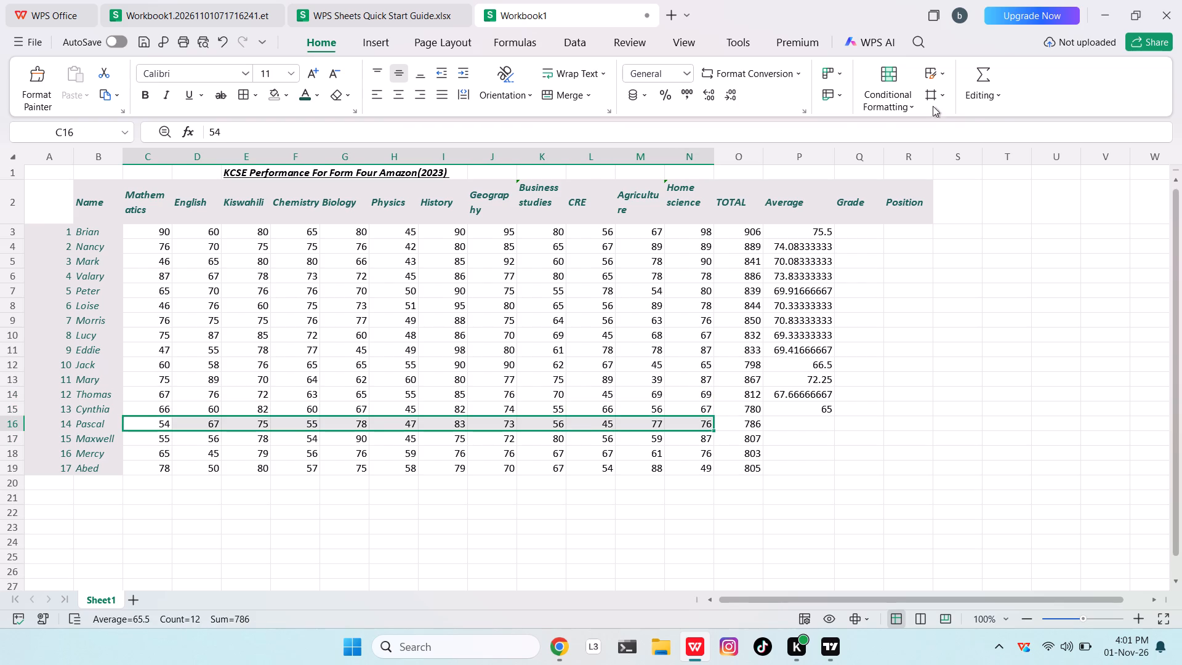
left_click(979, 66)
left_click(811, 145)
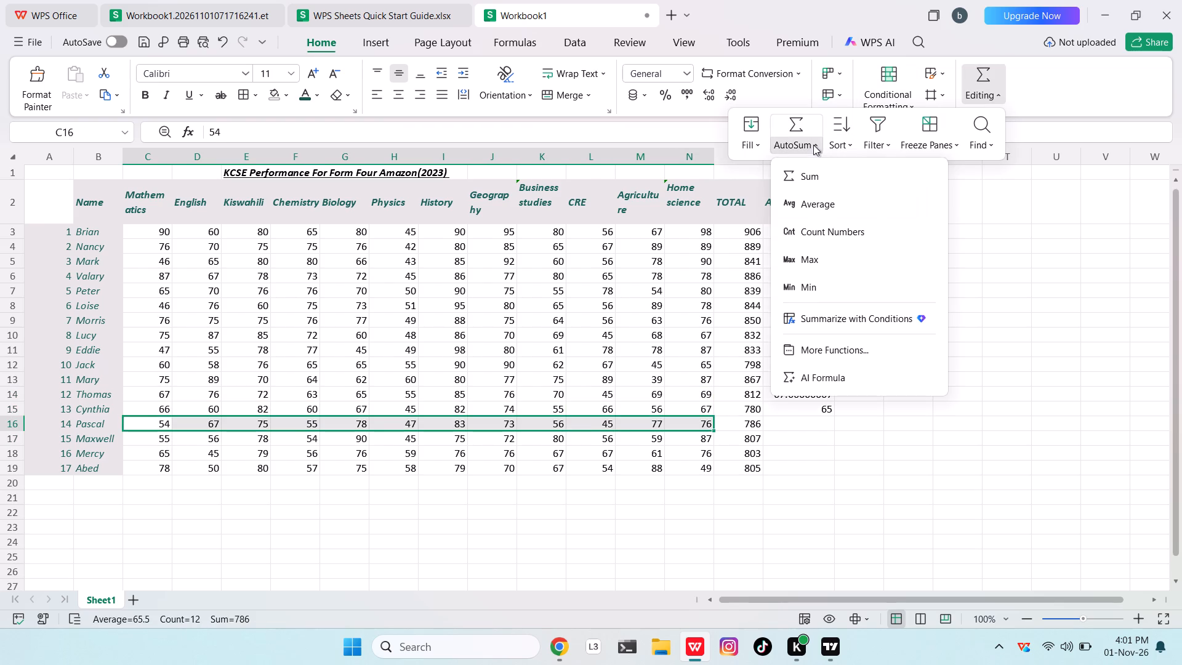
left_click(804, 196)
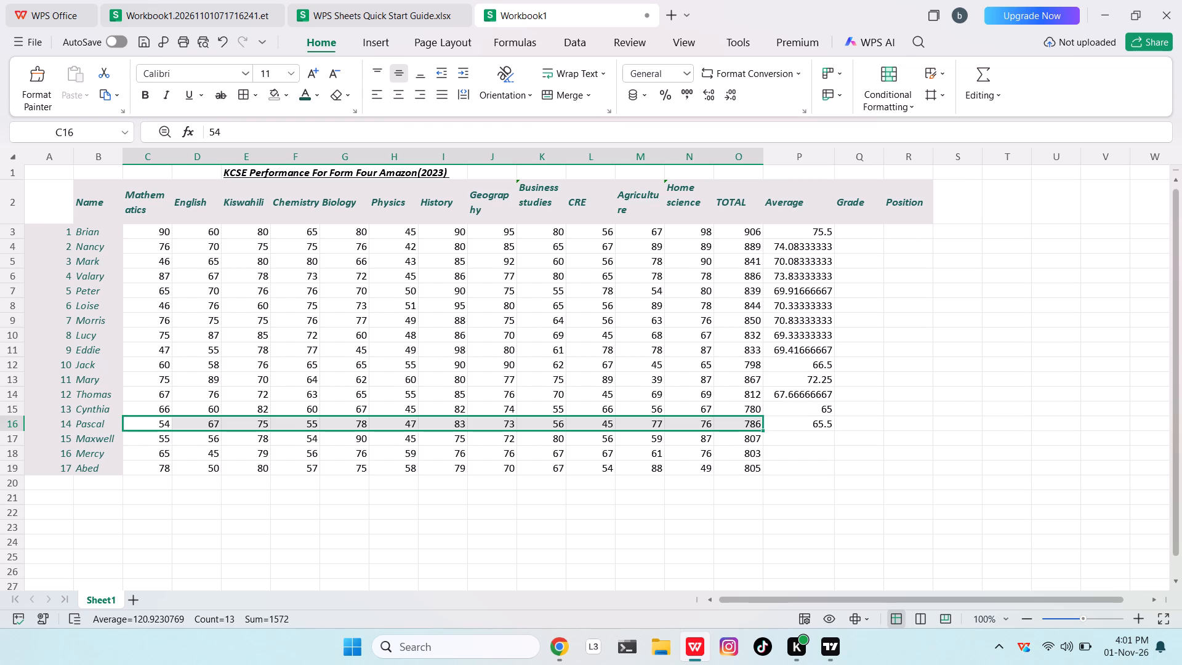
Calculate Maxwell's Average from his Mathematics to Home science marks with the AutoSum Average function.
left_click_drag(161, 438, 633, 433)
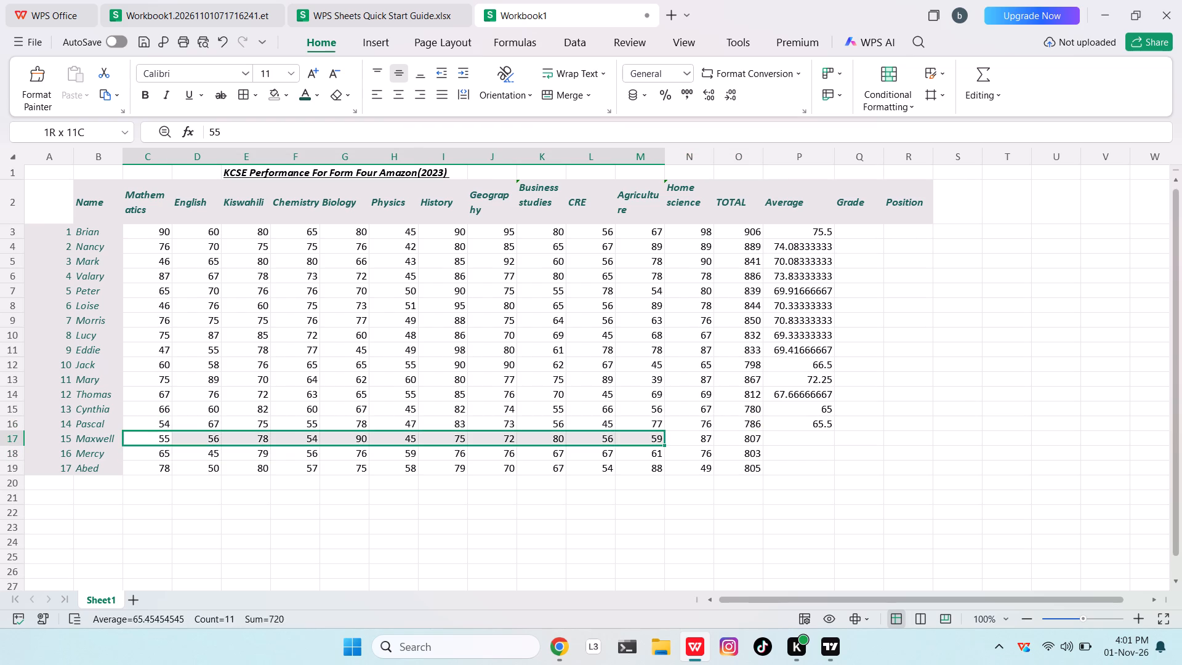
left_click_drag(633, 433, 705, 435)
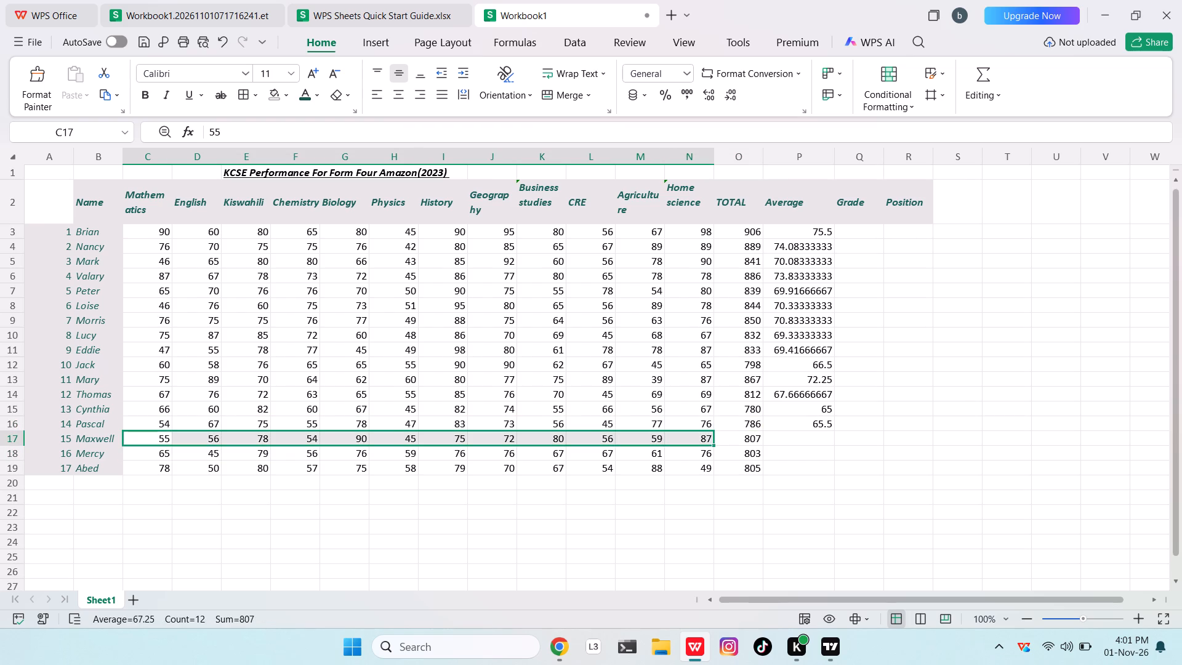
left_click(978, 72)
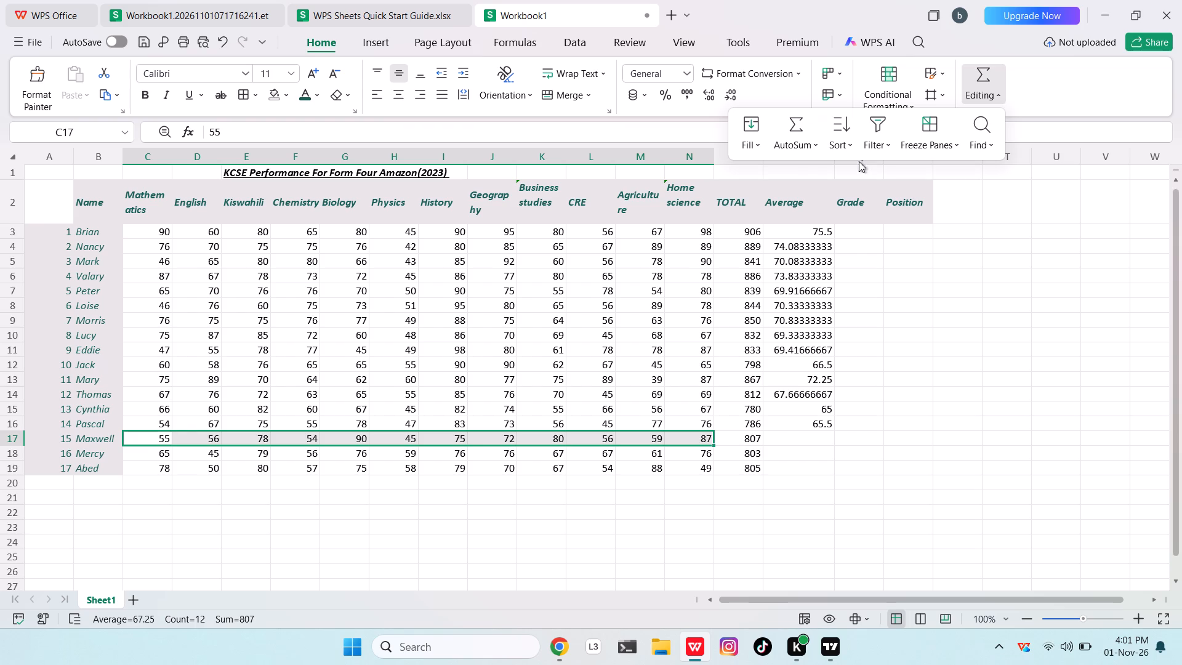
left_click(807, 139)
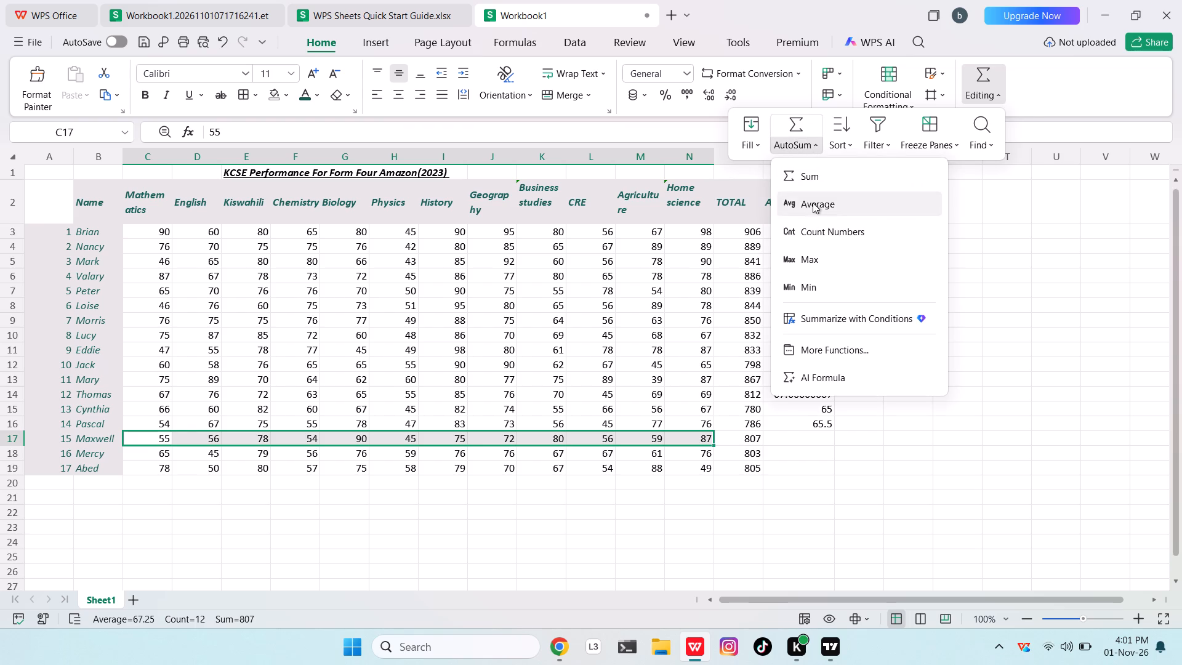
left_click(813, 203)
Calculate Mercy's Average from her Mathematics to Home science marks with the AutoSum Average function.
left_click_drag(163, 452, 167, 452)
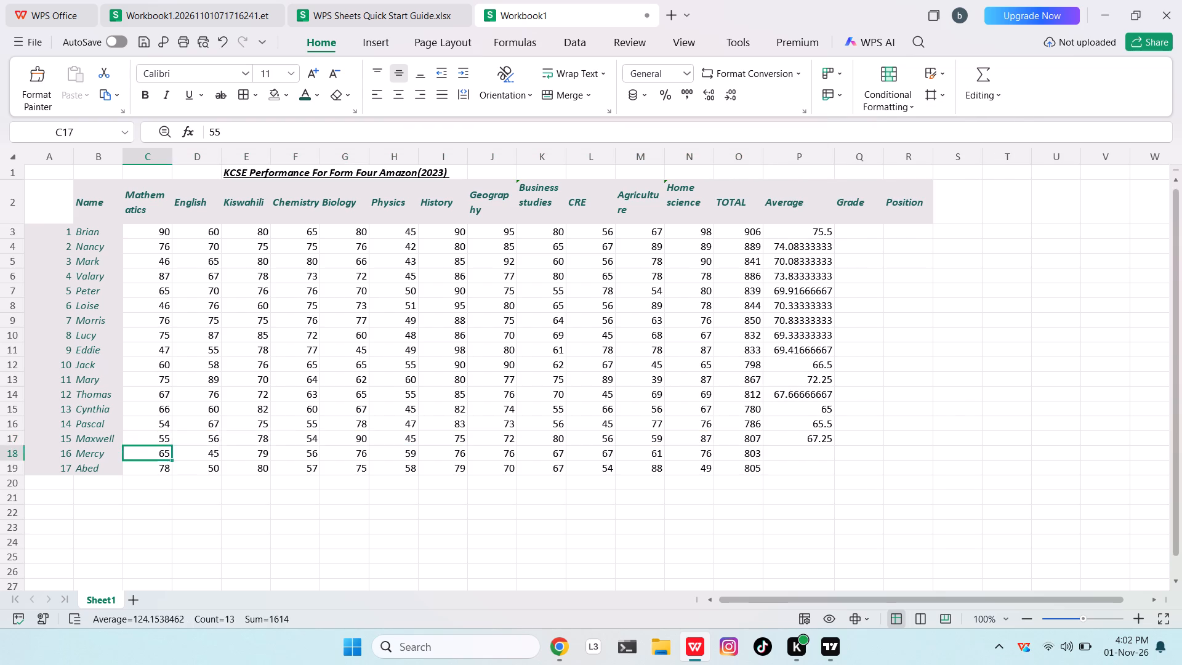
left_click_drag(167, 452, 722, 443)
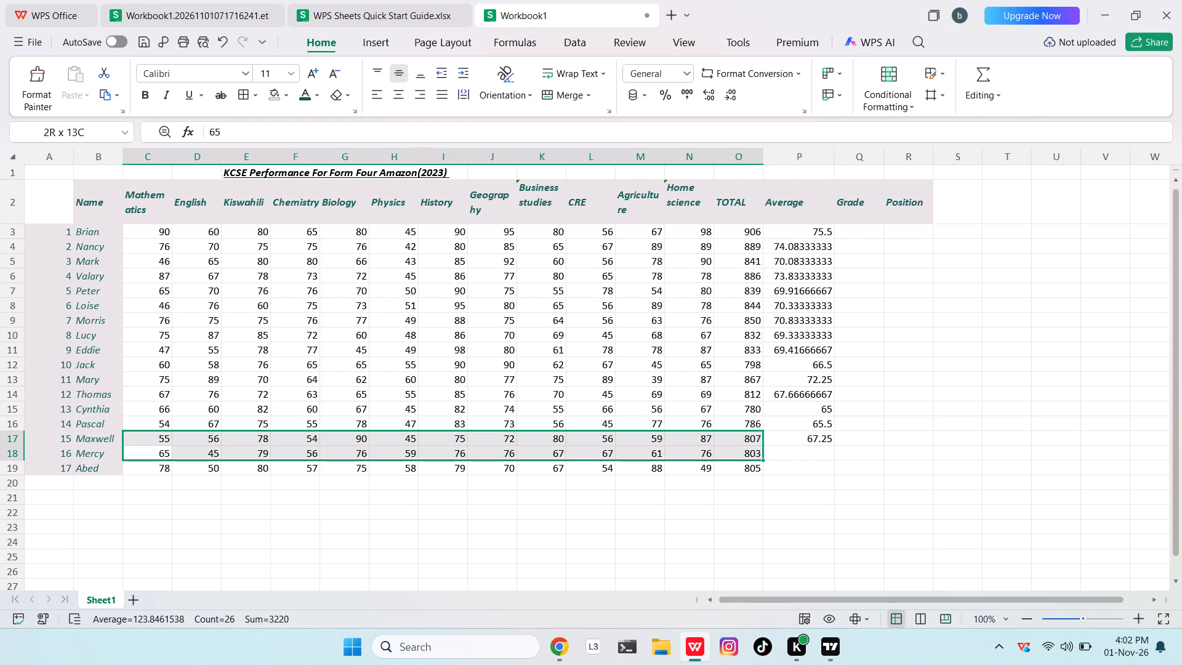
left_click_drag(722, 443, 707, 448)
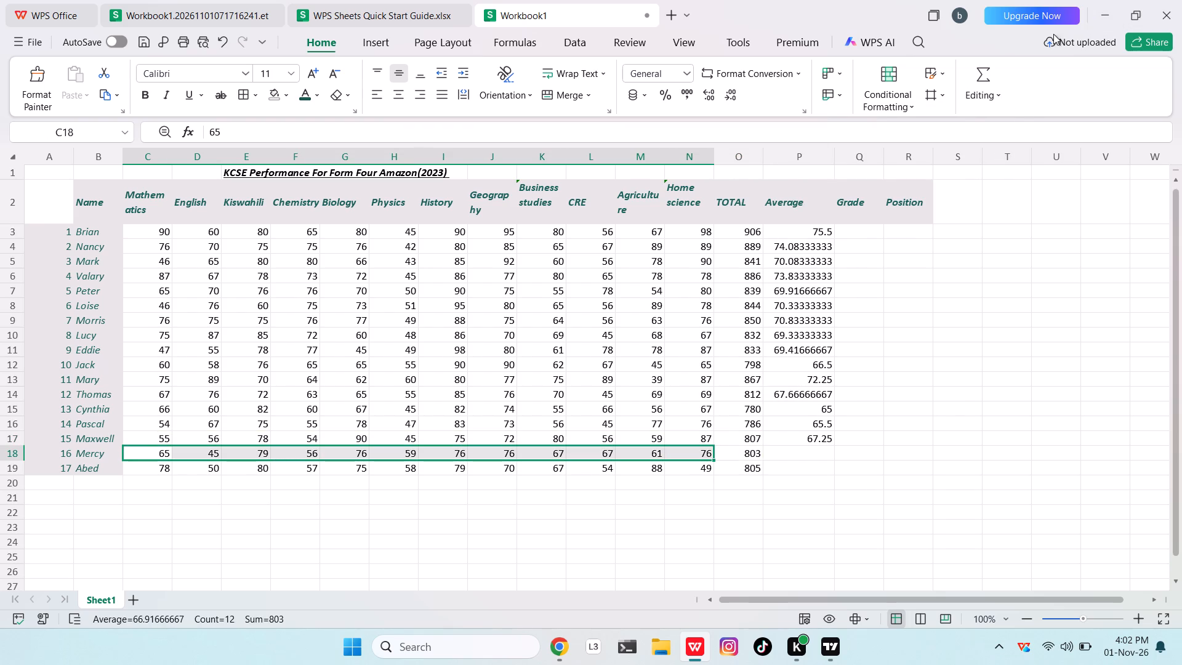
left_click(975, 71)
left_click(811, 151)
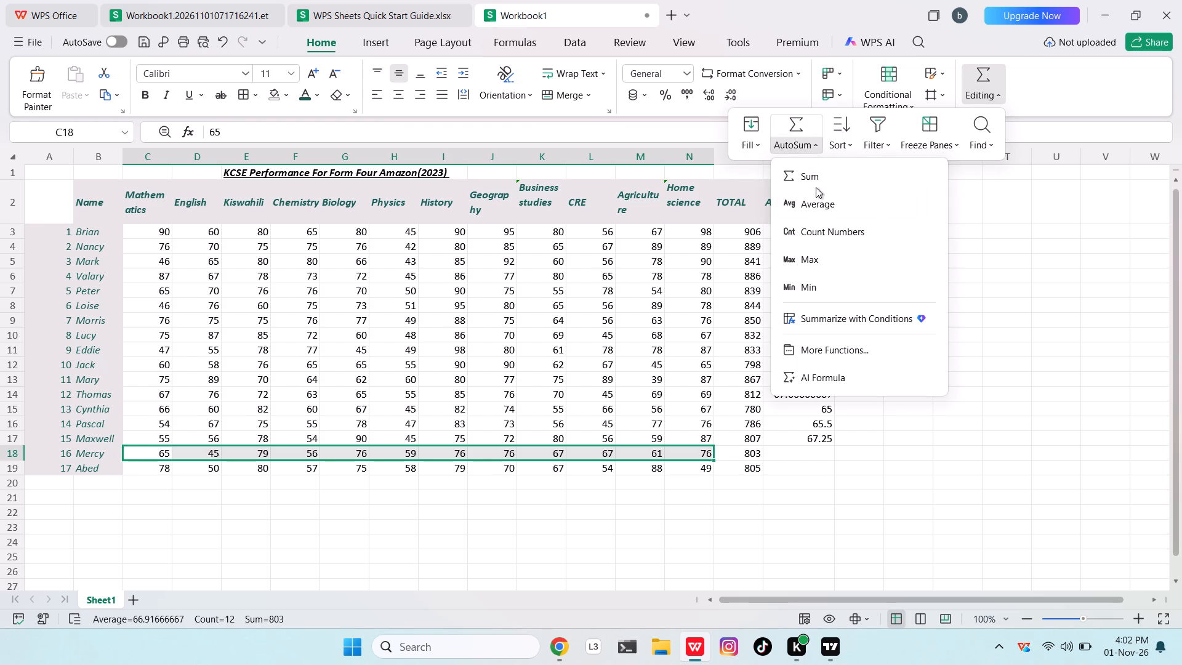
left_click(816, 203)
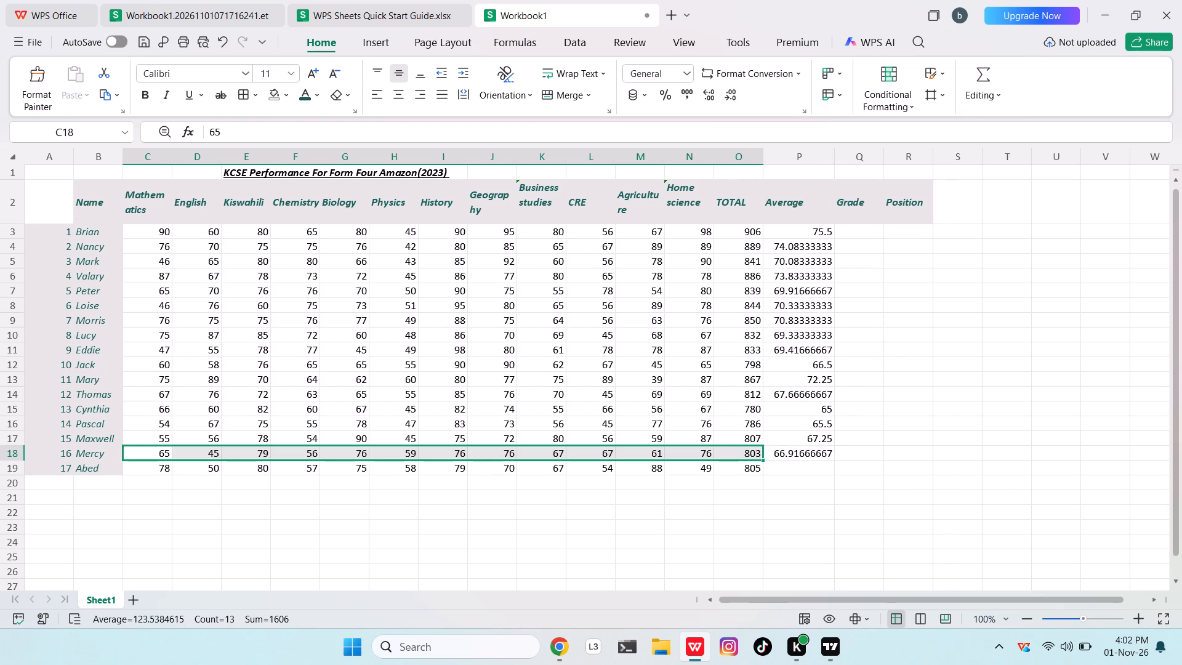
Calculate Abed's Average from his Mathematics to Home science marks with the AutoSum Average function.
left_click_drag(145, 472, 686, 466)
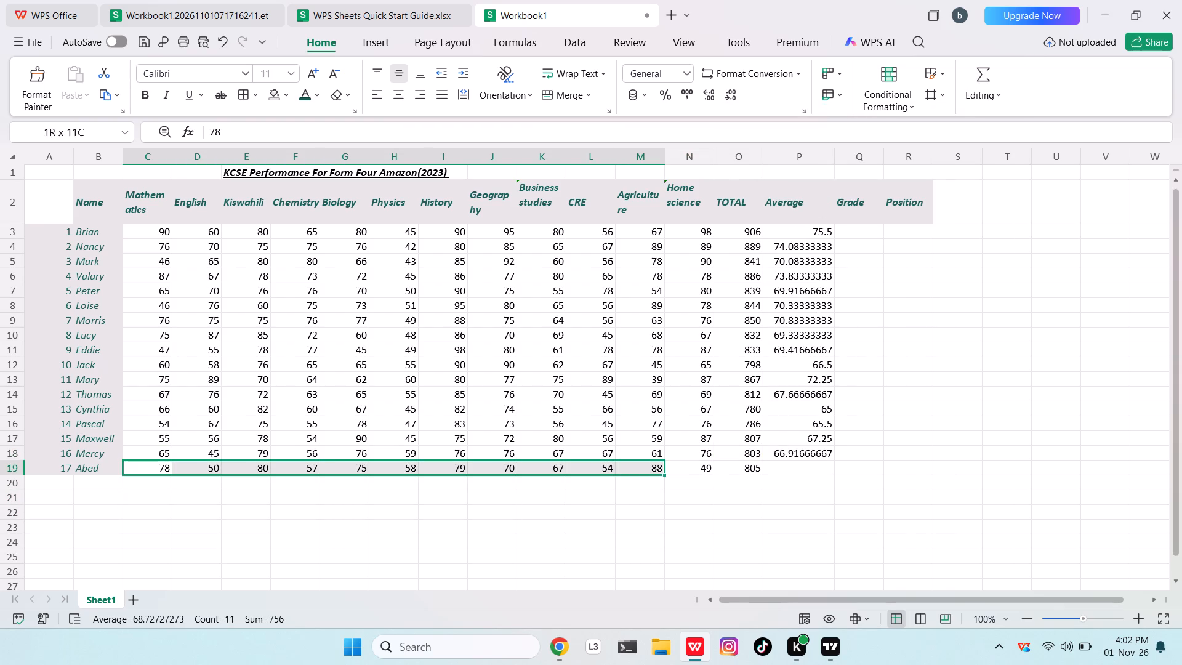
left_click_drag(686, 466, 686, 469)
left_click(978, 75)
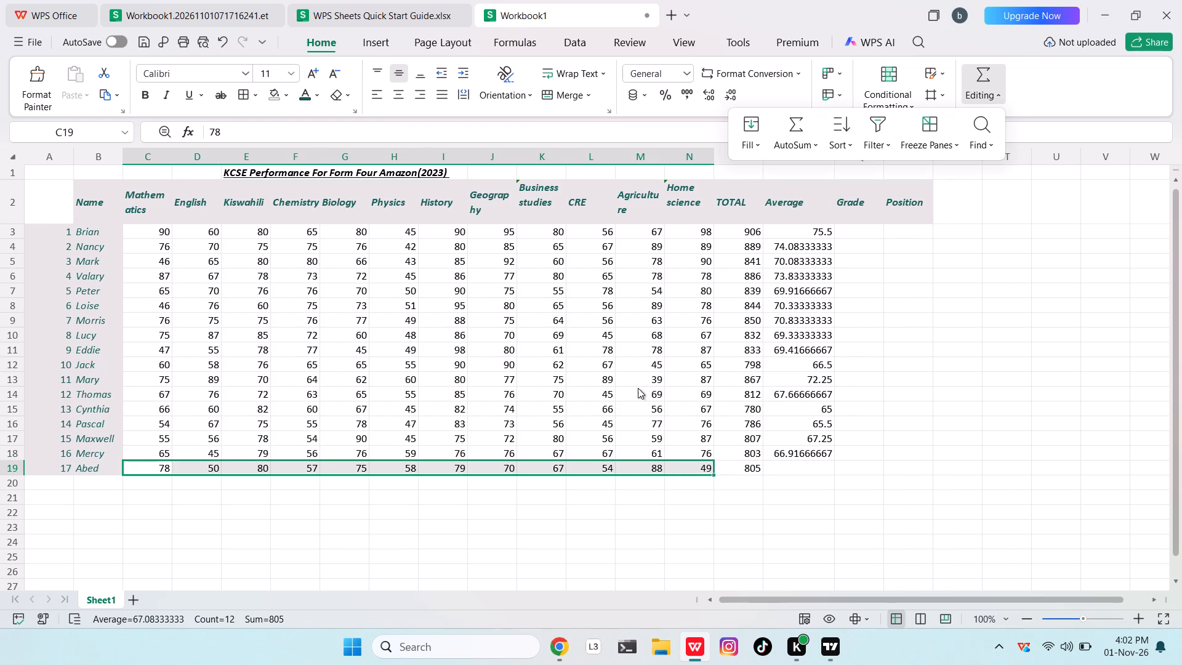
left_click(787, 151)
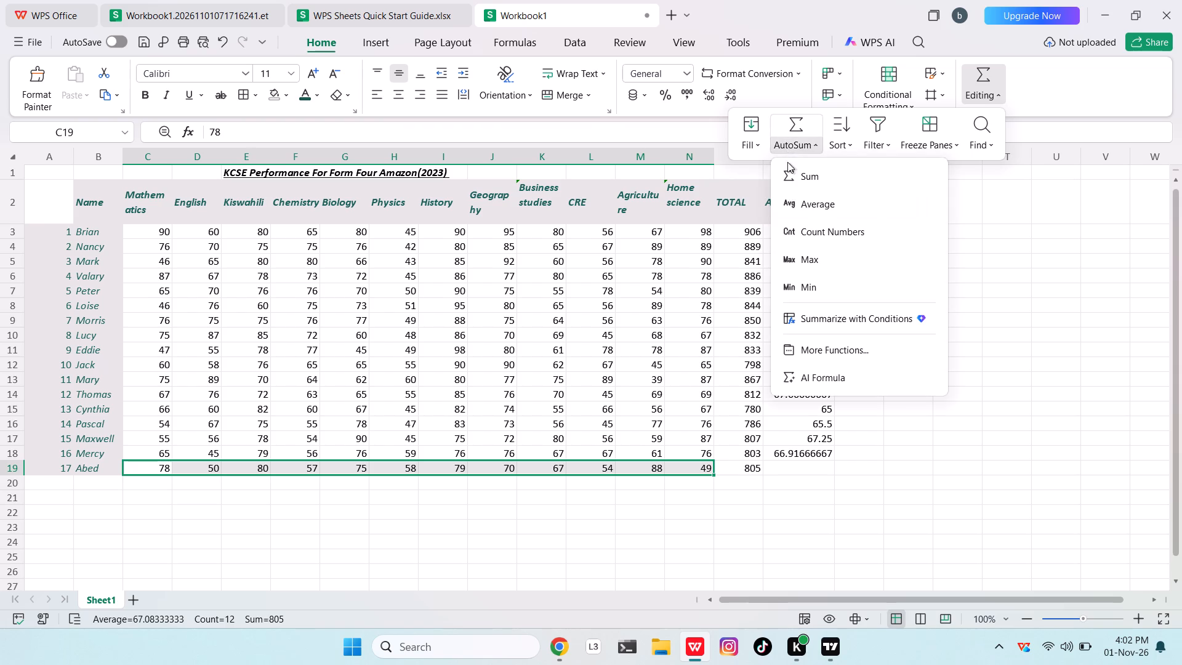
left_click(796, 204)
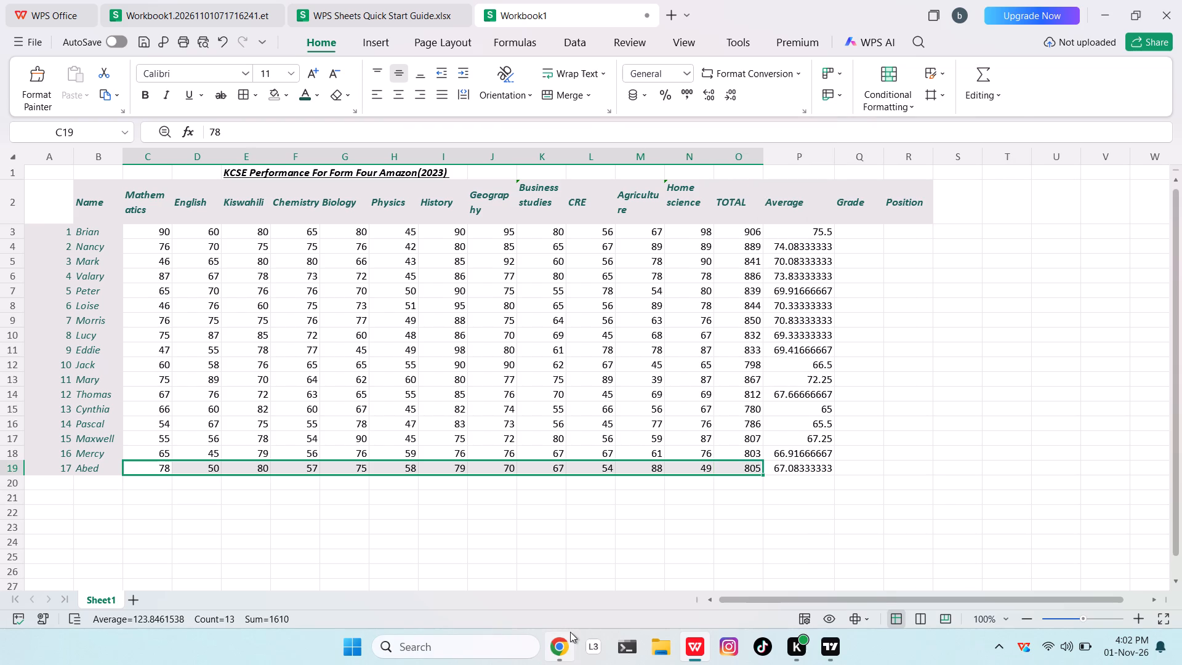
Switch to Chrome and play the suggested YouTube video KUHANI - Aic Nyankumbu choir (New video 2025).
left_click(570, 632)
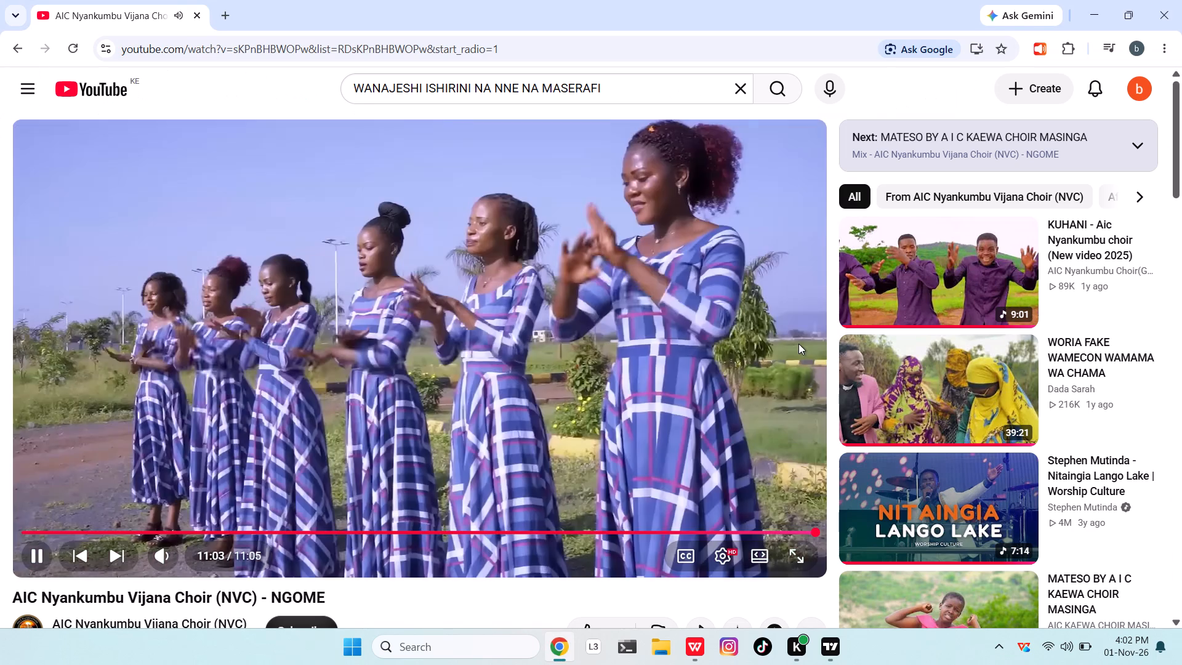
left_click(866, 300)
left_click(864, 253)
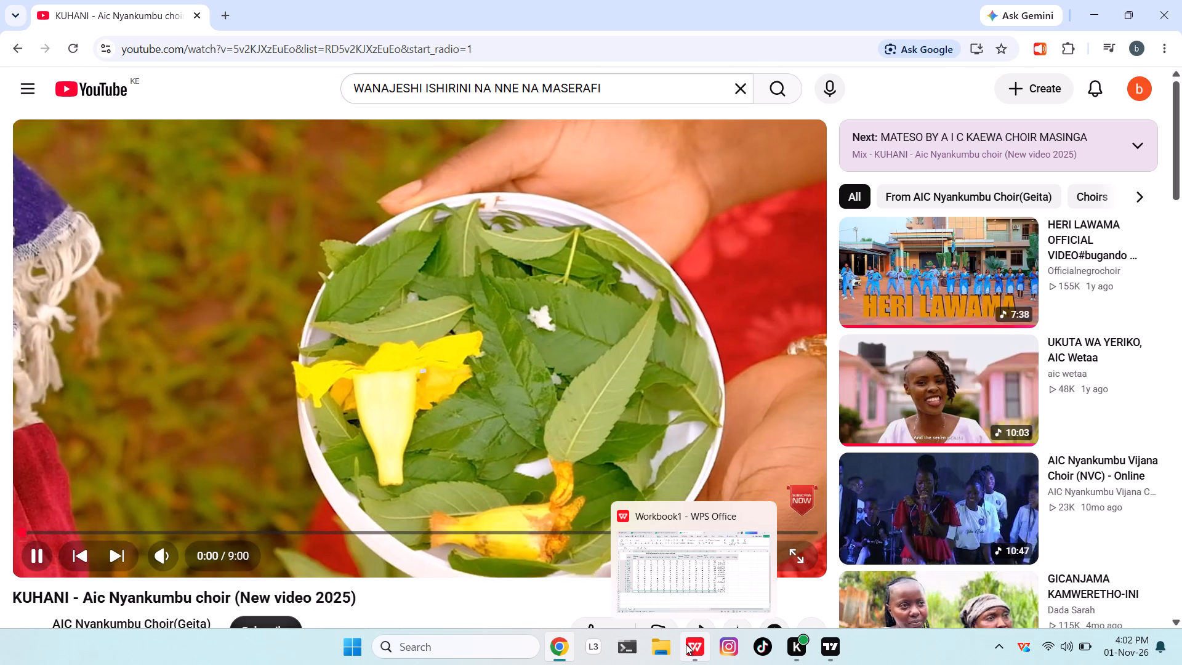
Return to the mark sheet in WPS Office and set Mary's Agriculture mark to 67.
left_click(686, 644)
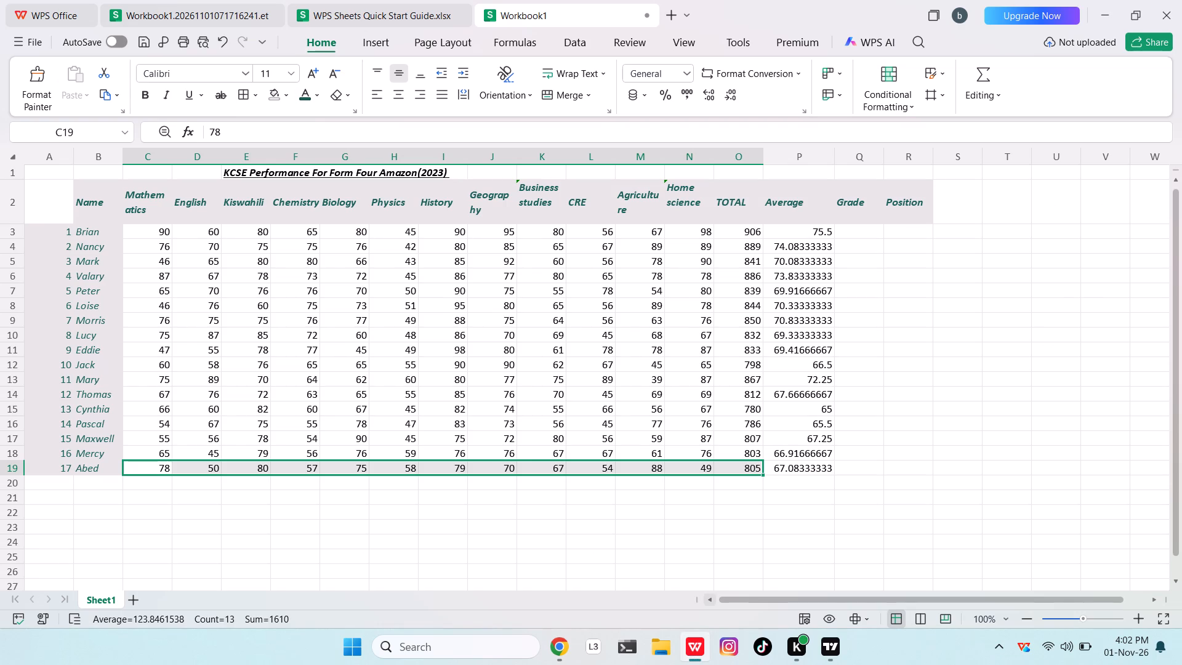
left_click(657, 387)
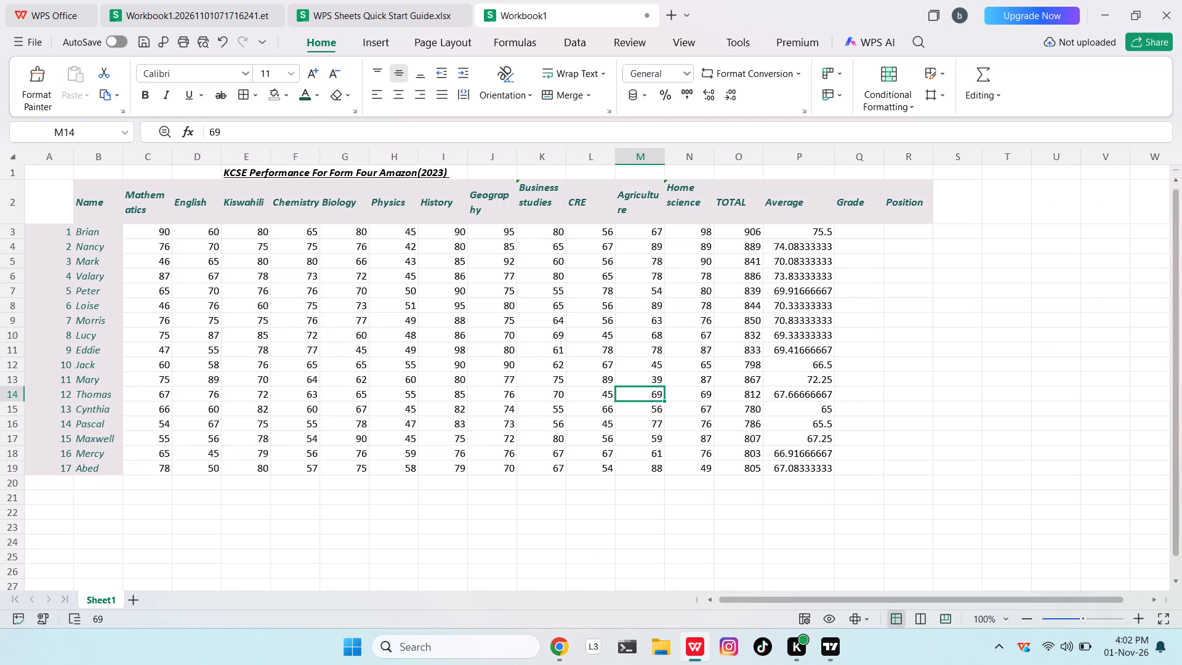
left_click(654, 376)
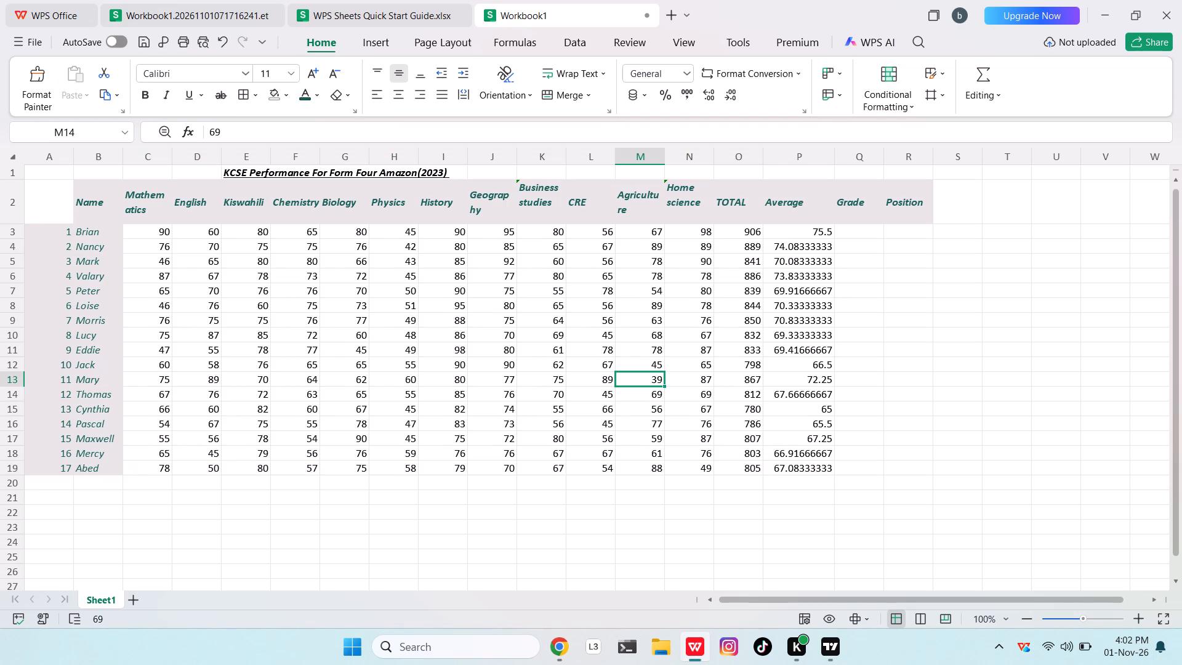
key("BackSpace")
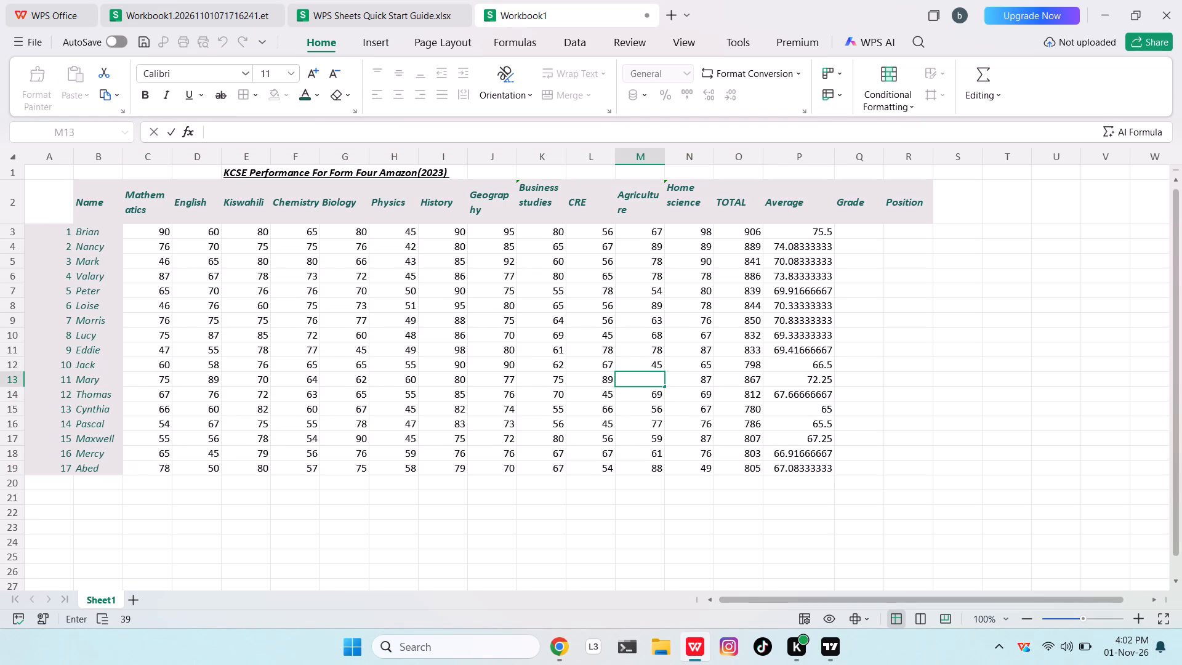
type("67")
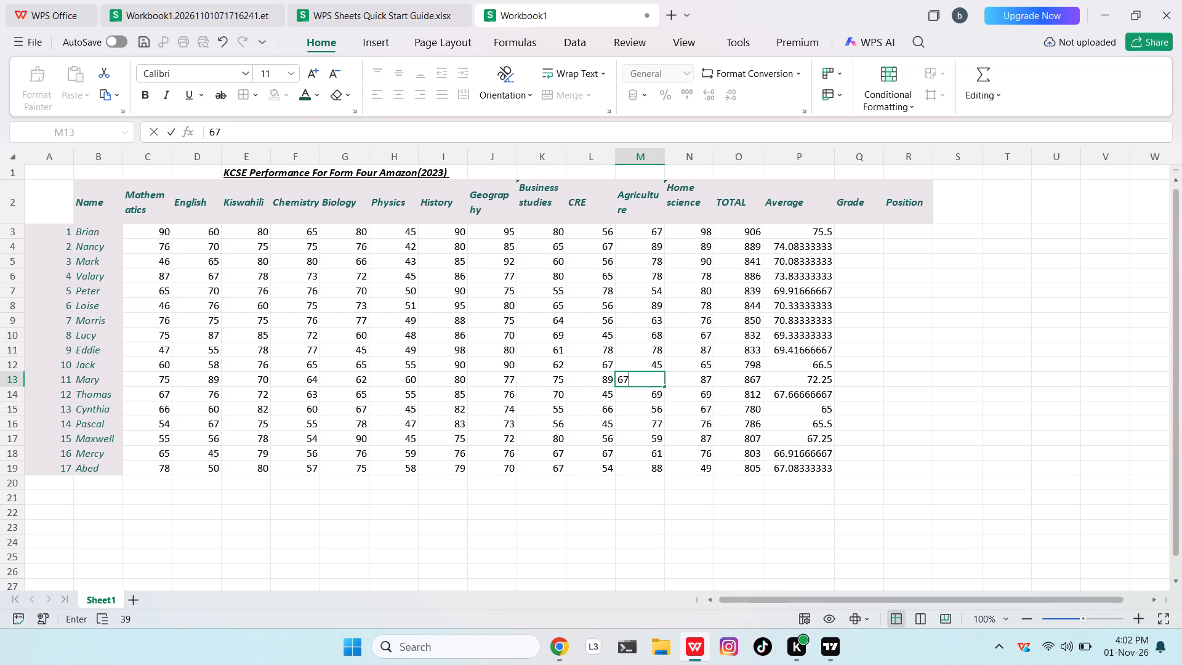
key("Return")
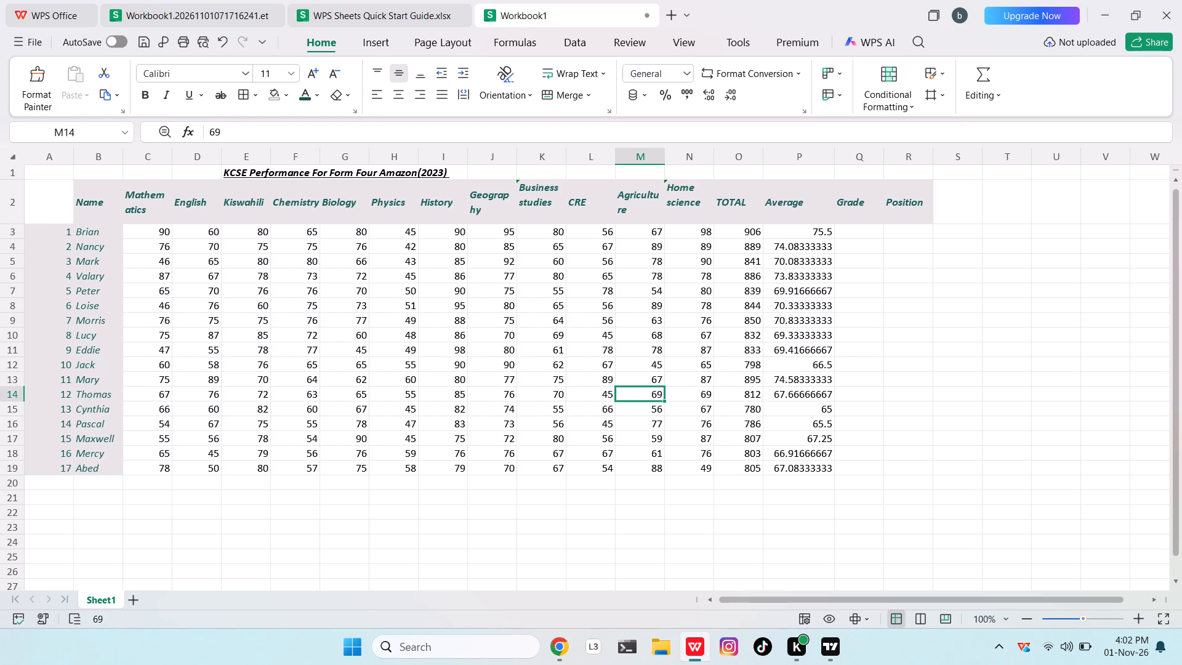
Set Jack's Agriculture mark to 67.
left_click(644, 368)
key("BackSpace")
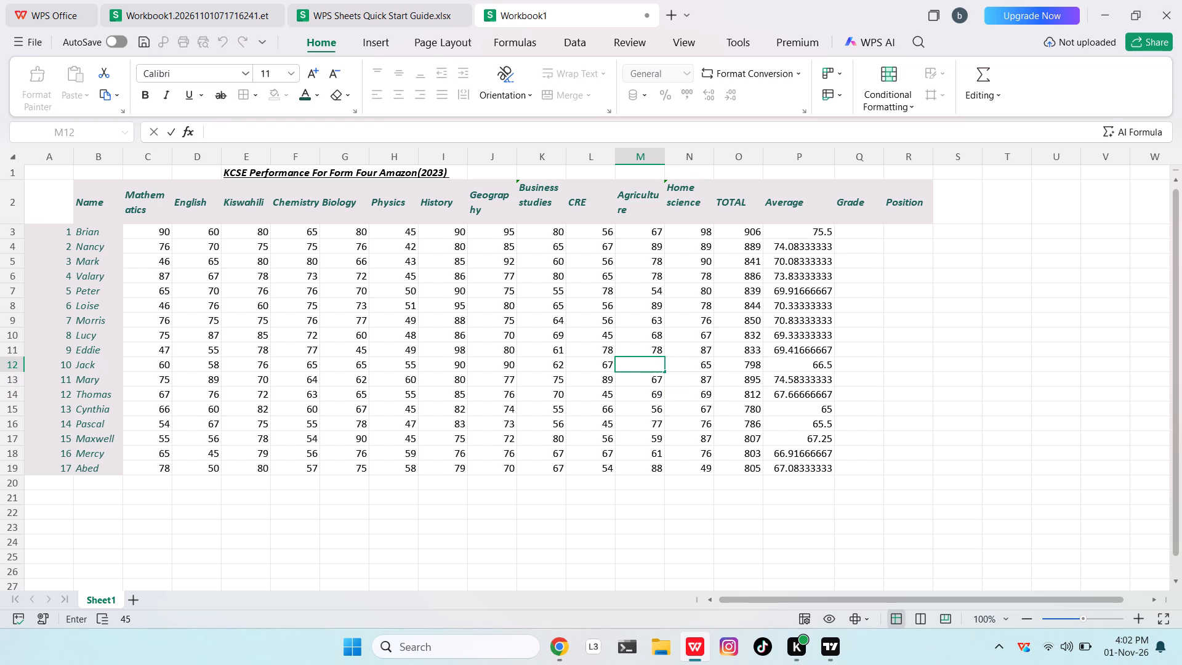
type("67")
key("Return")
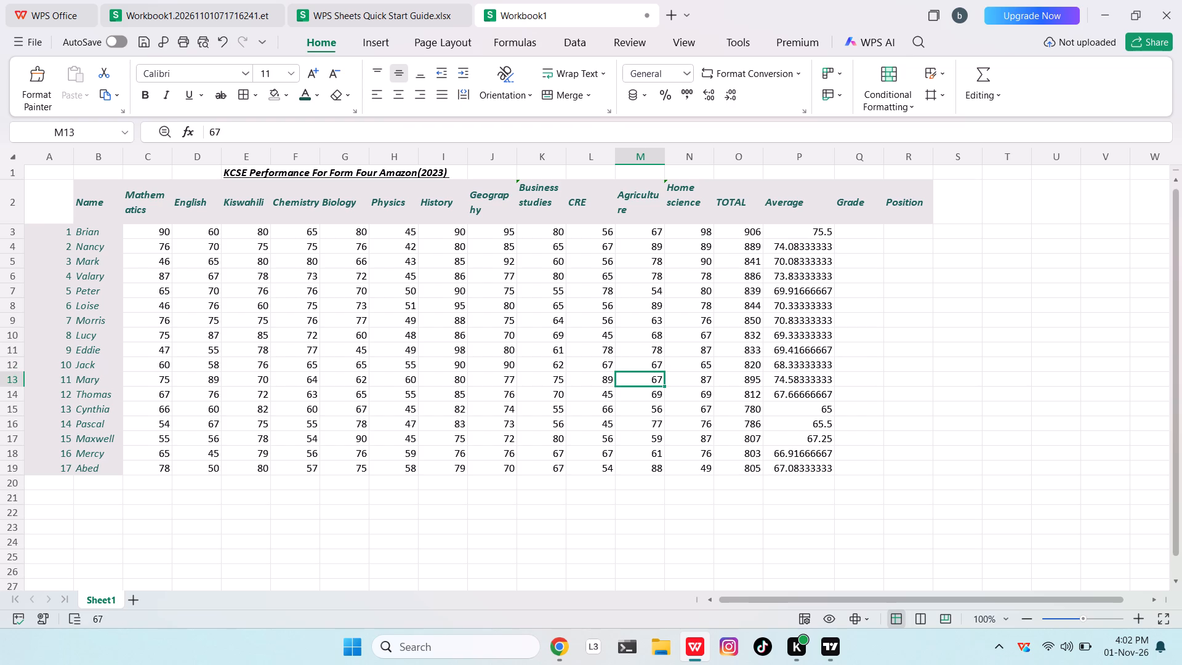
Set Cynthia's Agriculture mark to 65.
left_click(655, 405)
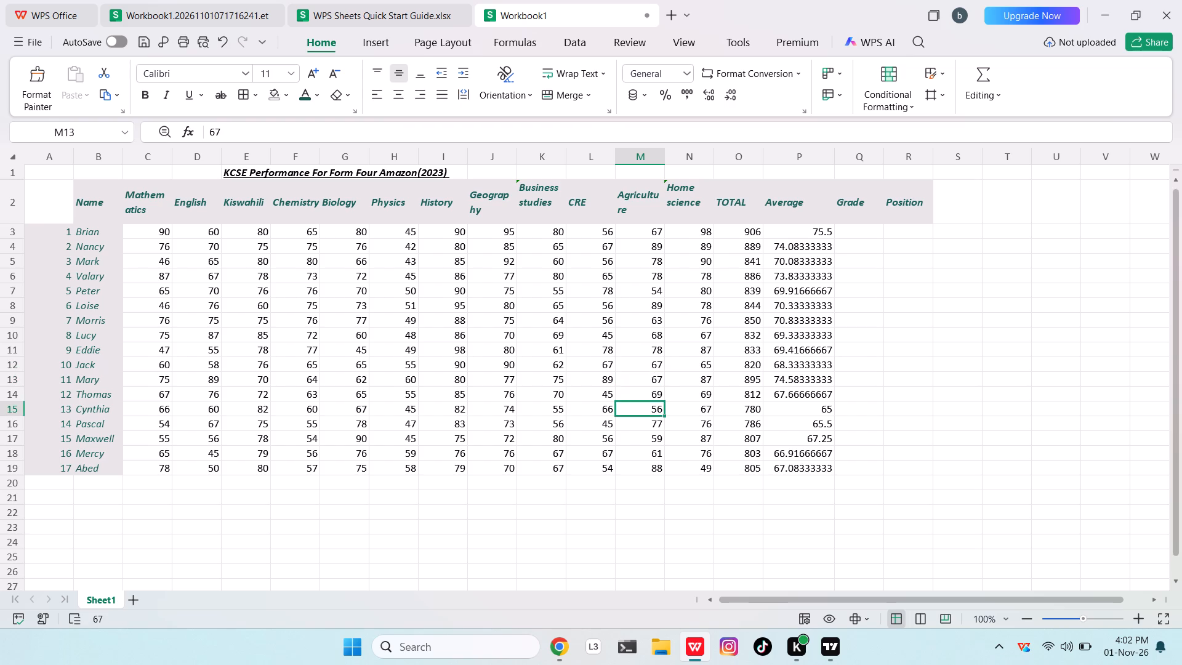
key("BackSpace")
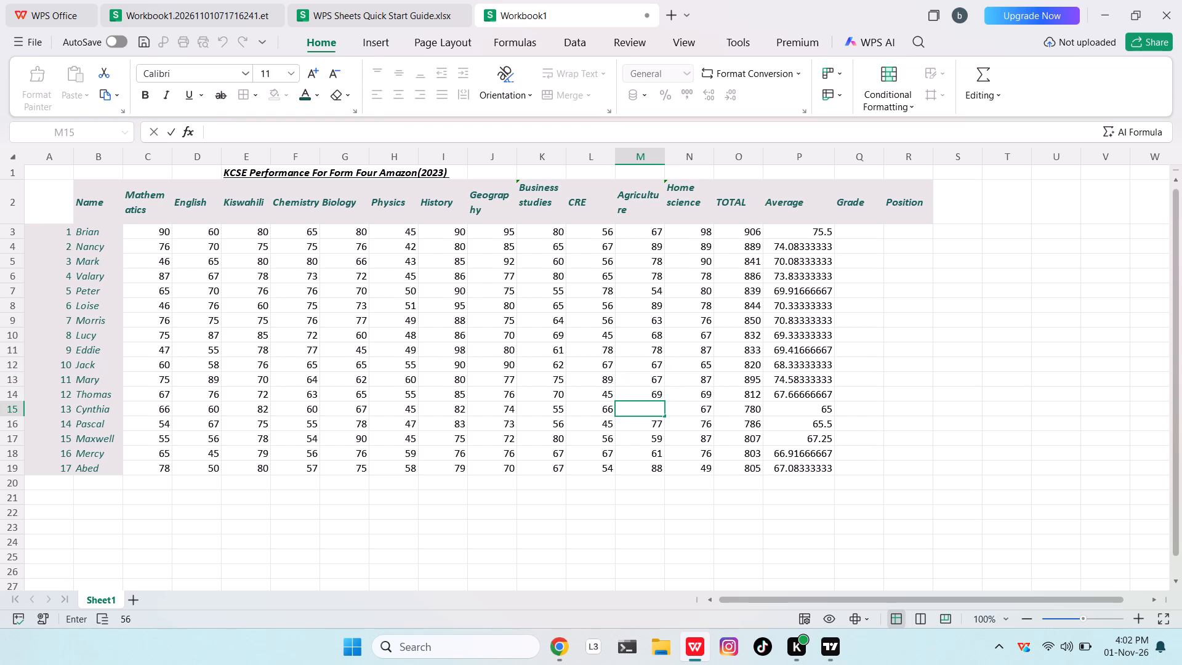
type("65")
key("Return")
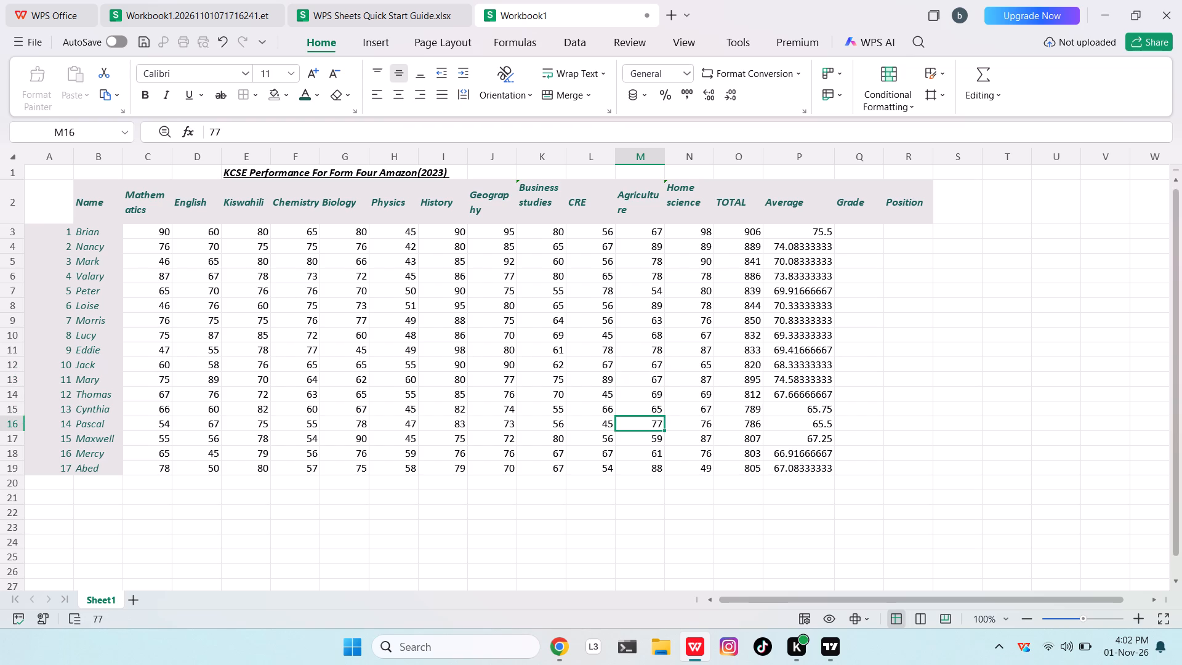
Set Cynthia's Agriculture mark to 63.
left_click(655, 405)
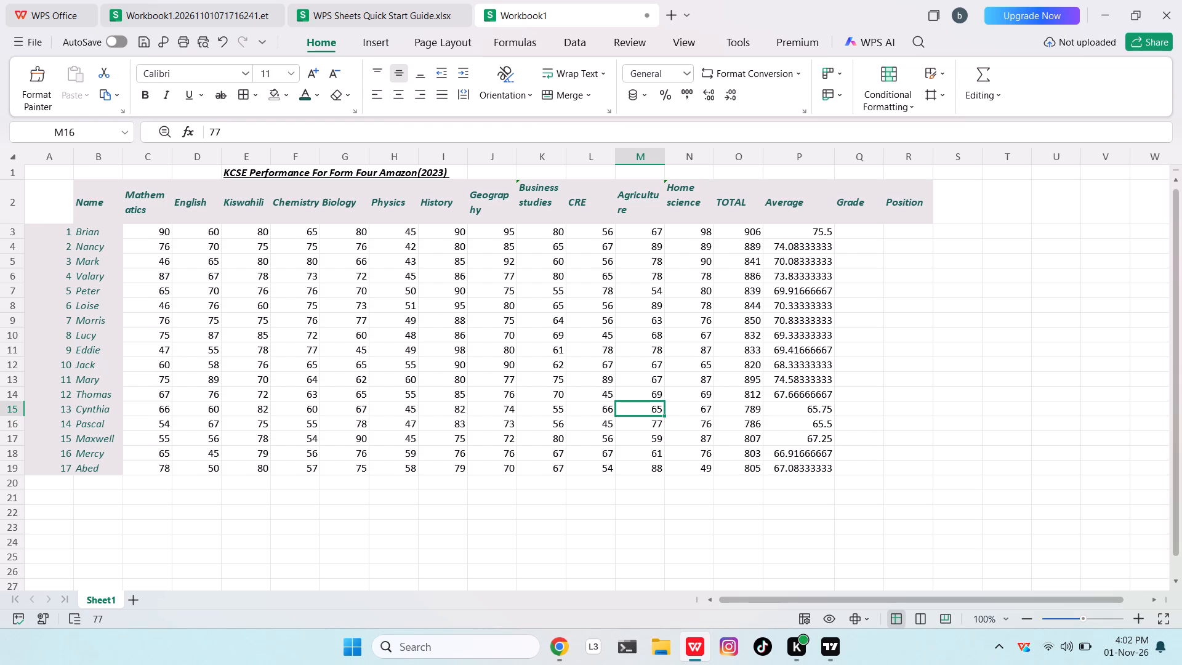
key("BackSpace")
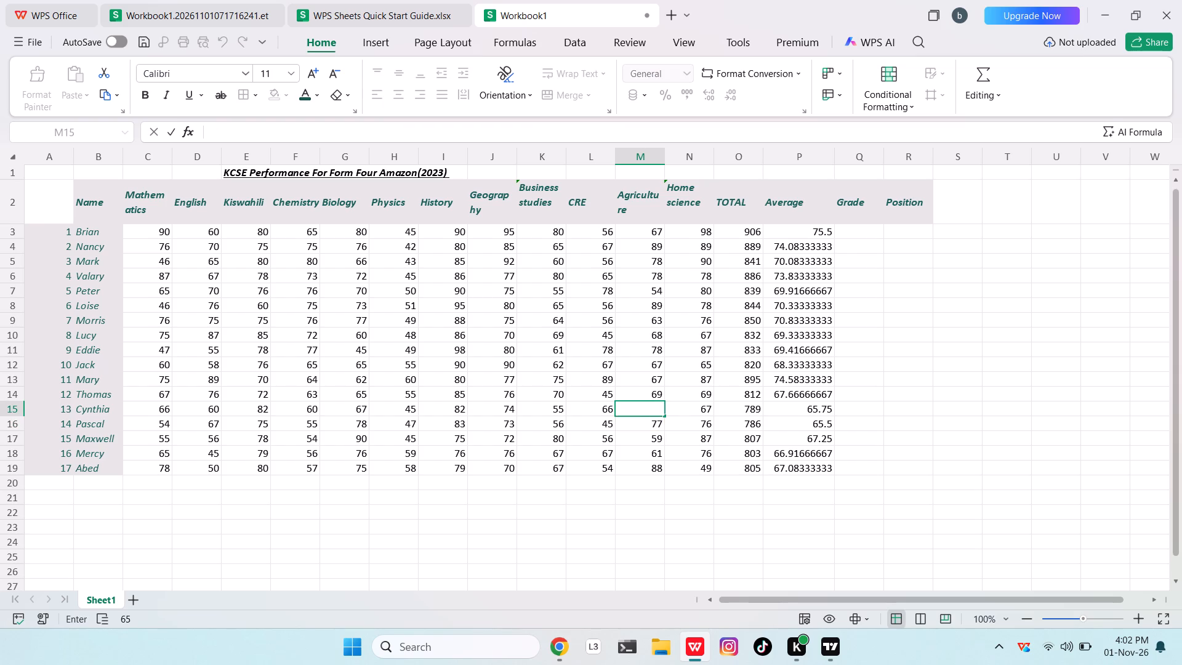
type("63")
key("Return")
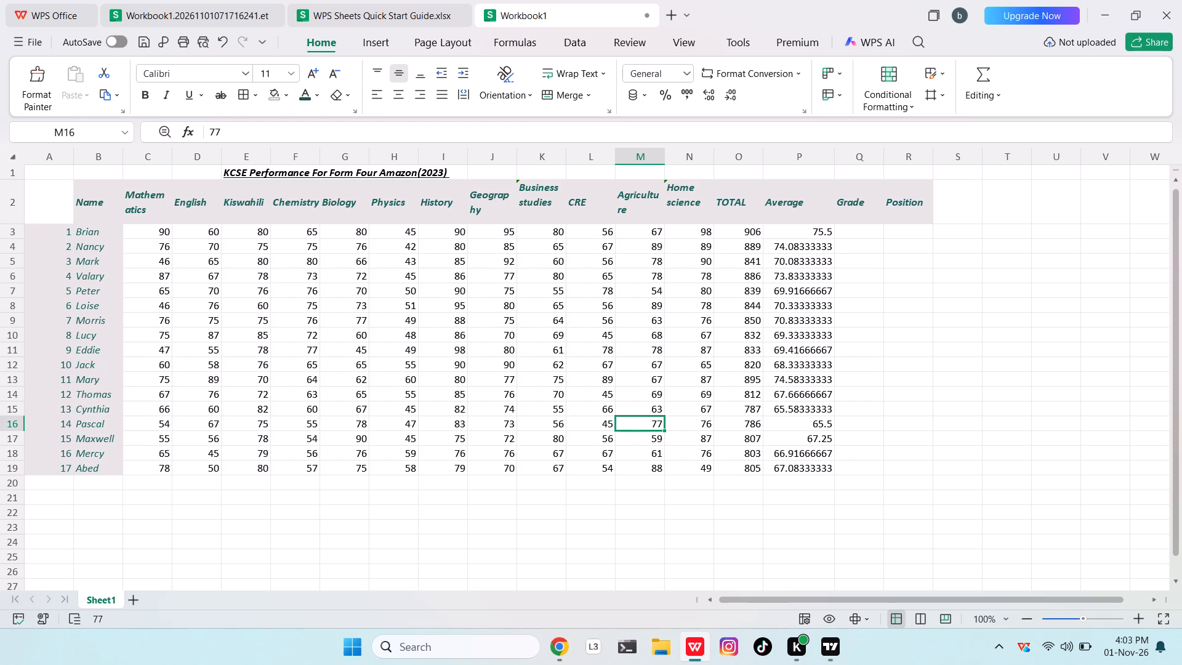
Set the CRE marks to 67 for Pascal and 57 for Maxwell.
left_click(590, 425)
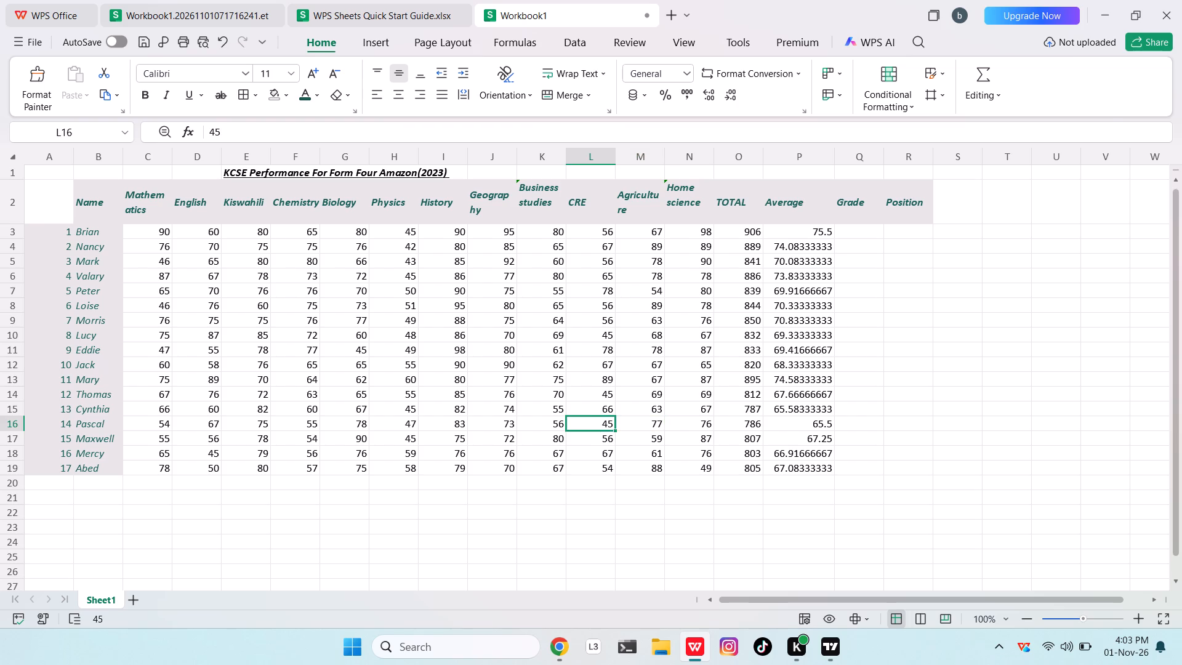
key("BackSpace")
type("67")
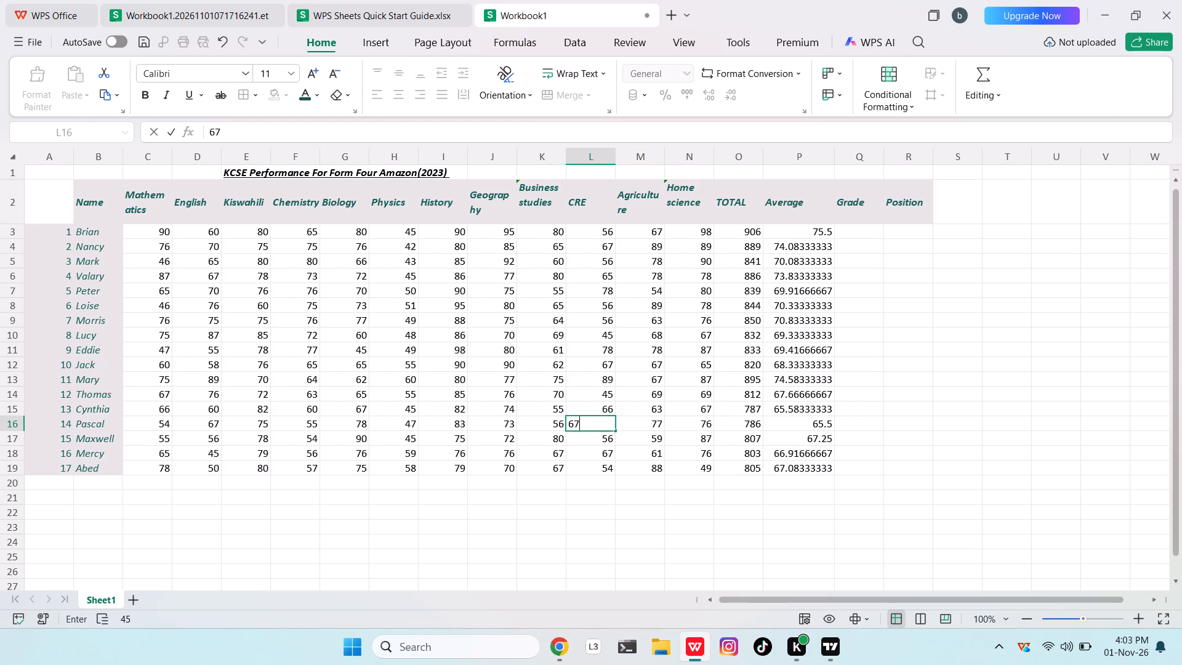
key("Return")
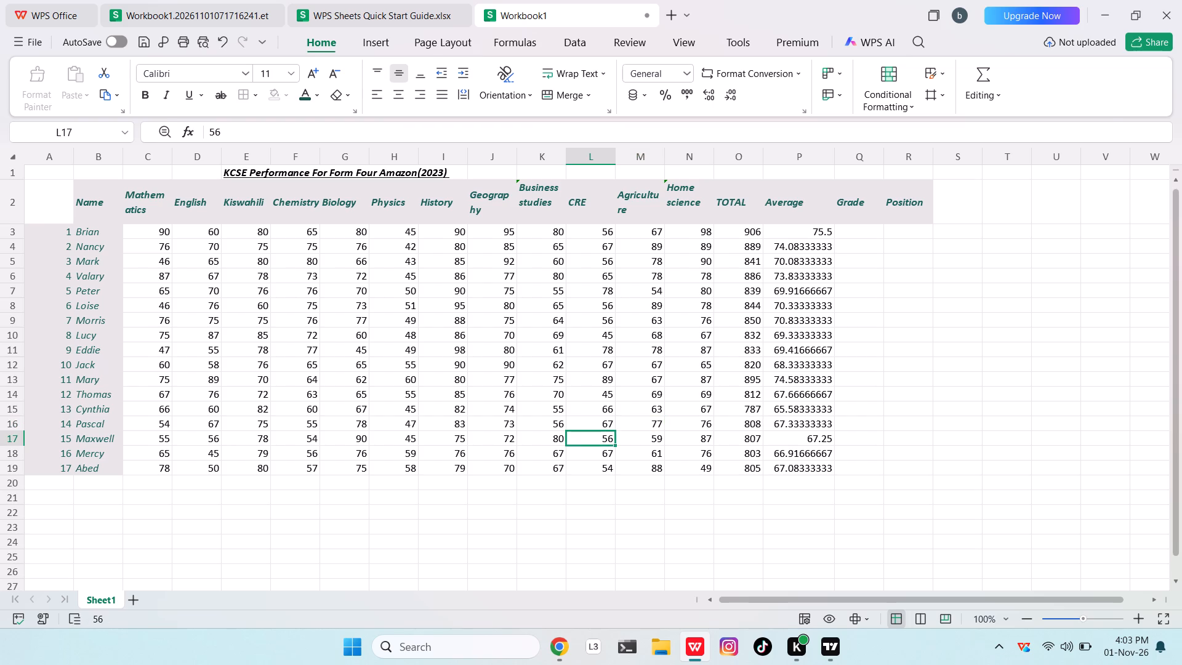
key("BackSpace")
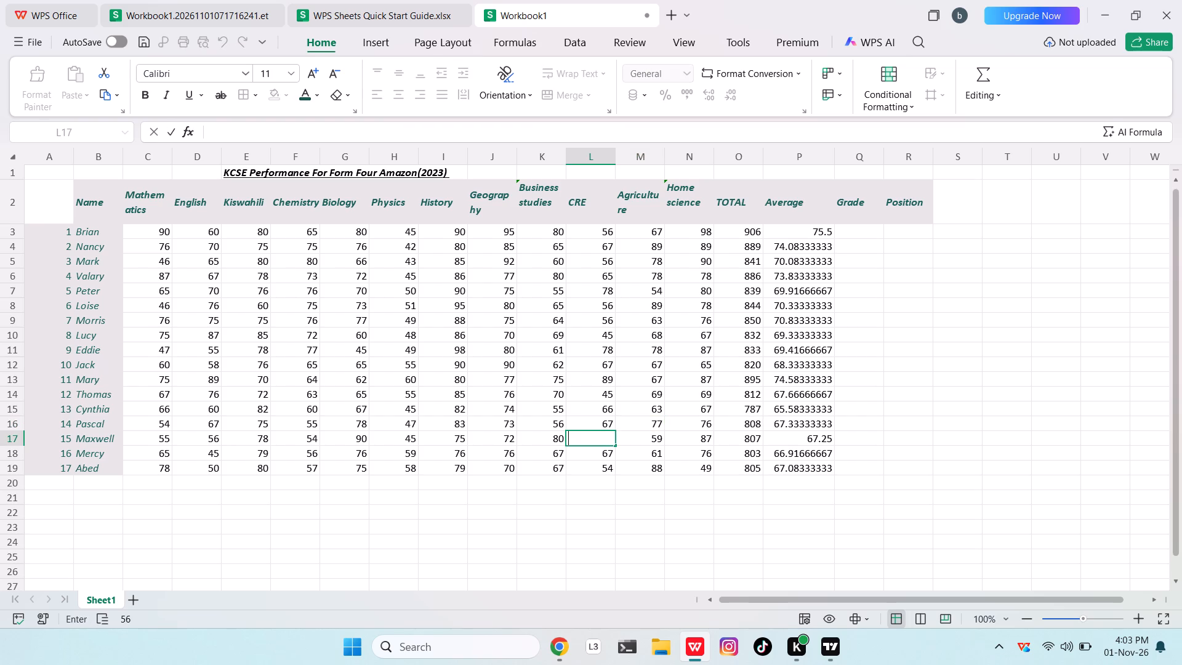
type("57")
key("Return")
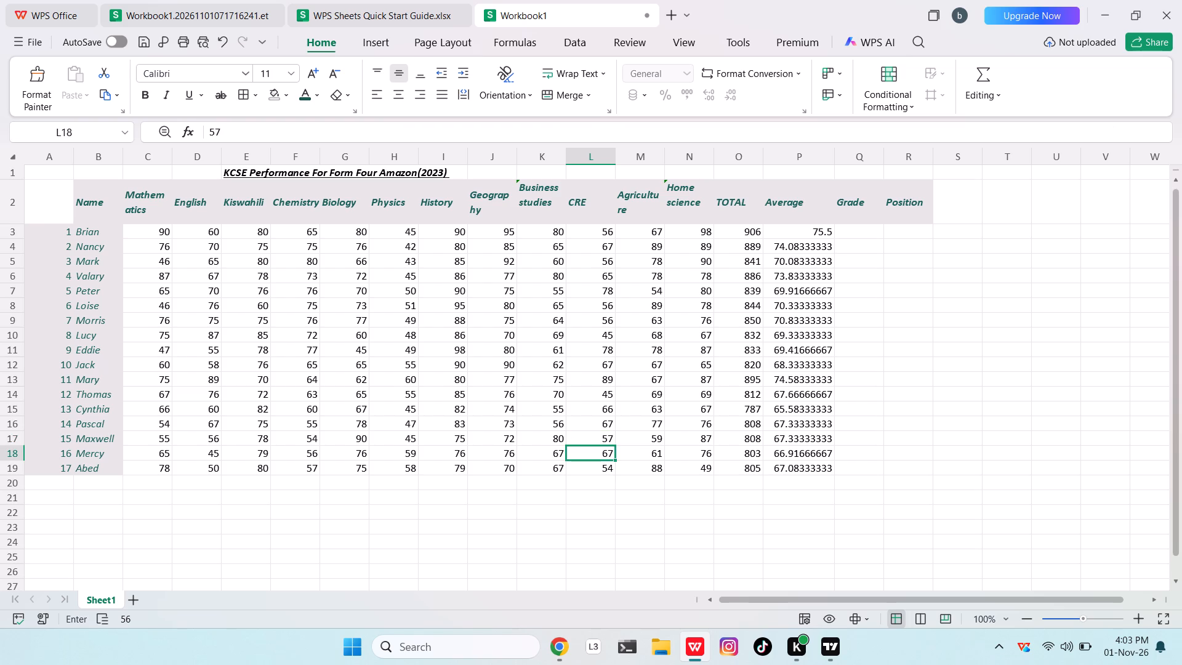
Set Brian's Business studies mark to 81.
left_click(561, 227)
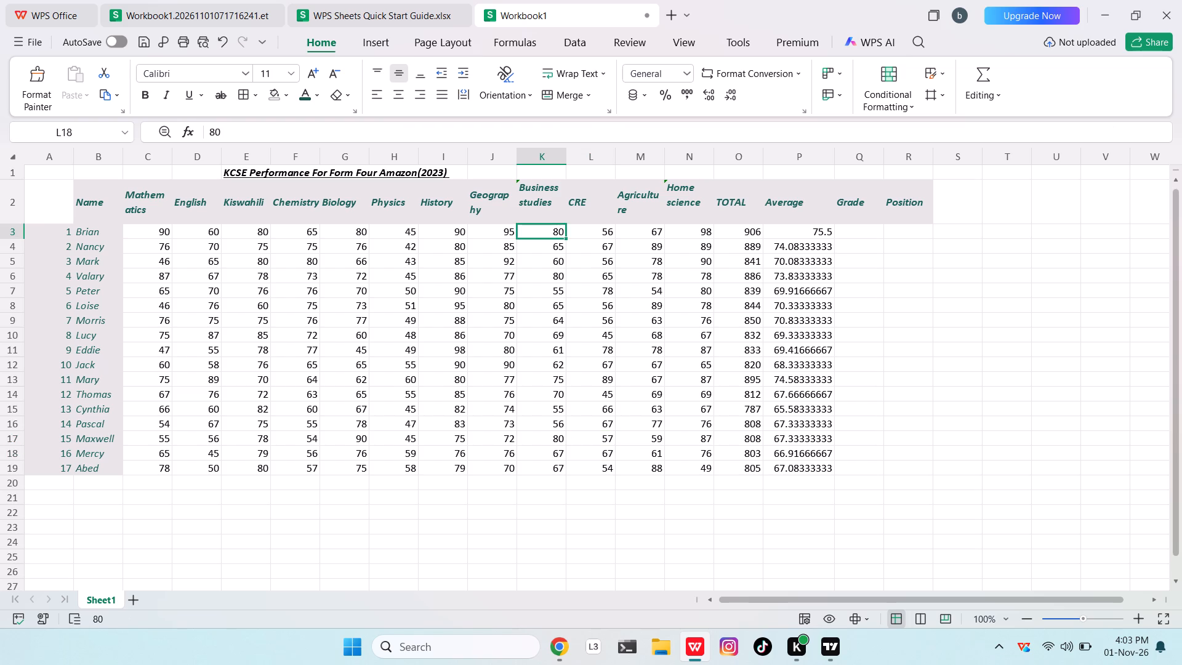
type("81")
key("Return")
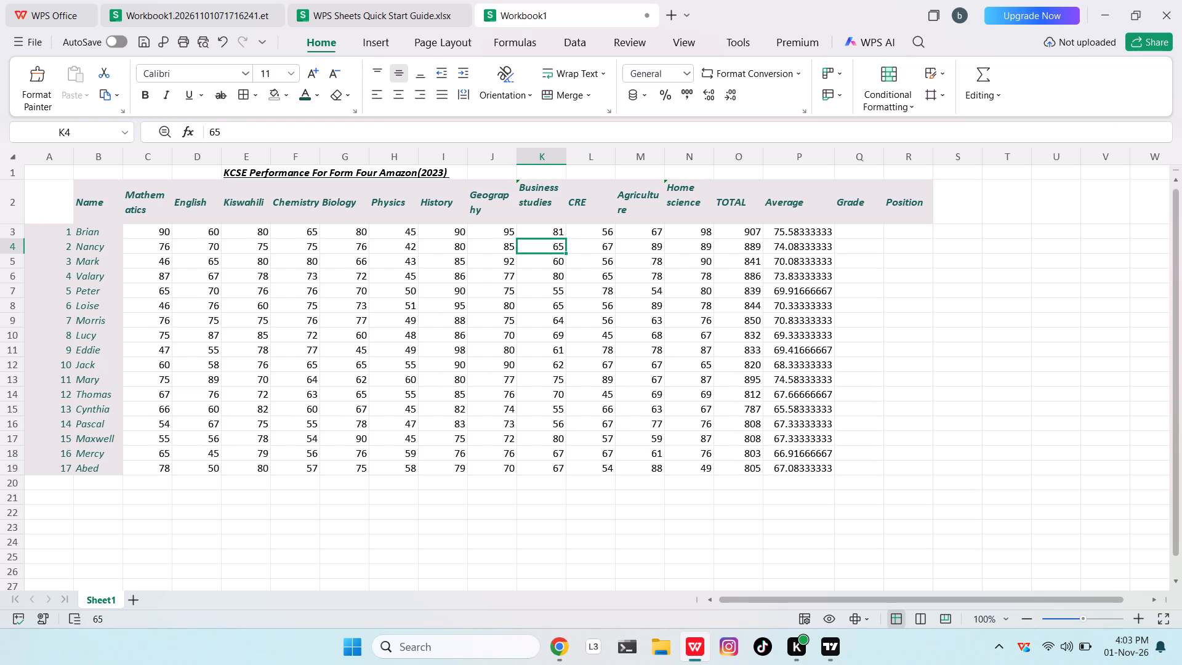
Start a customized sort from Brian's Grade cell and open the Custom Lists editor for its sort order.
left_click(849, 225)
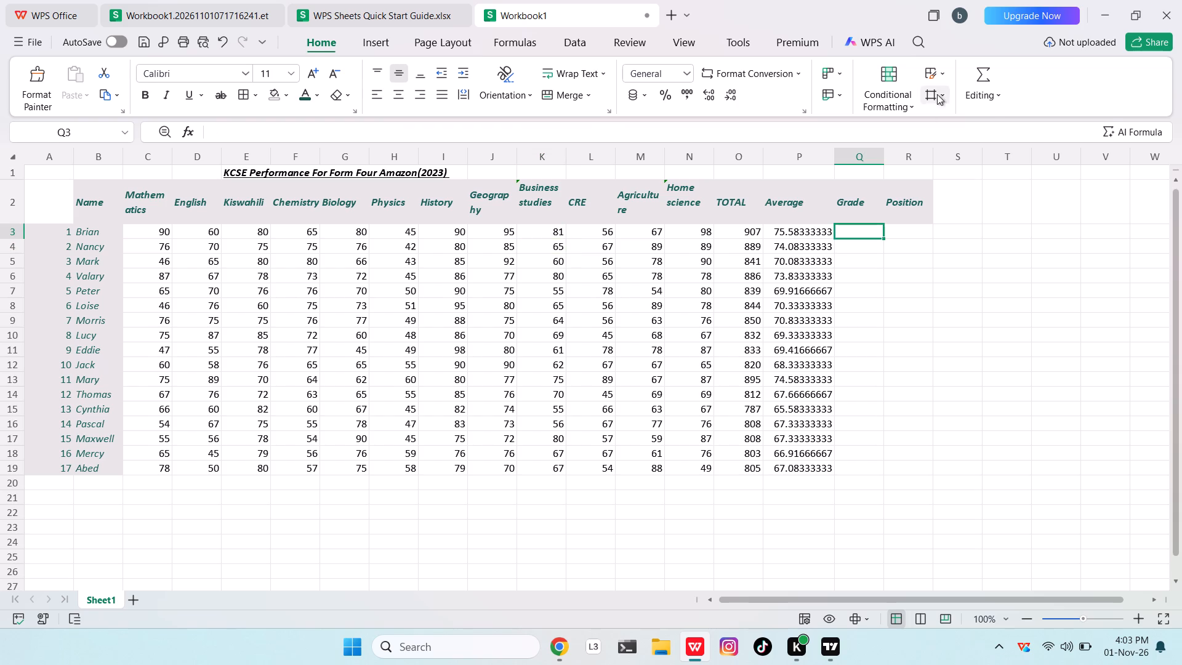
left_click(979, 81)
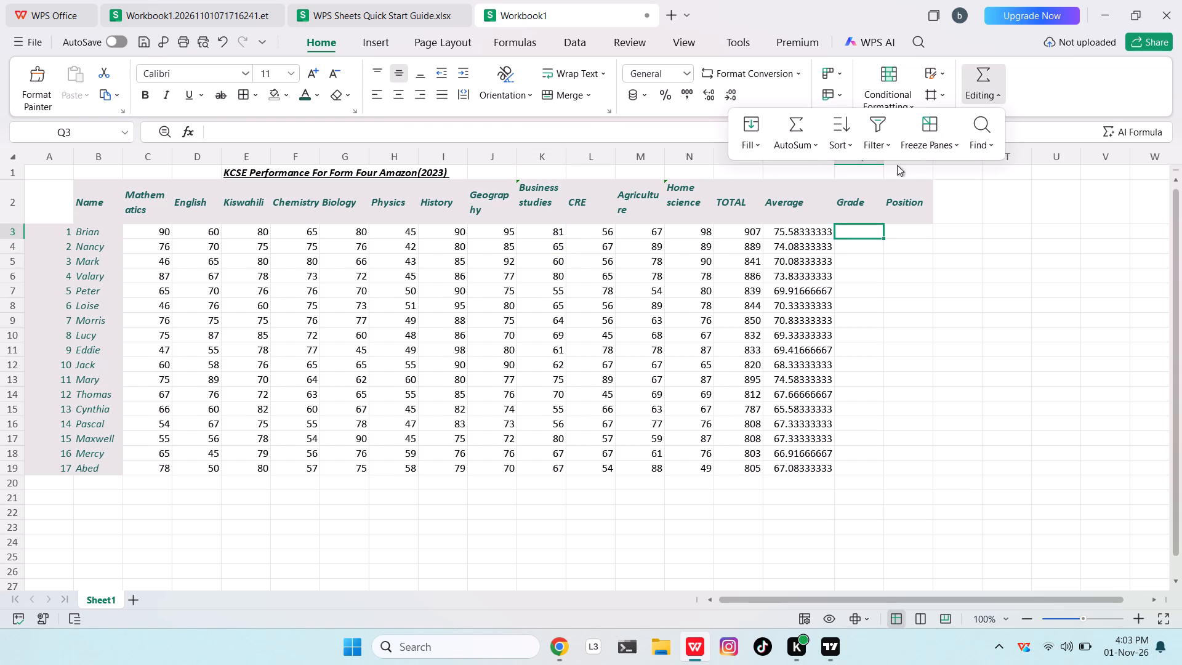
left_click(849, 137)
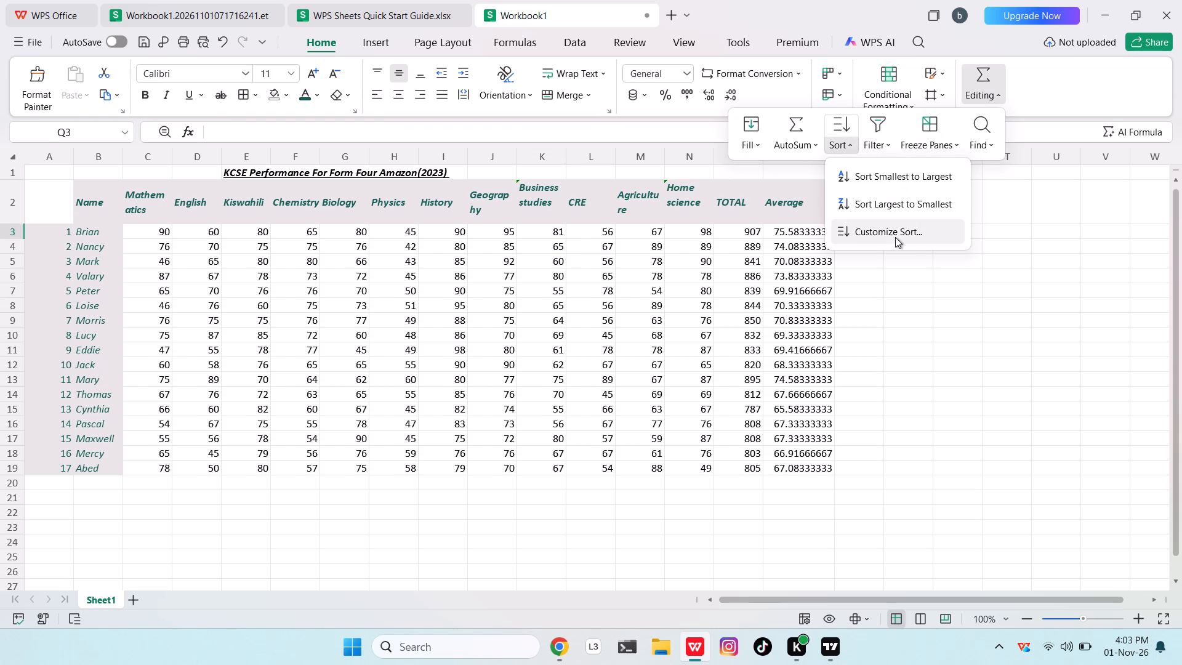
left_click(895, 238)
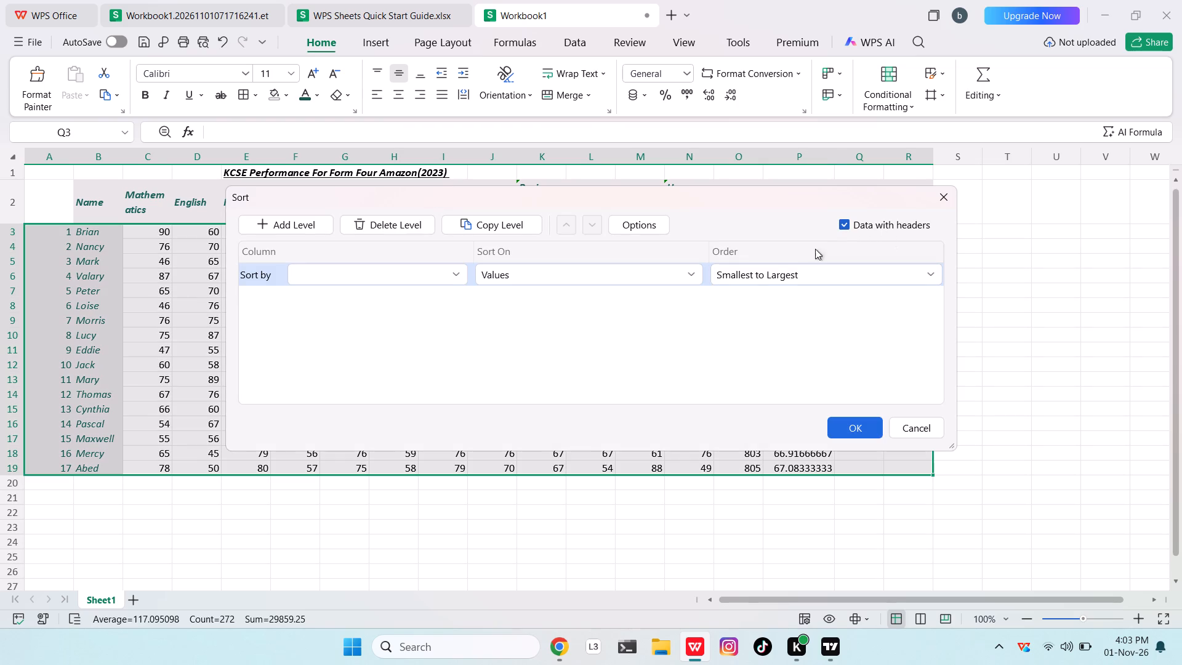
left_click(896, 272)
left_click(840, 320)
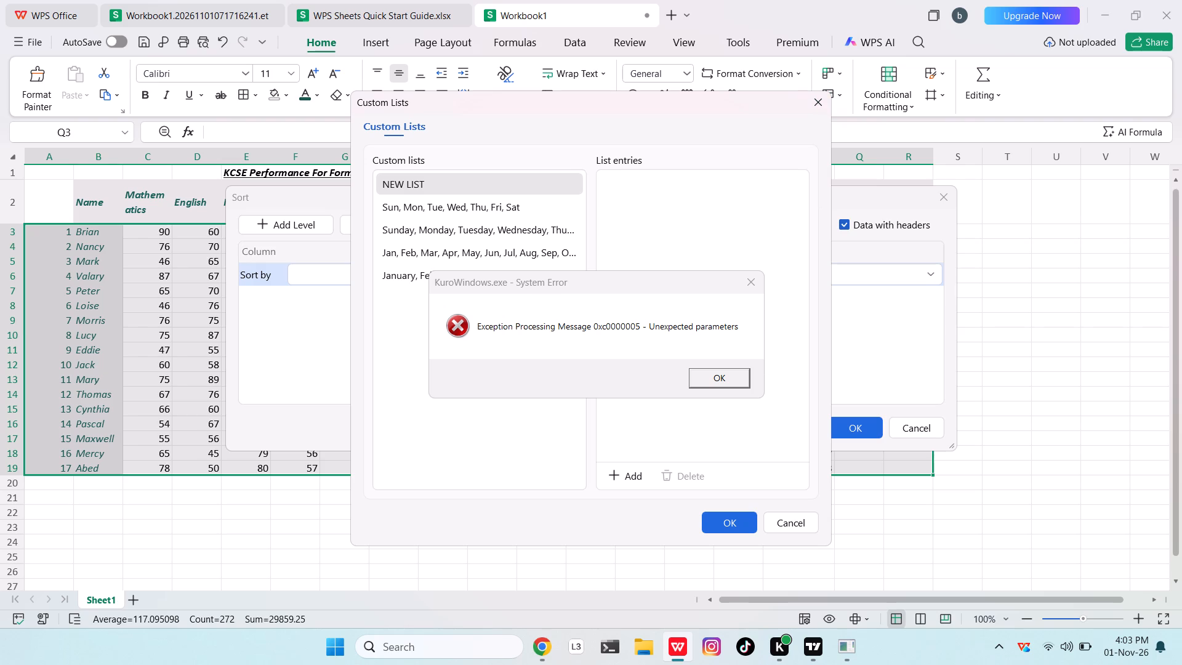
left_click(710, 381)
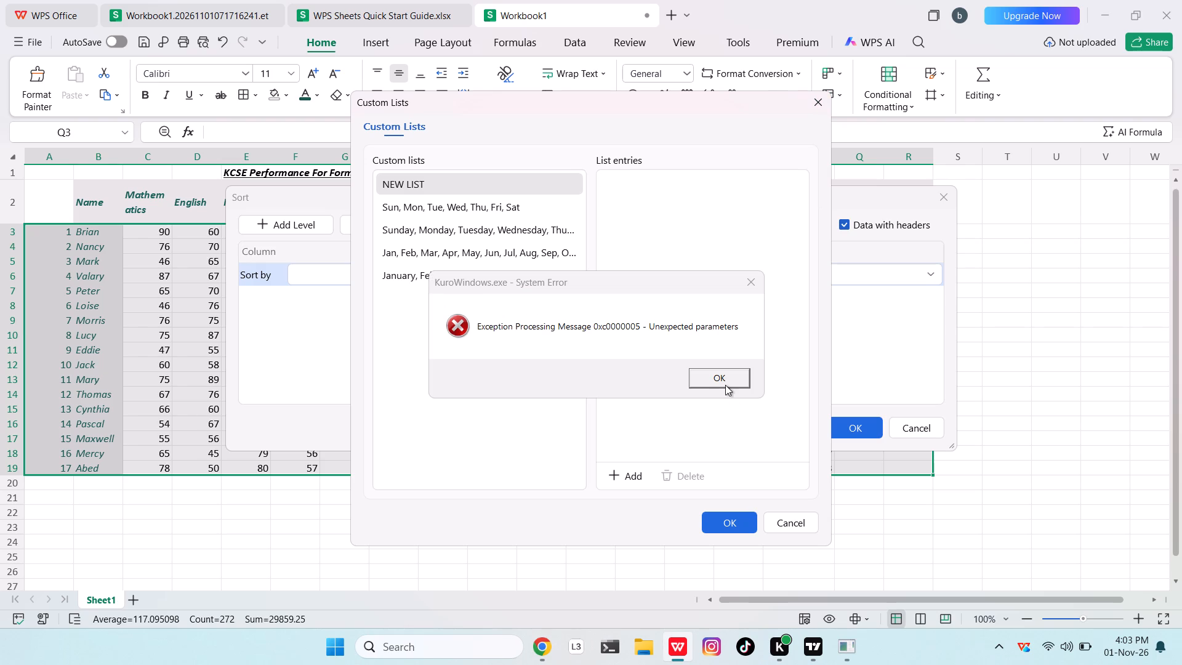
left_click(725, 385)
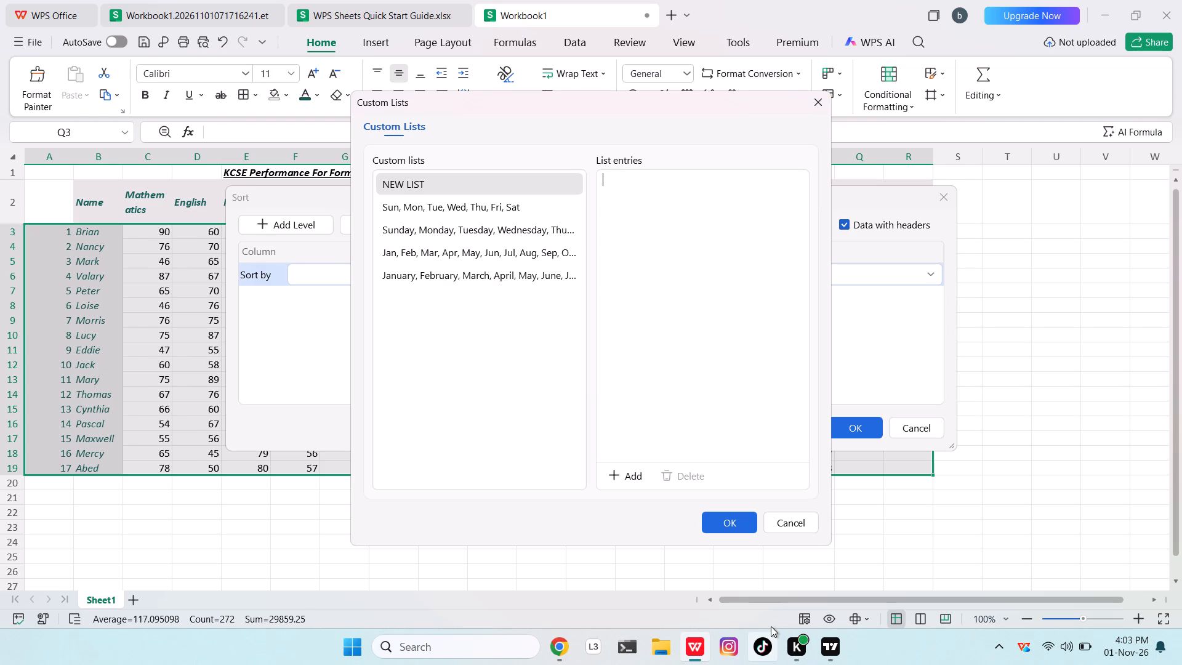
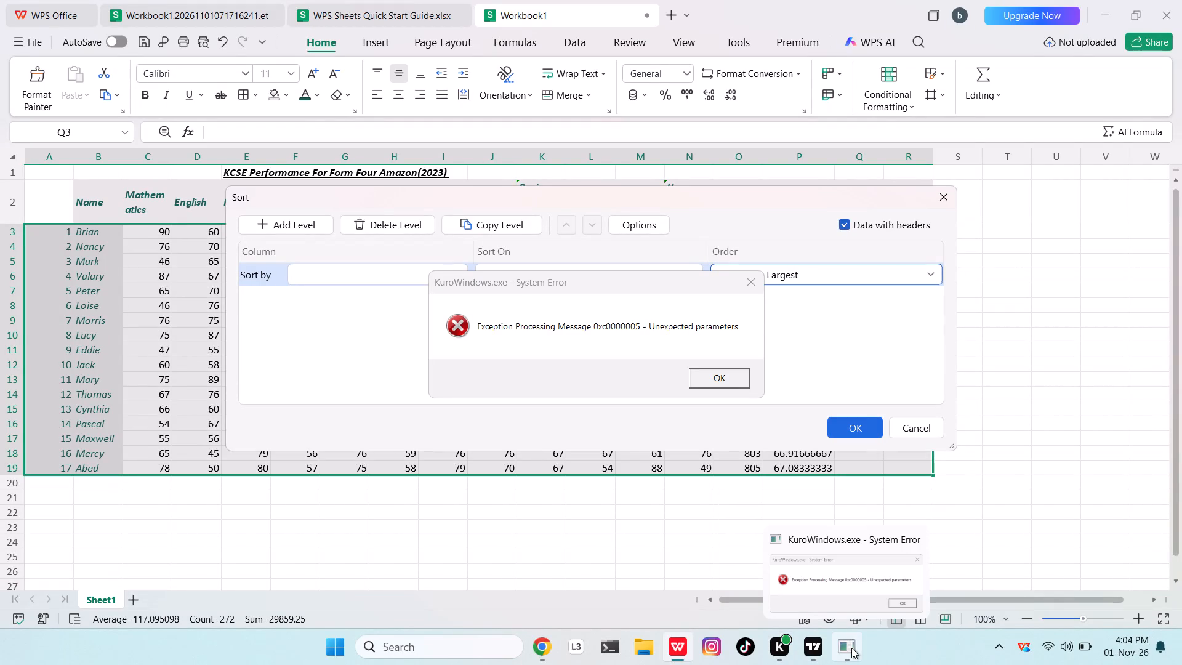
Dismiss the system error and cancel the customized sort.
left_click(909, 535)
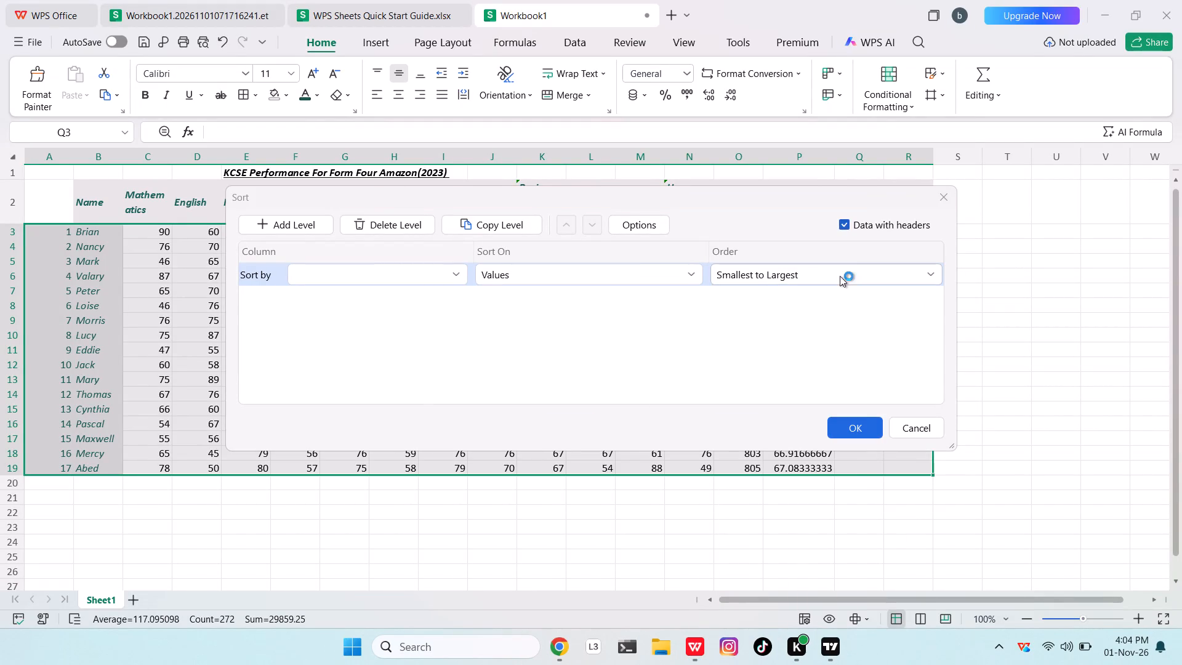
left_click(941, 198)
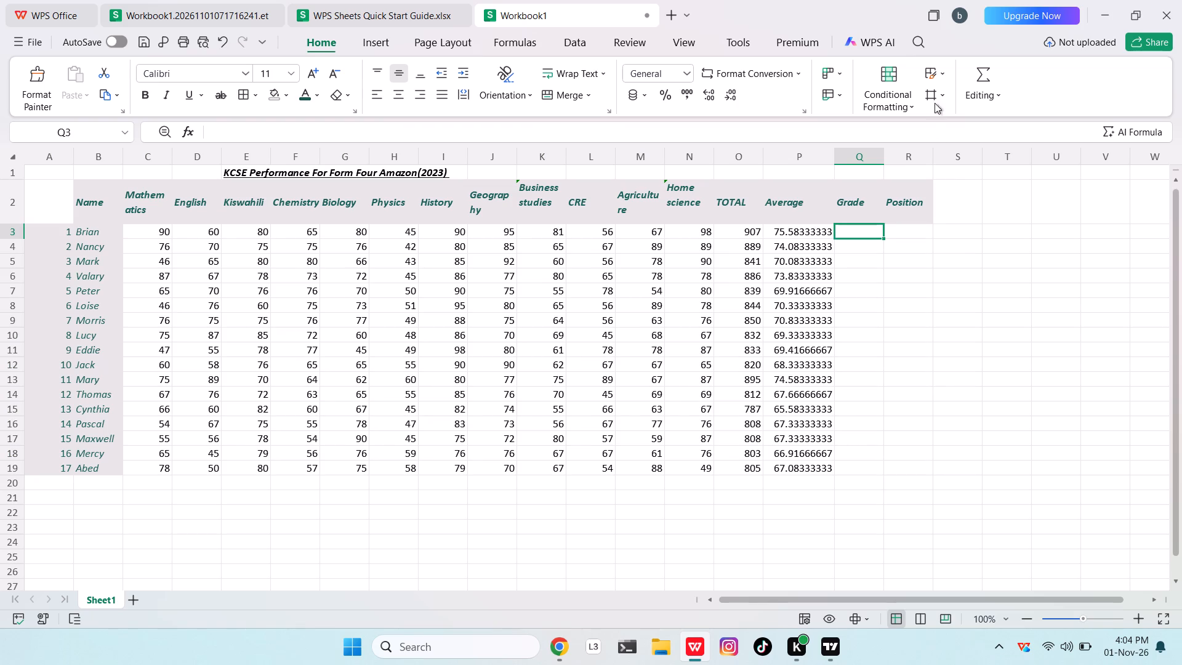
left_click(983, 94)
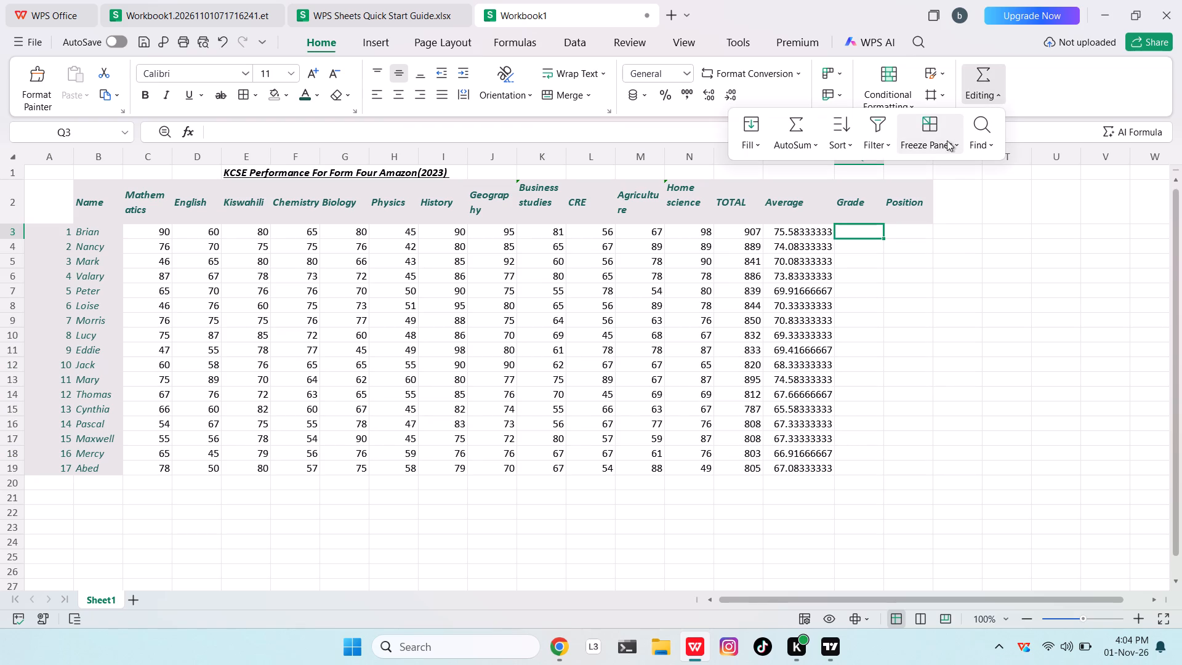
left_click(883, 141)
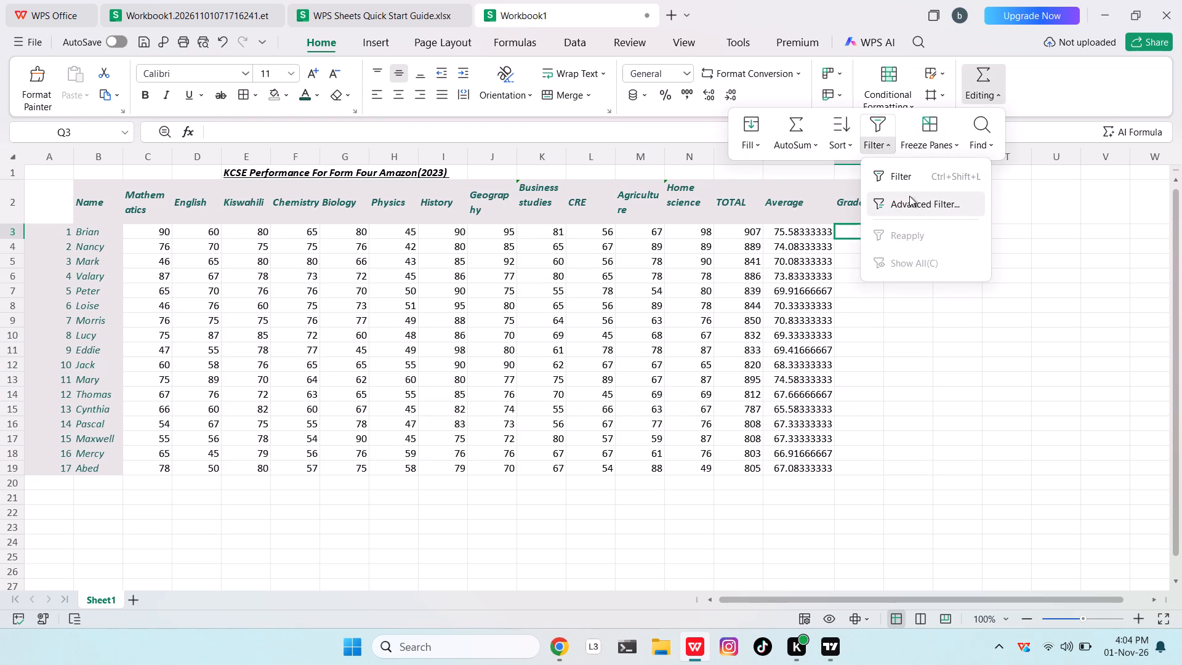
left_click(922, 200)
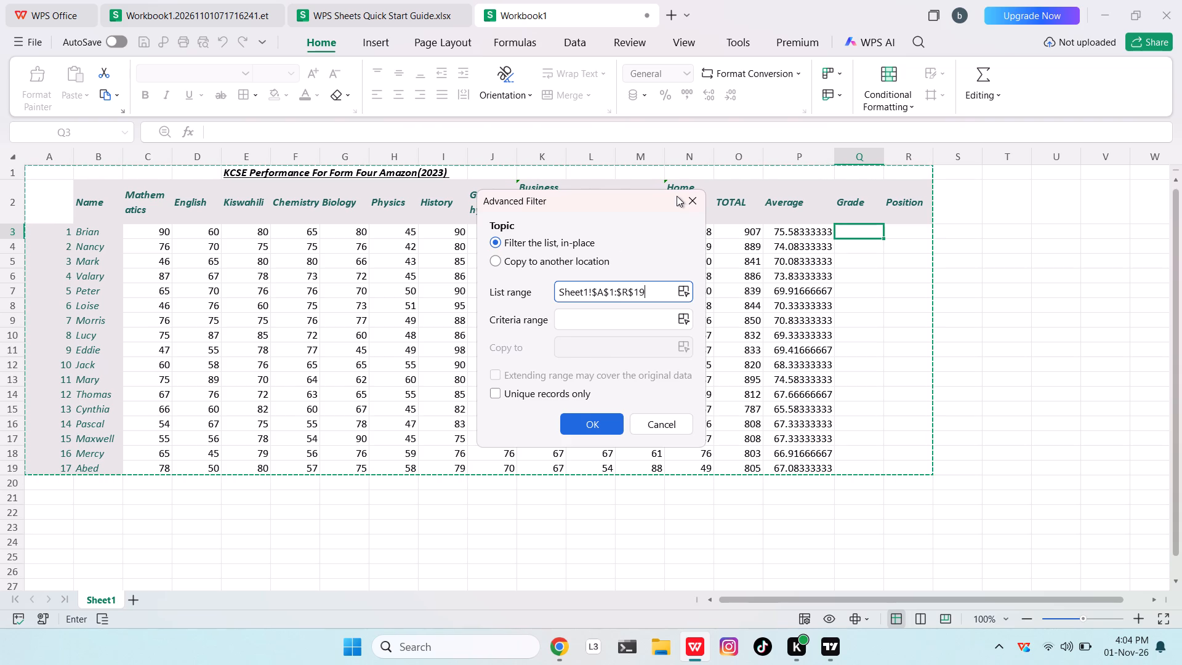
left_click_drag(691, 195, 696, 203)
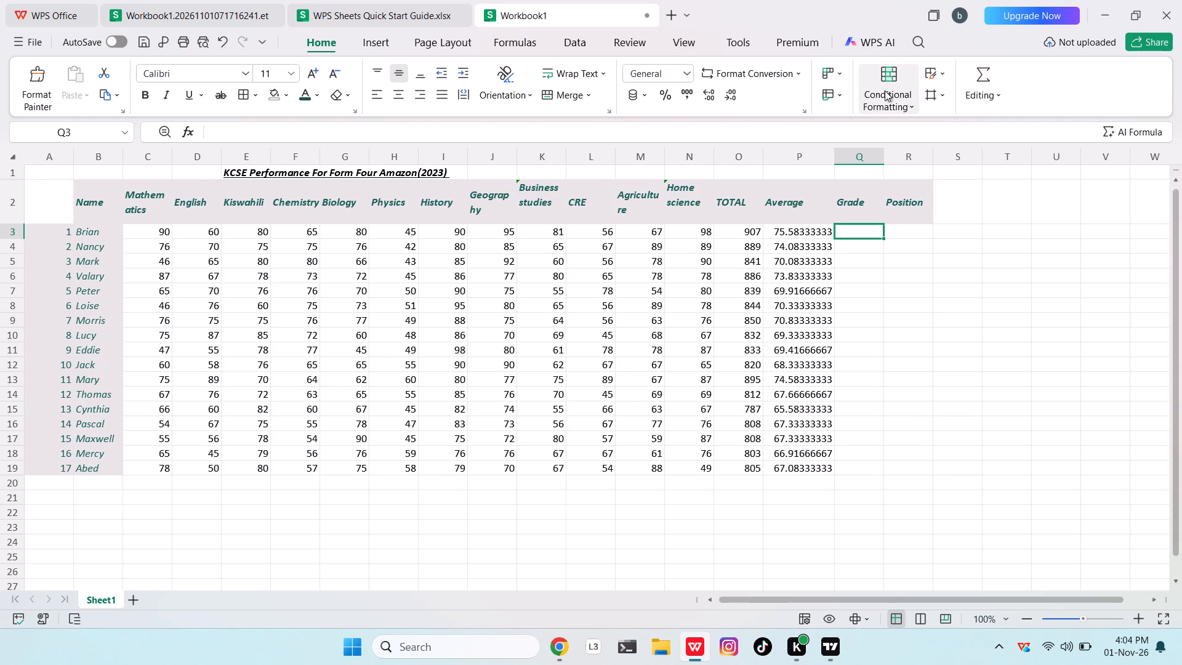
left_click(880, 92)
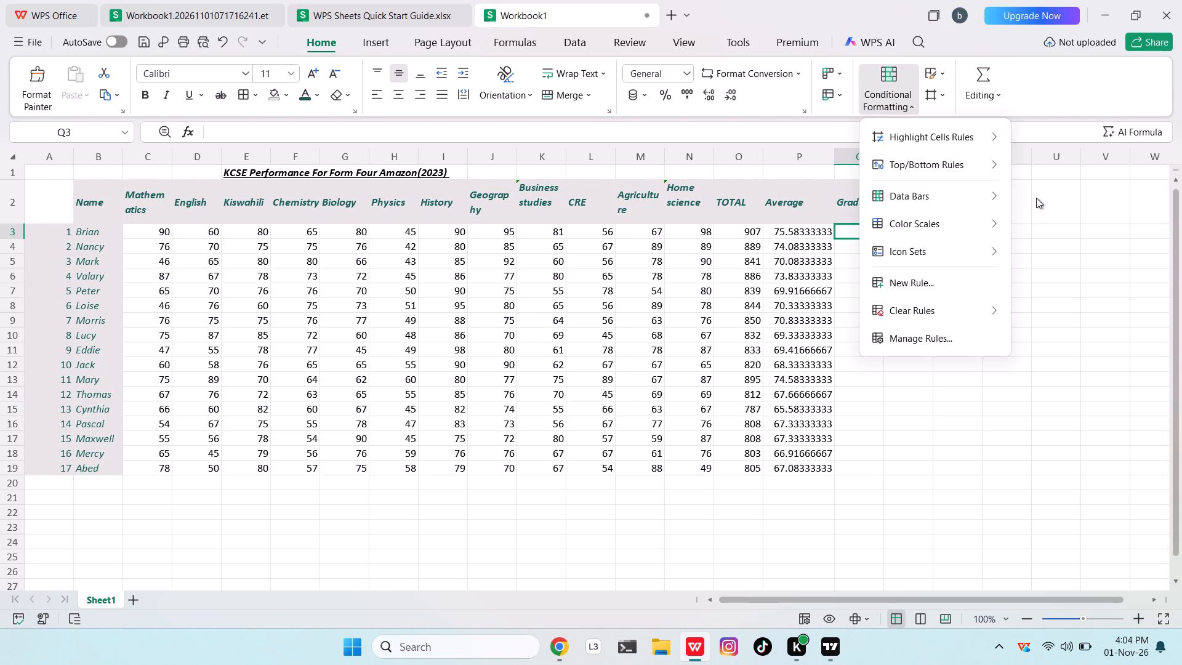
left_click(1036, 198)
Clear the Position heading in R2 and replace the Grade heading in Q2 with Position.
left_click(895, 209)
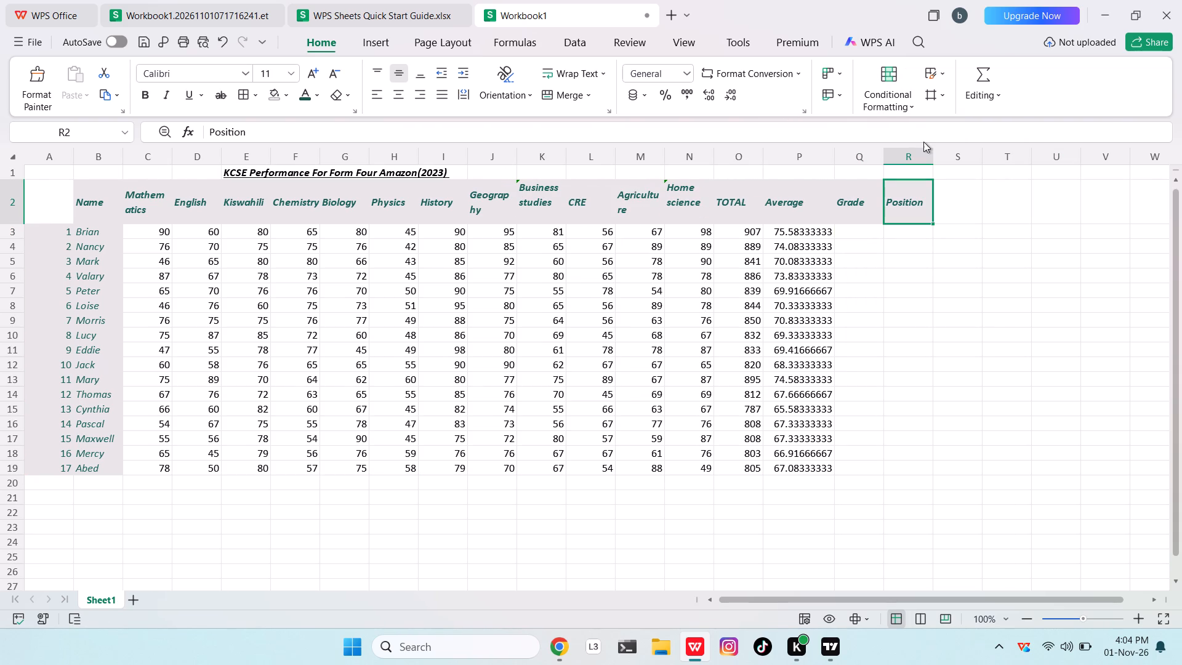
key("BackSpace")
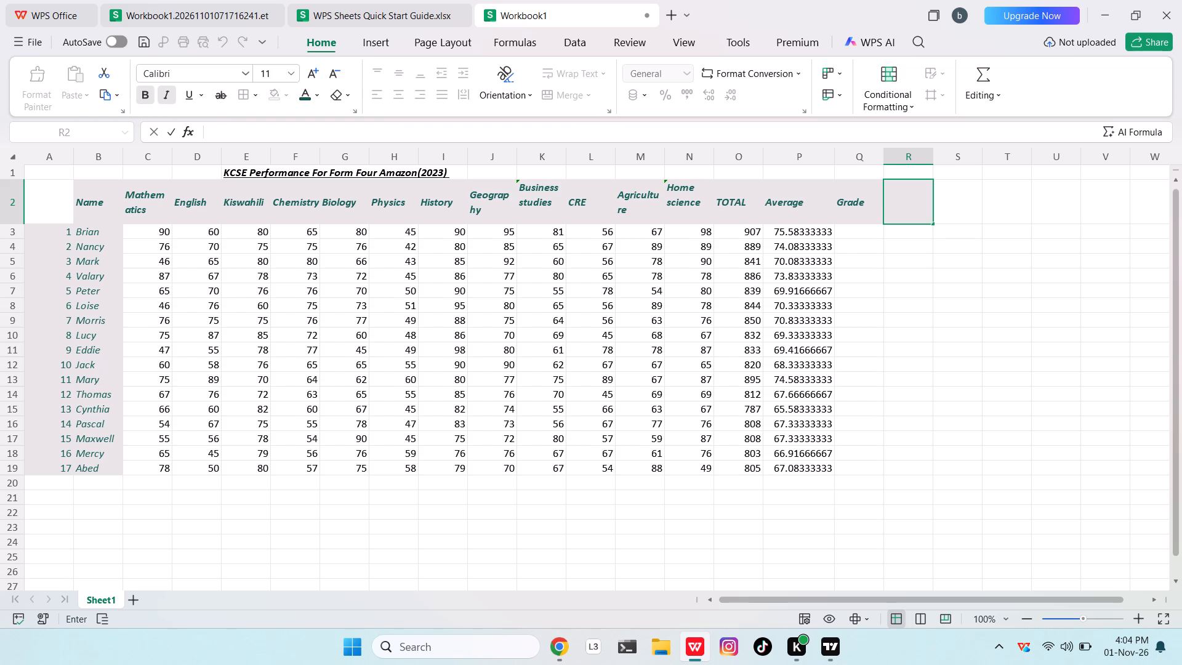
left_click(862, 203)
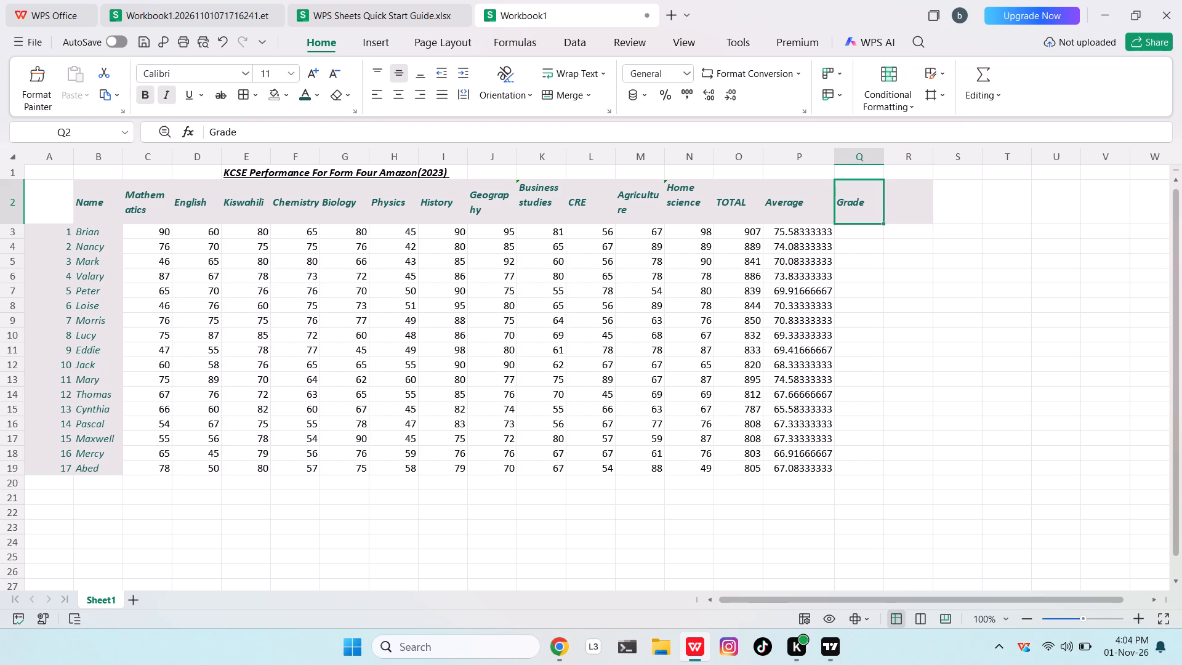
key("BackSpace")
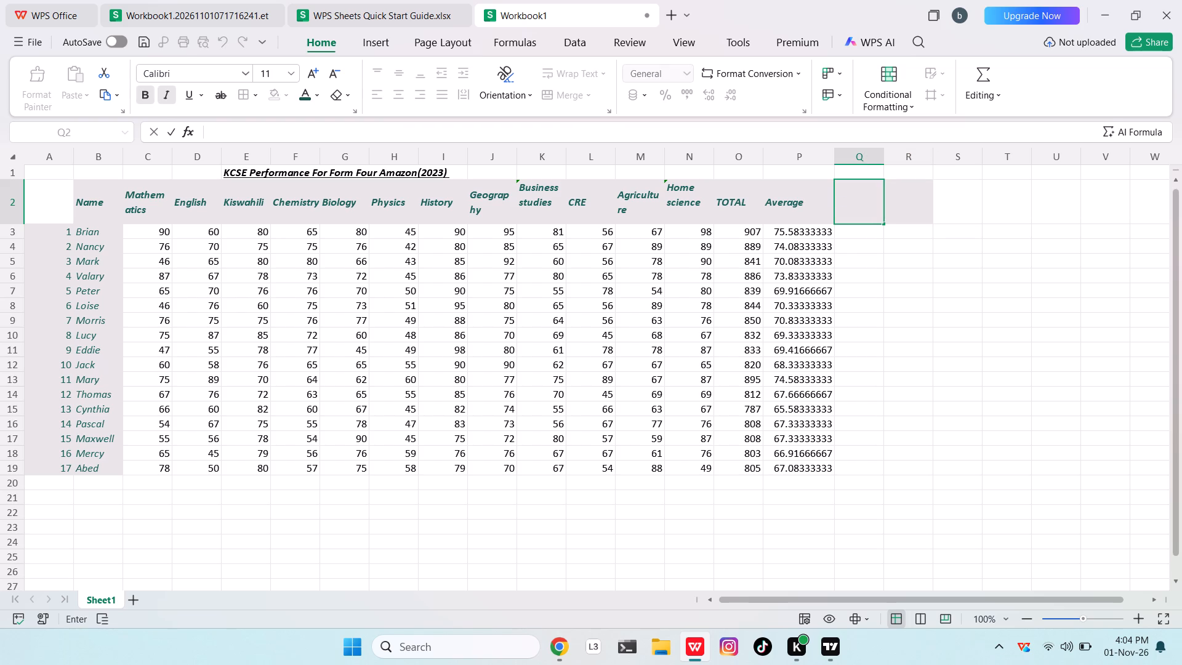
key("p")
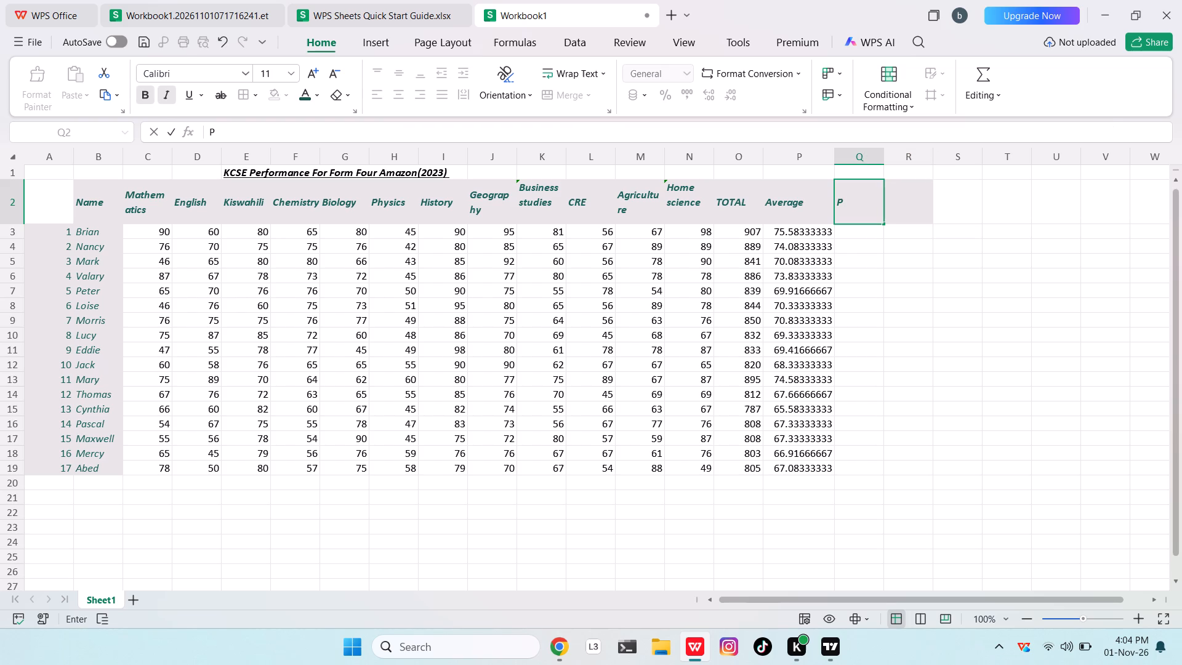
type("osition")
left_click(871, 228)
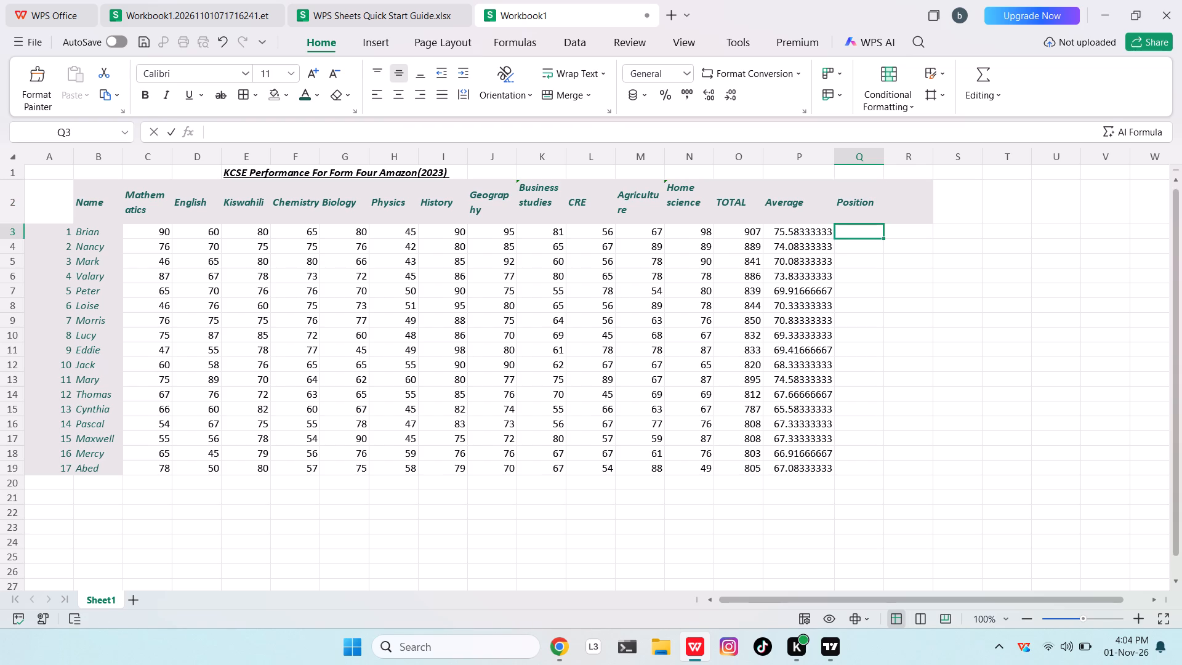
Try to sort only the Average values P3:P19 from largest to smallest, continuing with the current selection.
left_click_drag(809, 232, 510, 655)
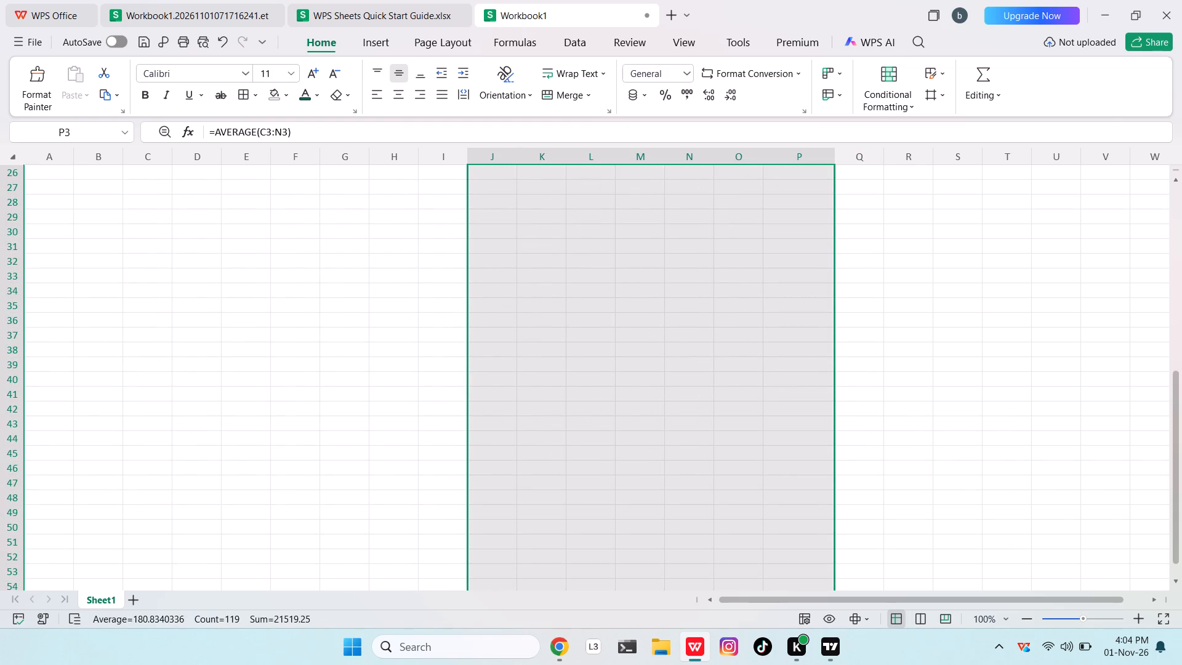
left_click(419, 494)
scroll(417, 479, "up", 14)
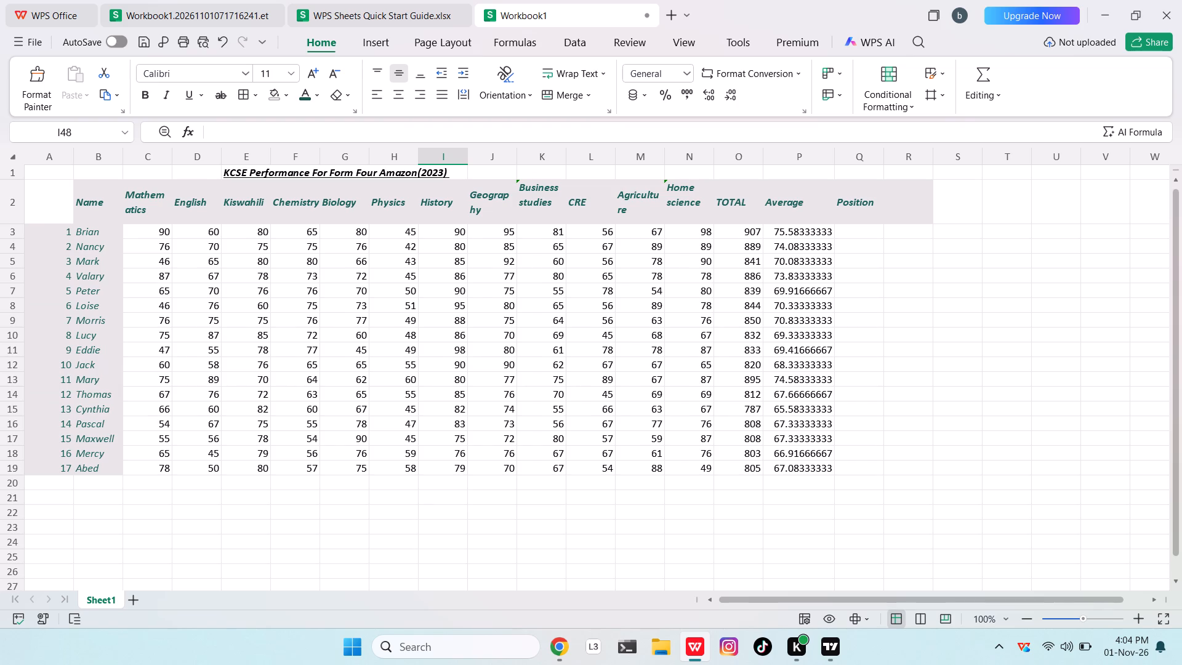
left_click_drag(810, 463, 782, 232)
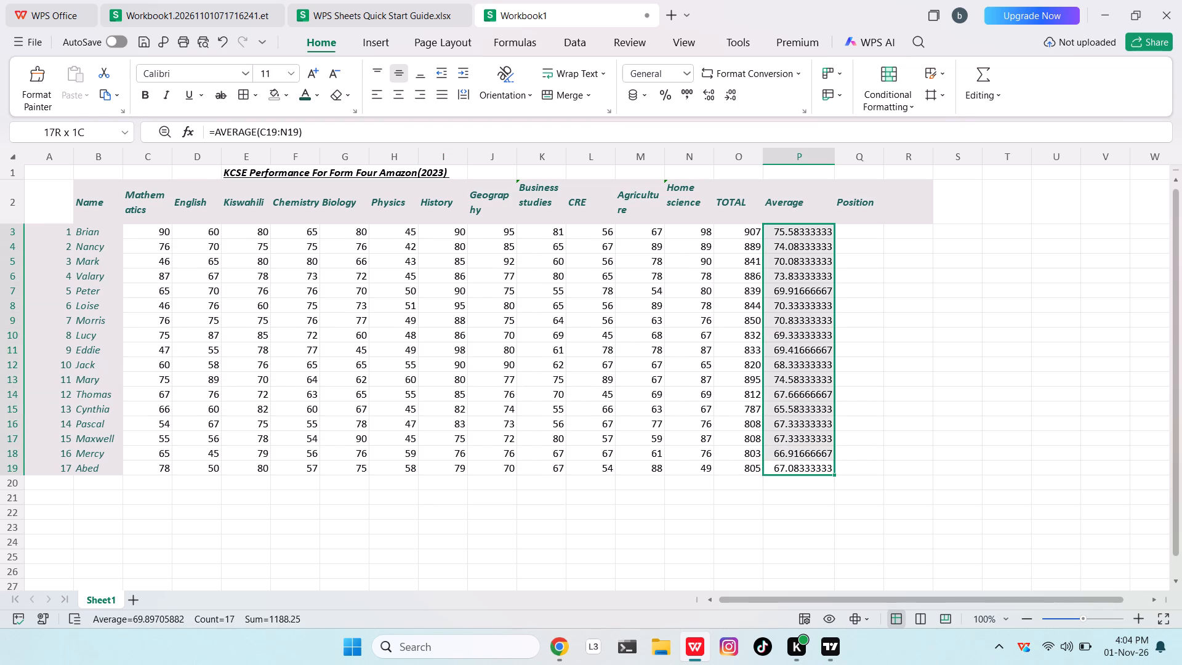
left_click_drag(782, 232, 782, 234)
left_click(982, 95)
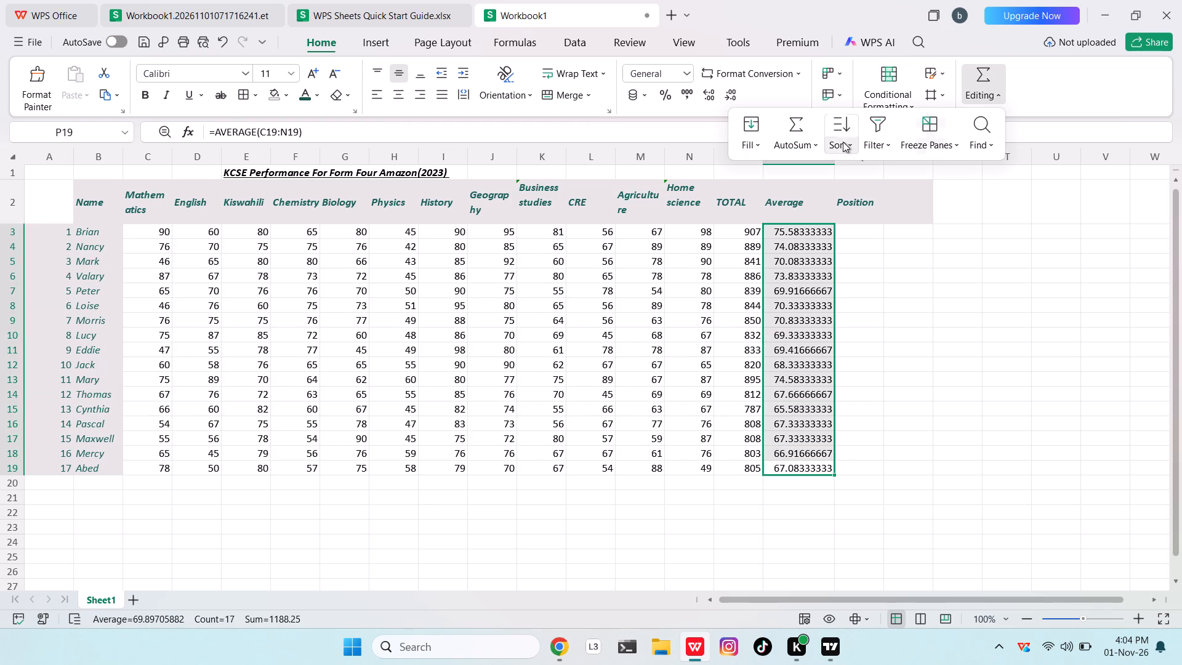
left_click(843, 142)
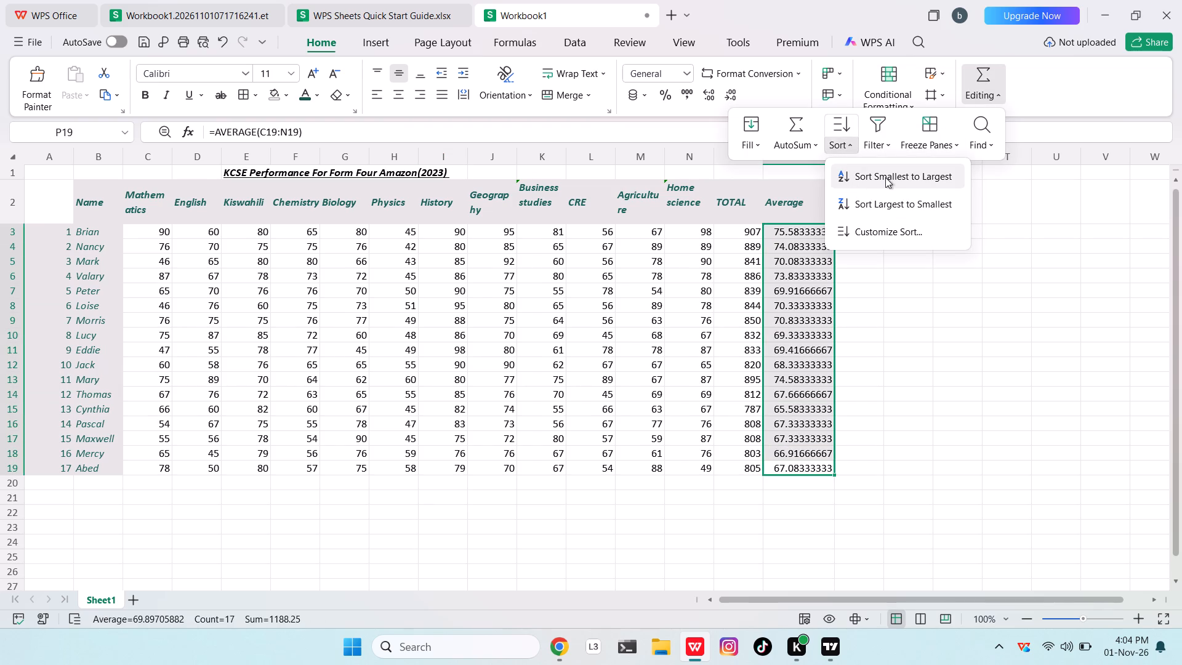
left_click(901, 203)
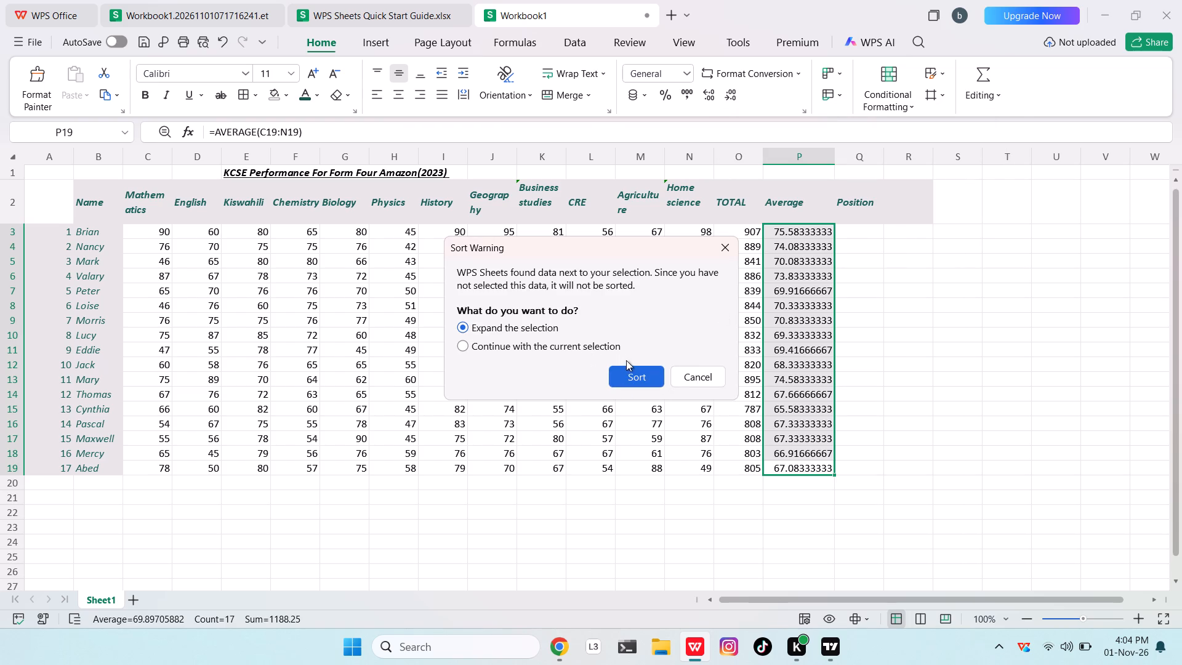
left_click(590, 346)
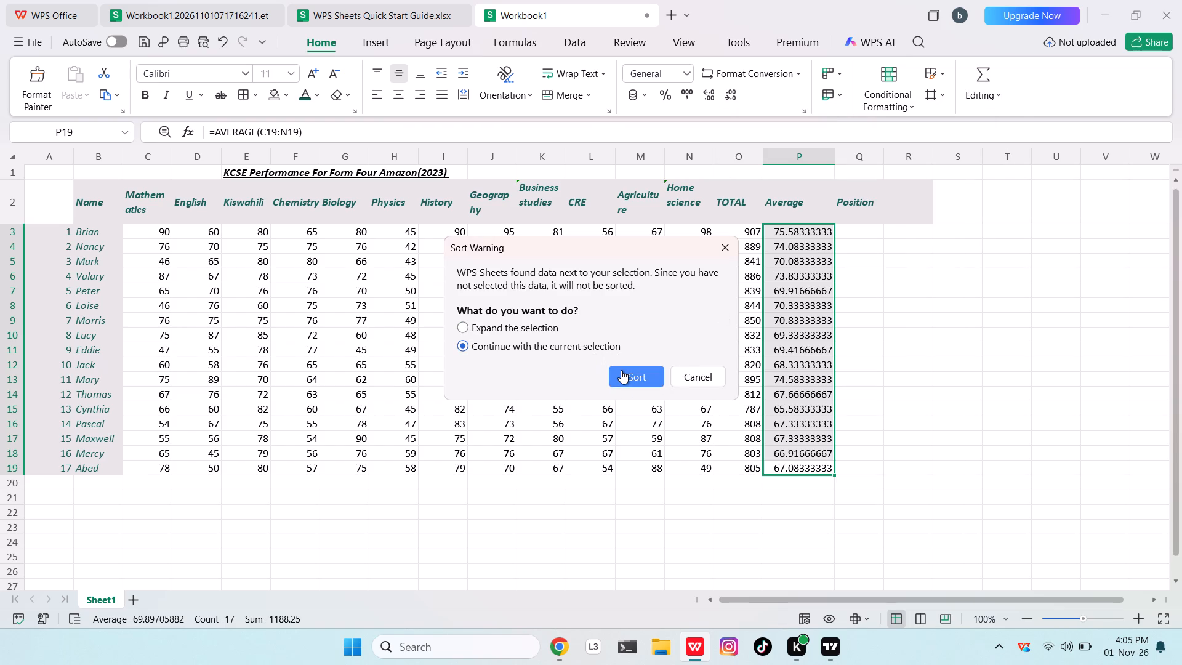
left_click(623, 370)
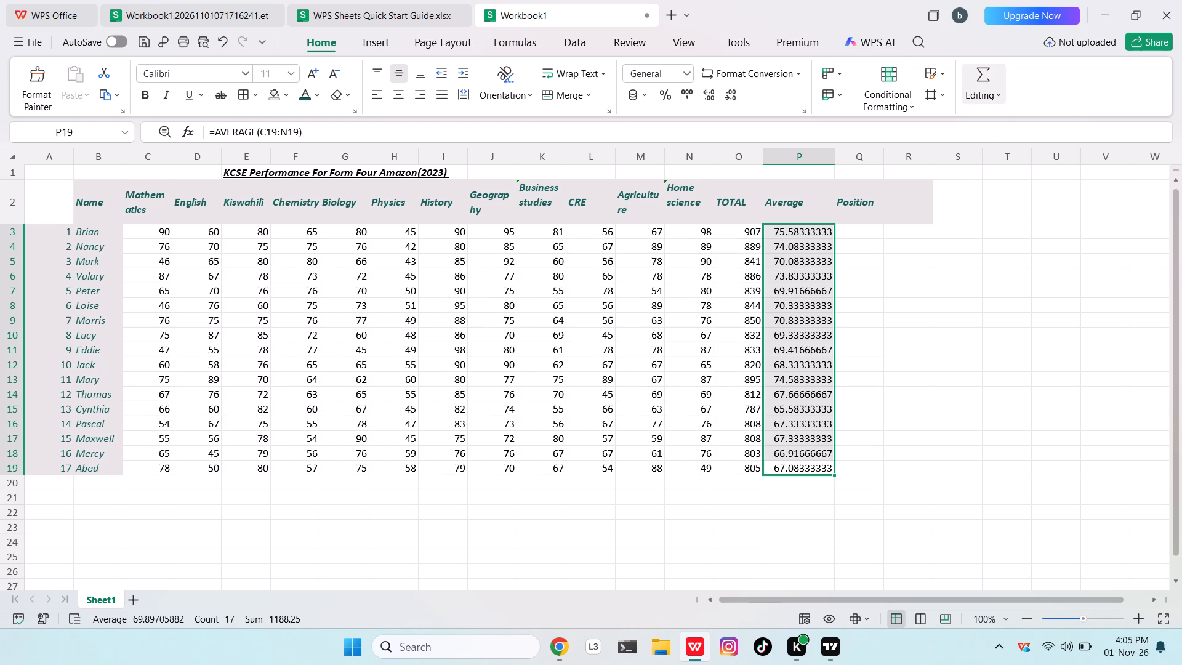
Sort the students by the TOTAL values O3:O19 from largest to smallest, expanding the selection to include the adjacent data.
left_click(736, 224)
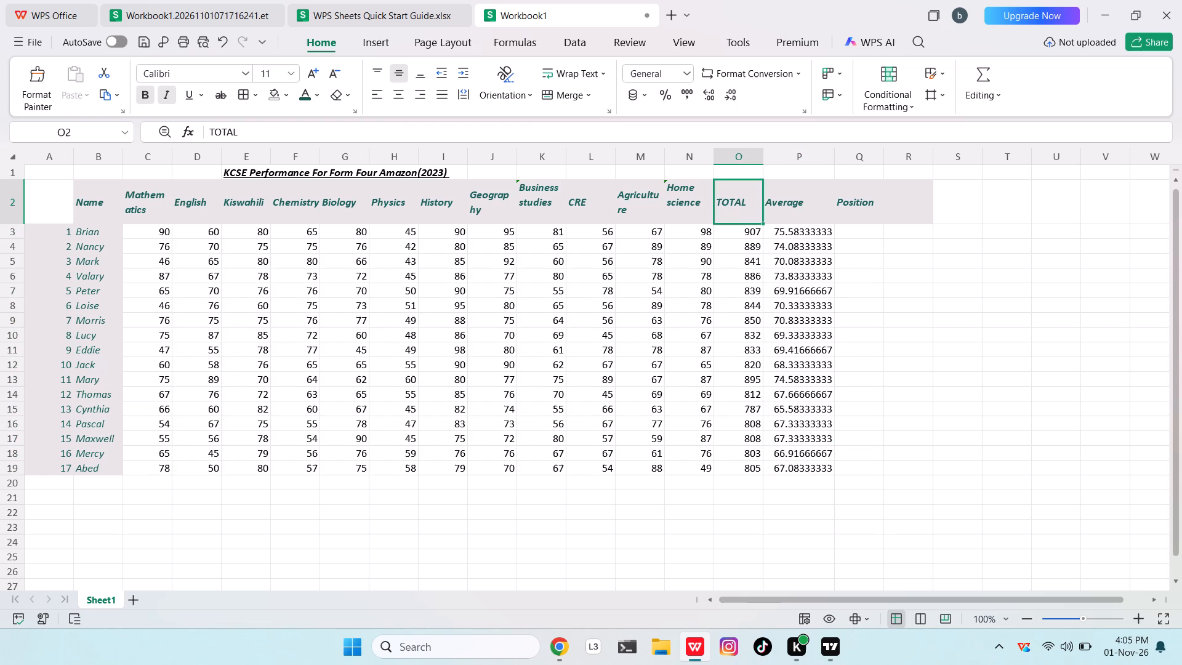
left_click_drag(735, 232, 738, 453)
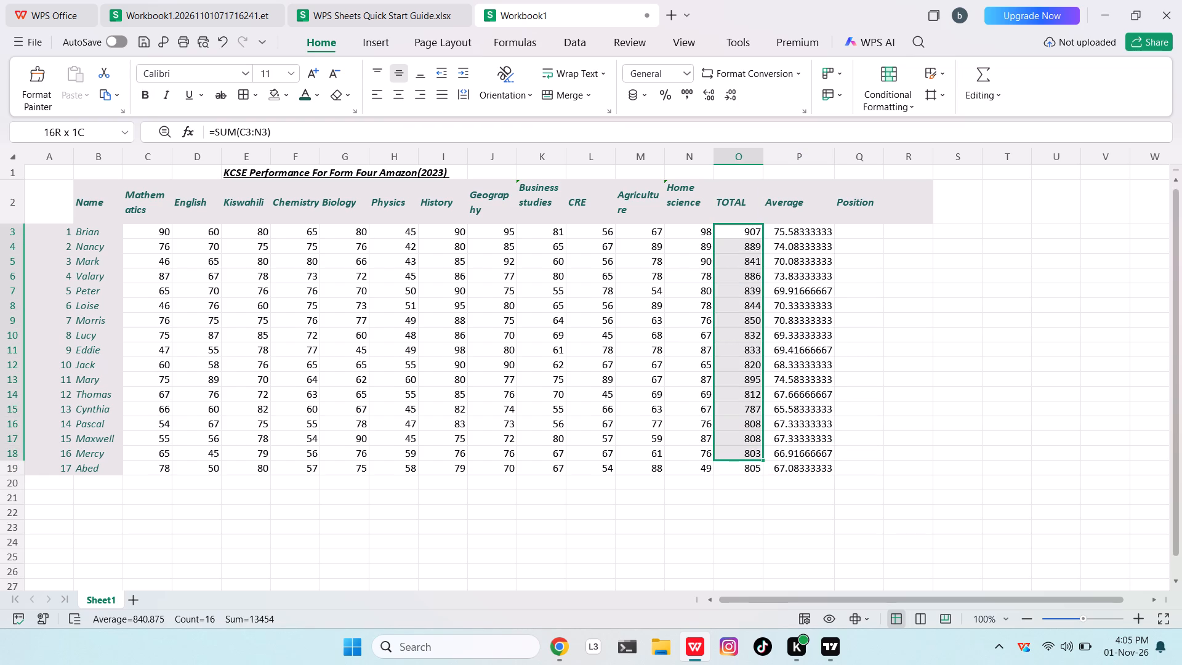
left_click_drag(738, 453, 749, 462)
left_click_drag(749, 462, 751, 465)
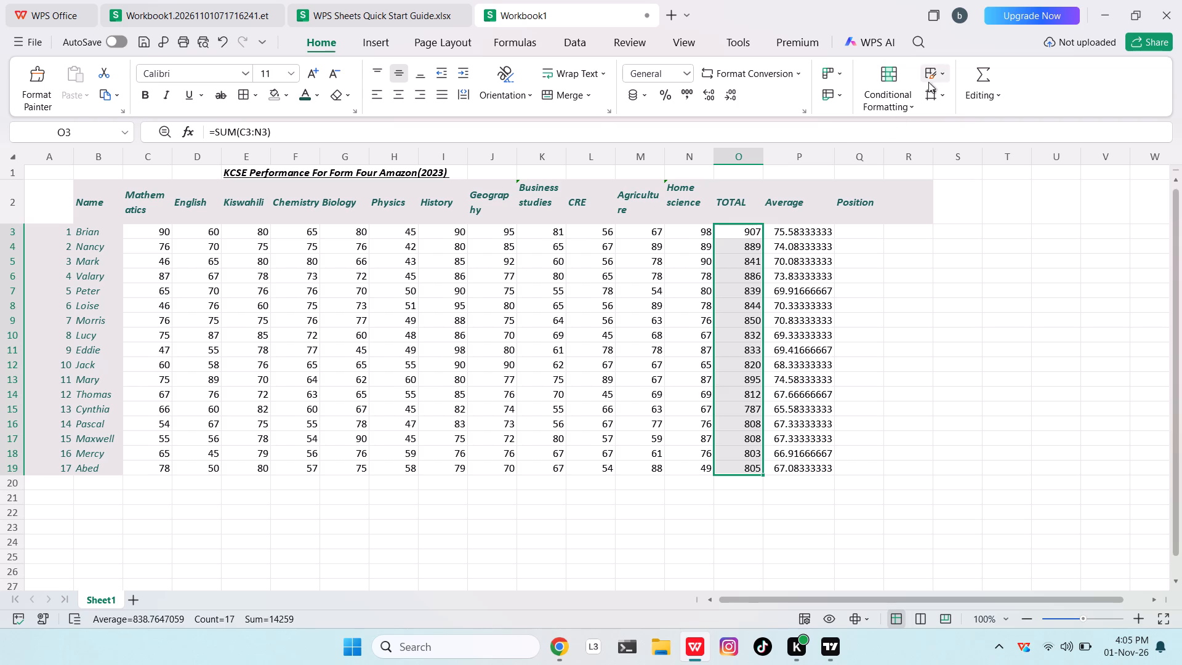
left_click(994, 78)
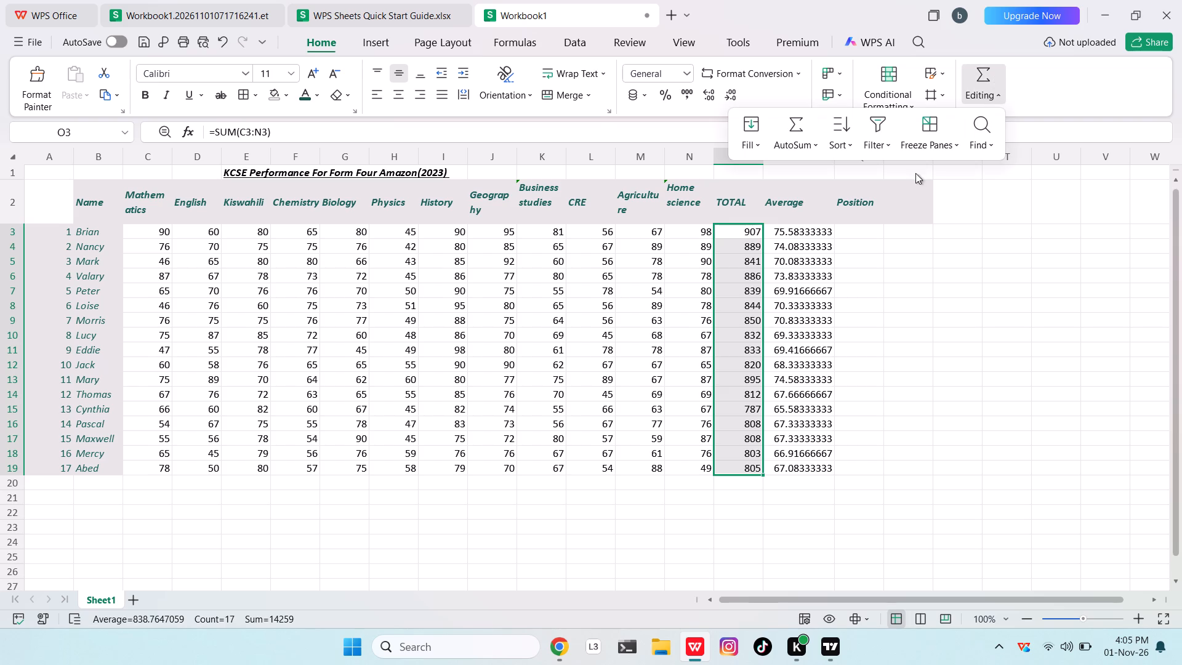
left_click(842, 148)
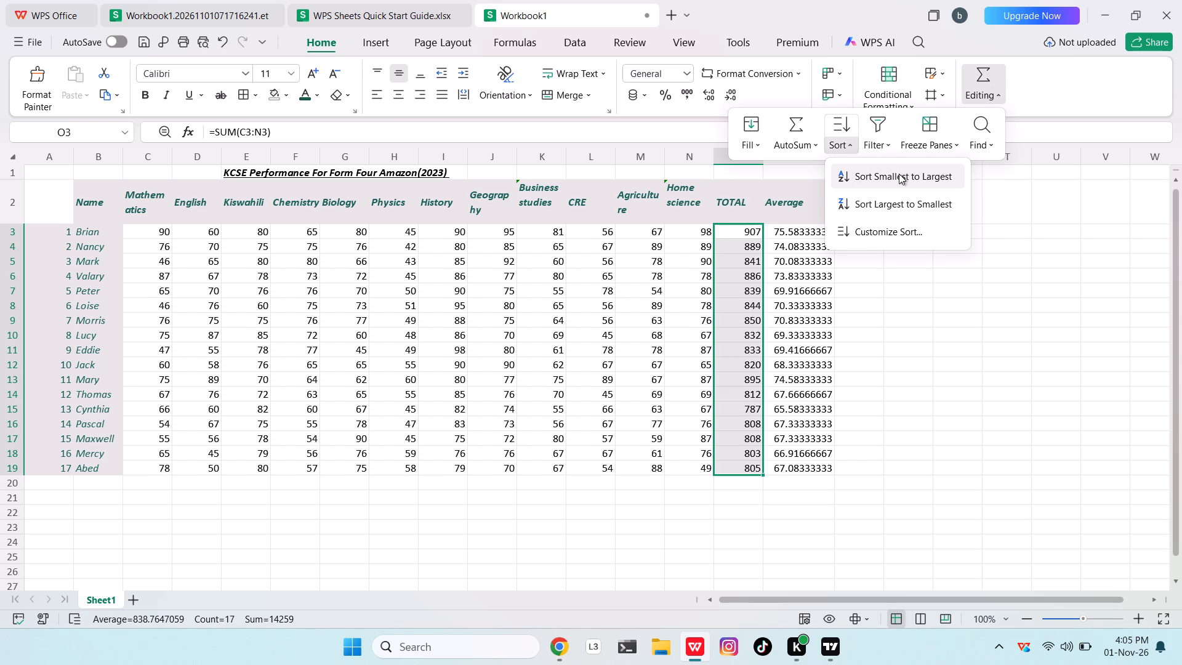
left_click(902, 206)
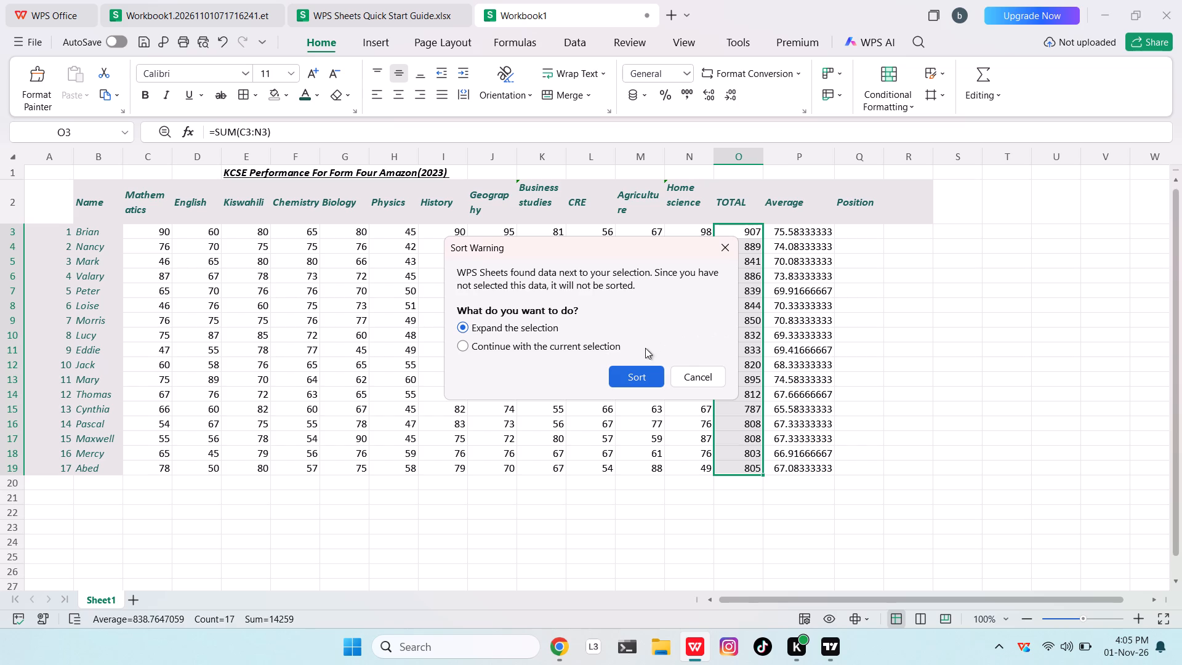
left_click(650, 368)
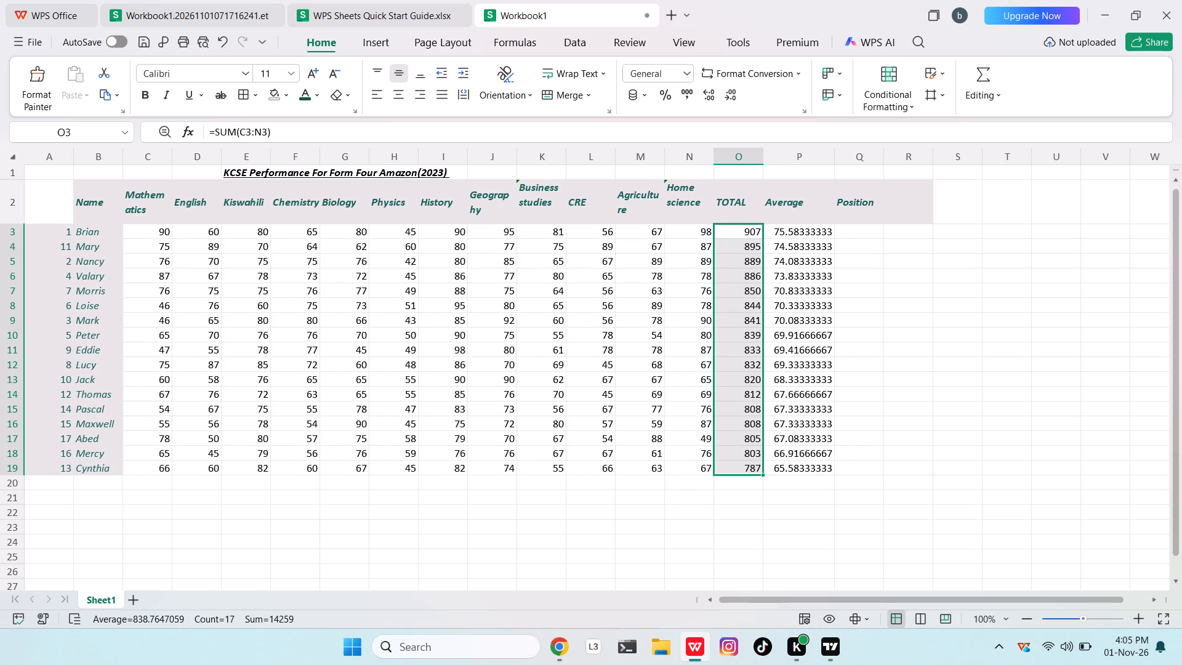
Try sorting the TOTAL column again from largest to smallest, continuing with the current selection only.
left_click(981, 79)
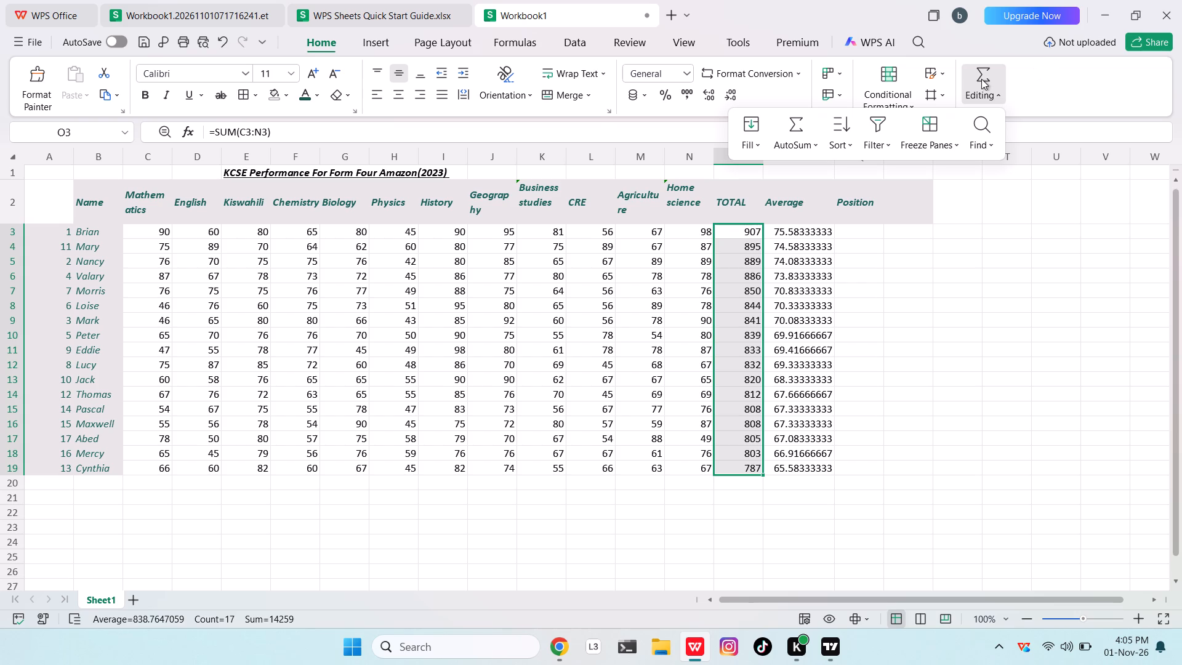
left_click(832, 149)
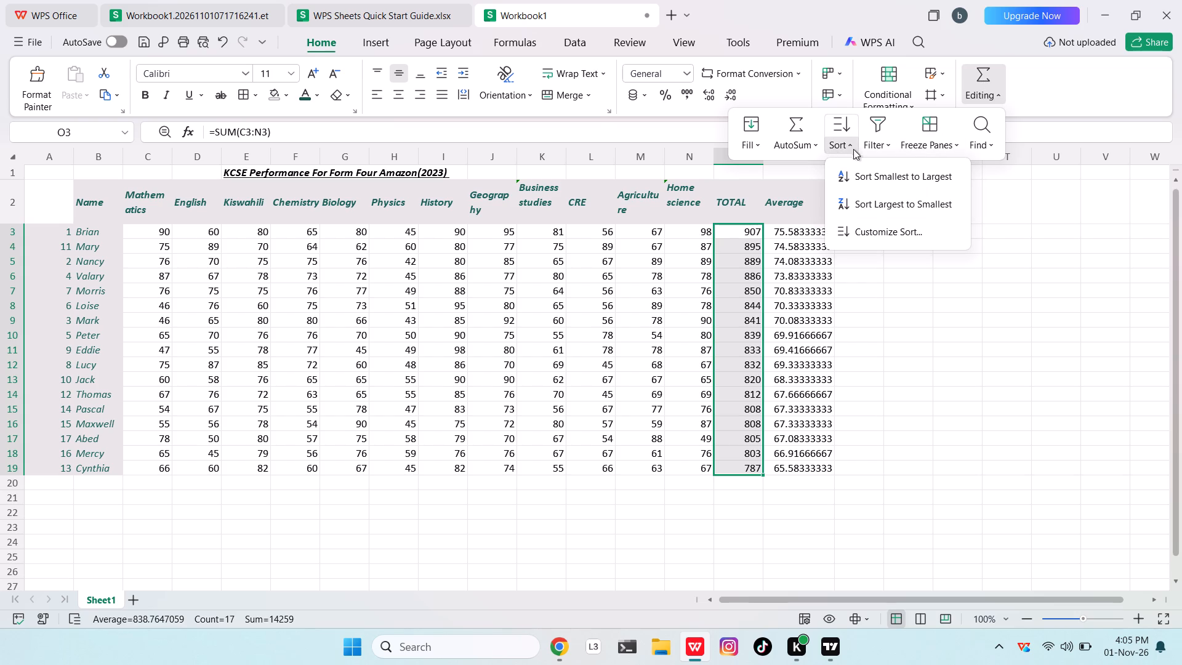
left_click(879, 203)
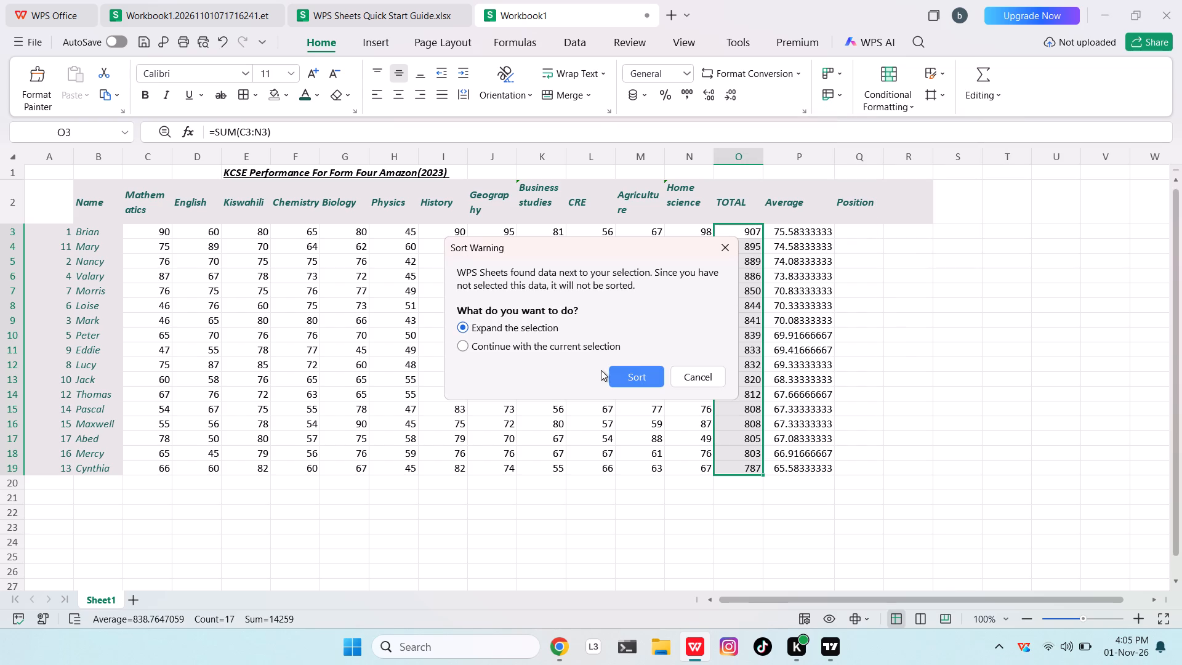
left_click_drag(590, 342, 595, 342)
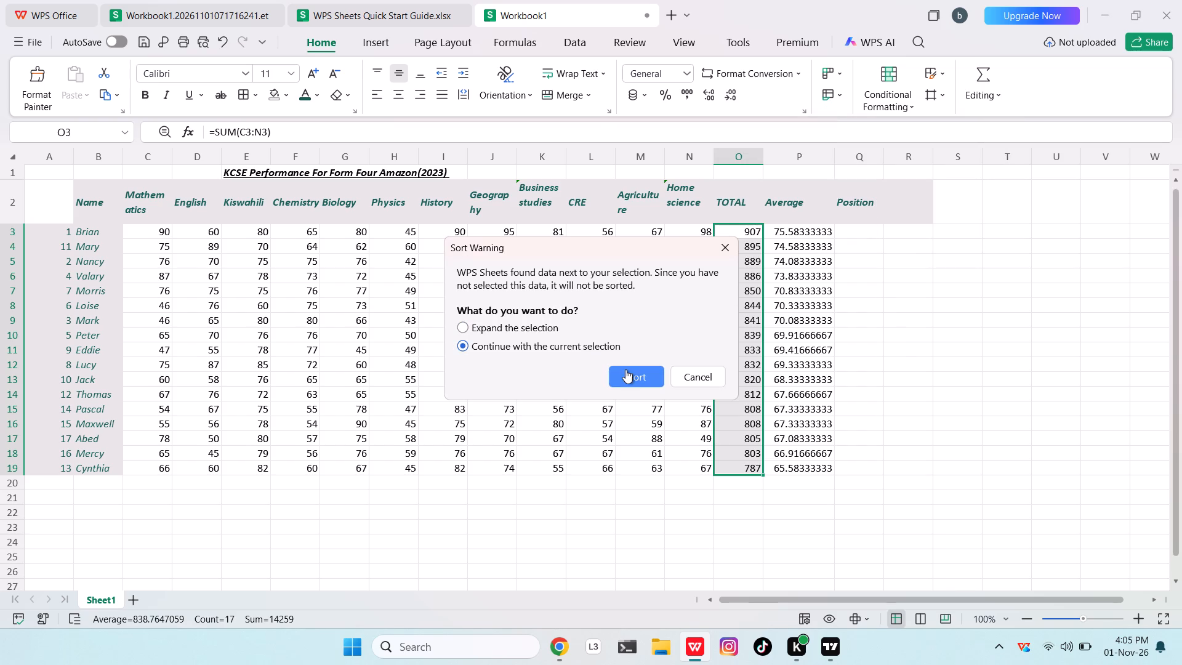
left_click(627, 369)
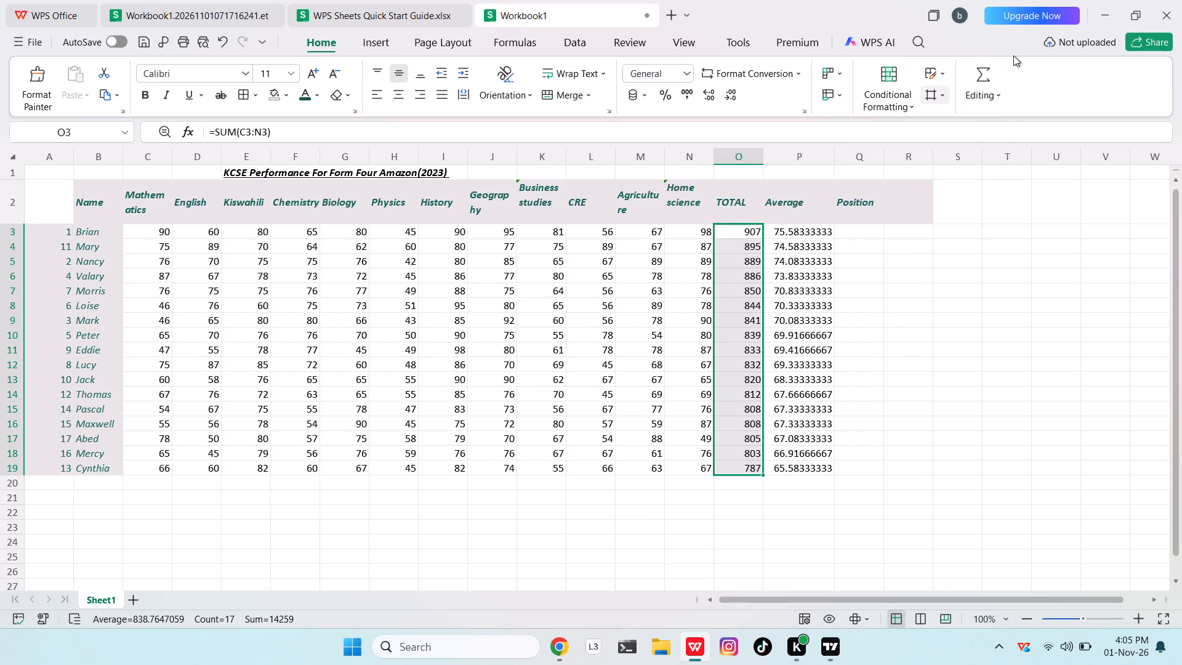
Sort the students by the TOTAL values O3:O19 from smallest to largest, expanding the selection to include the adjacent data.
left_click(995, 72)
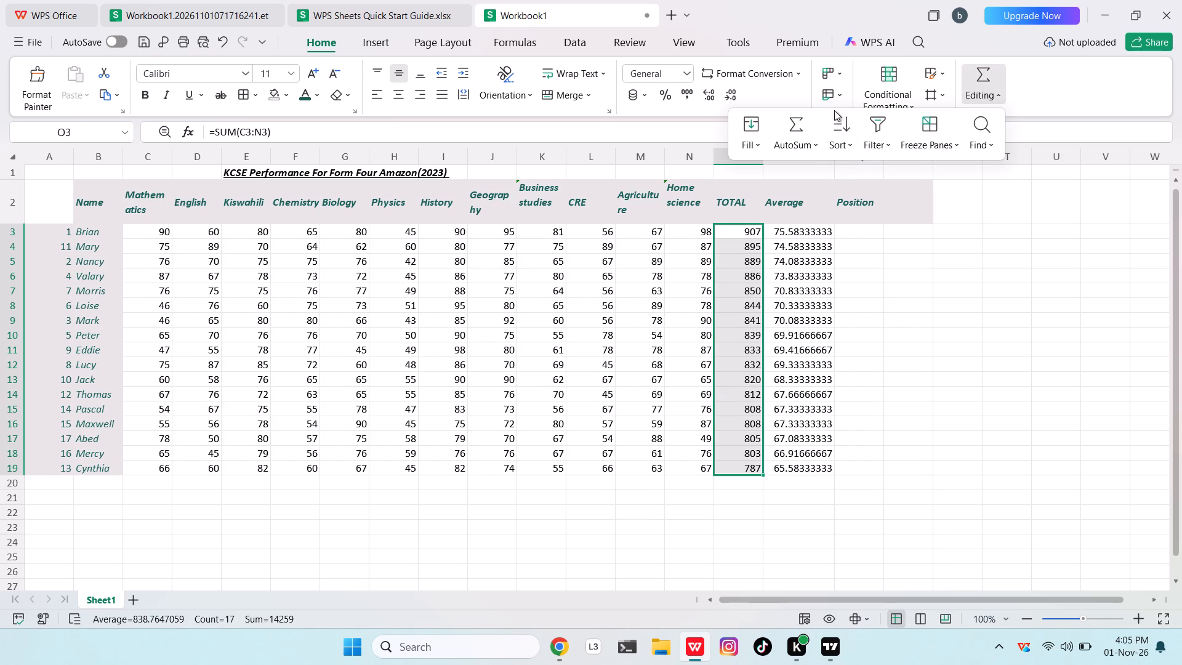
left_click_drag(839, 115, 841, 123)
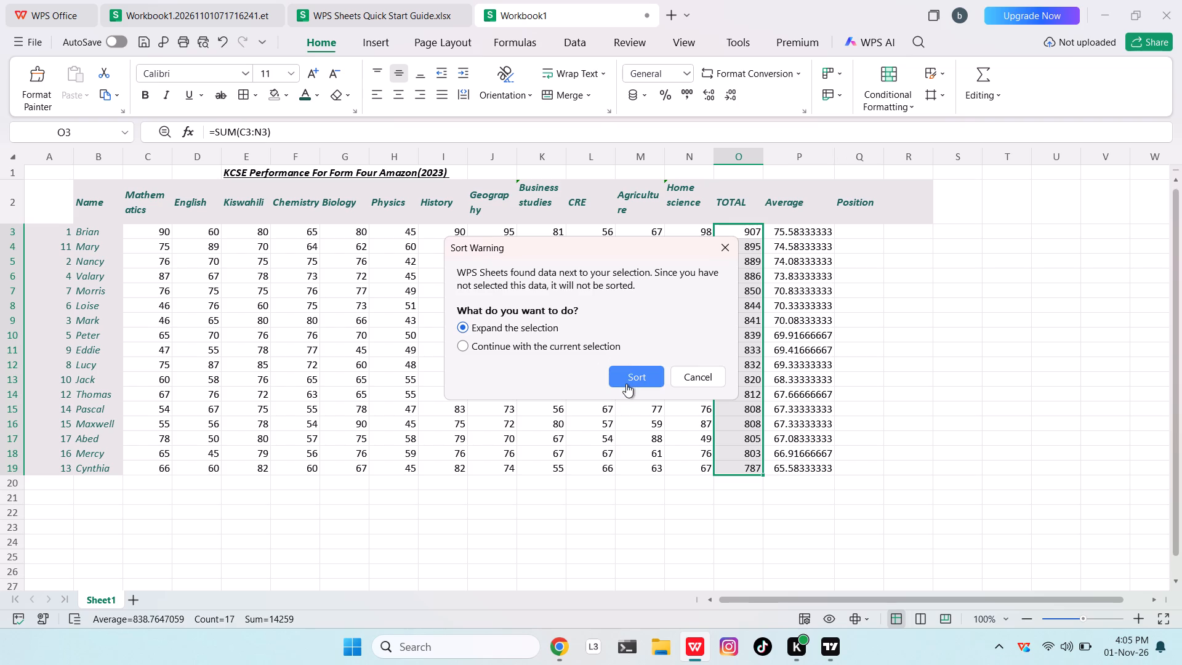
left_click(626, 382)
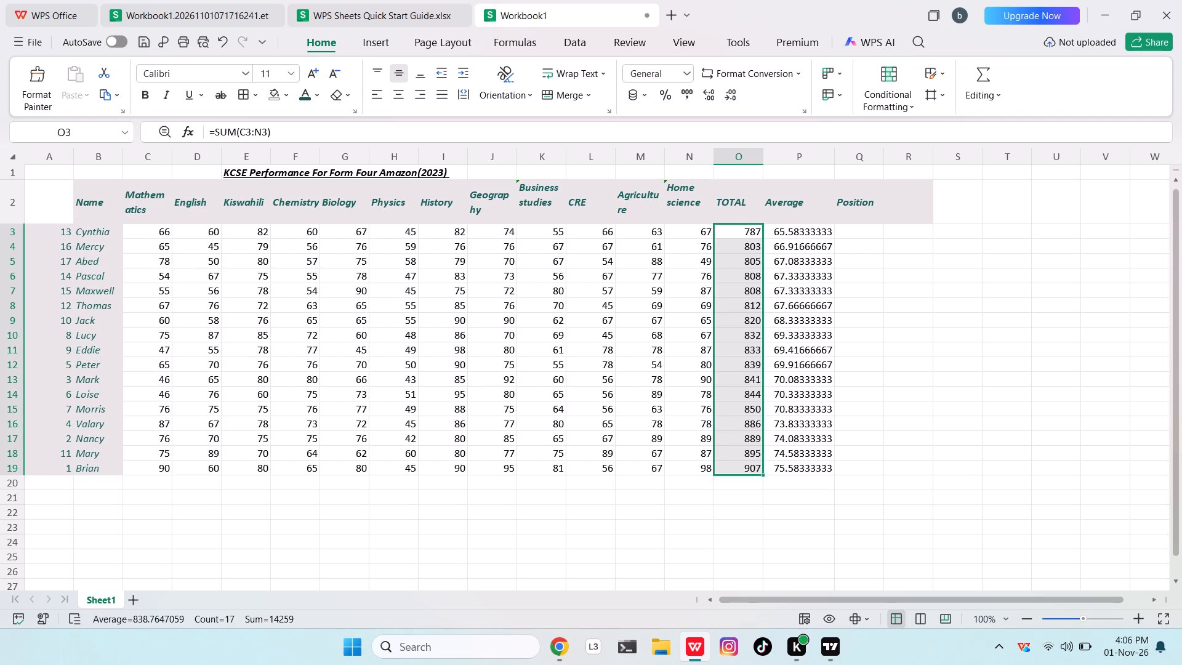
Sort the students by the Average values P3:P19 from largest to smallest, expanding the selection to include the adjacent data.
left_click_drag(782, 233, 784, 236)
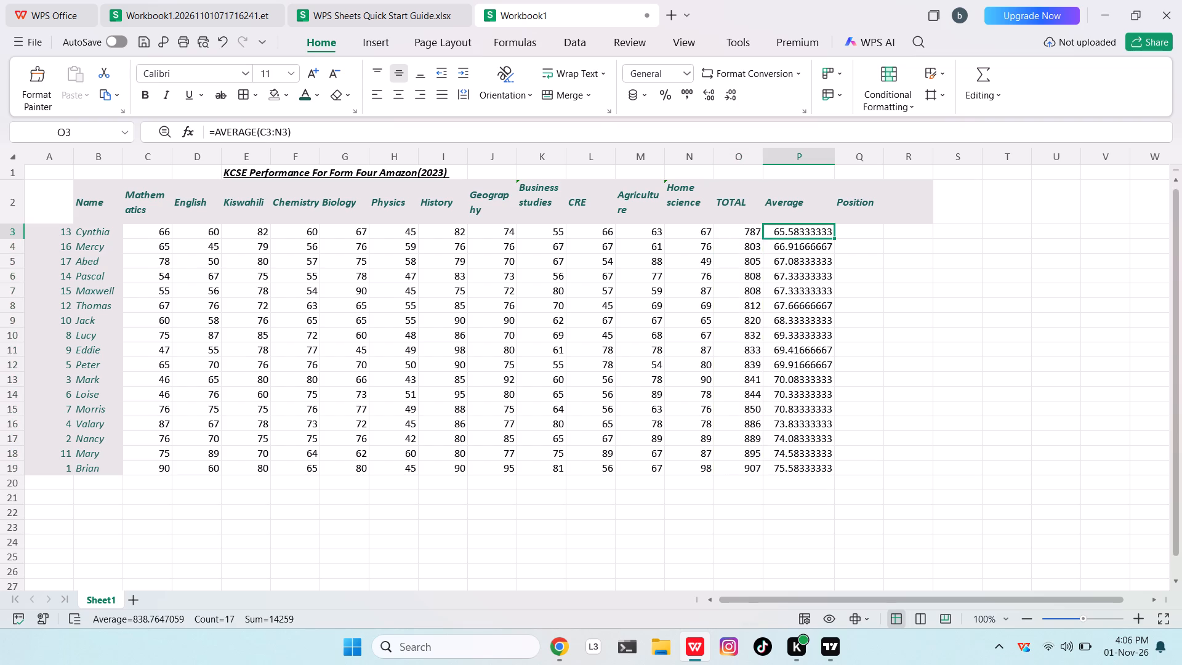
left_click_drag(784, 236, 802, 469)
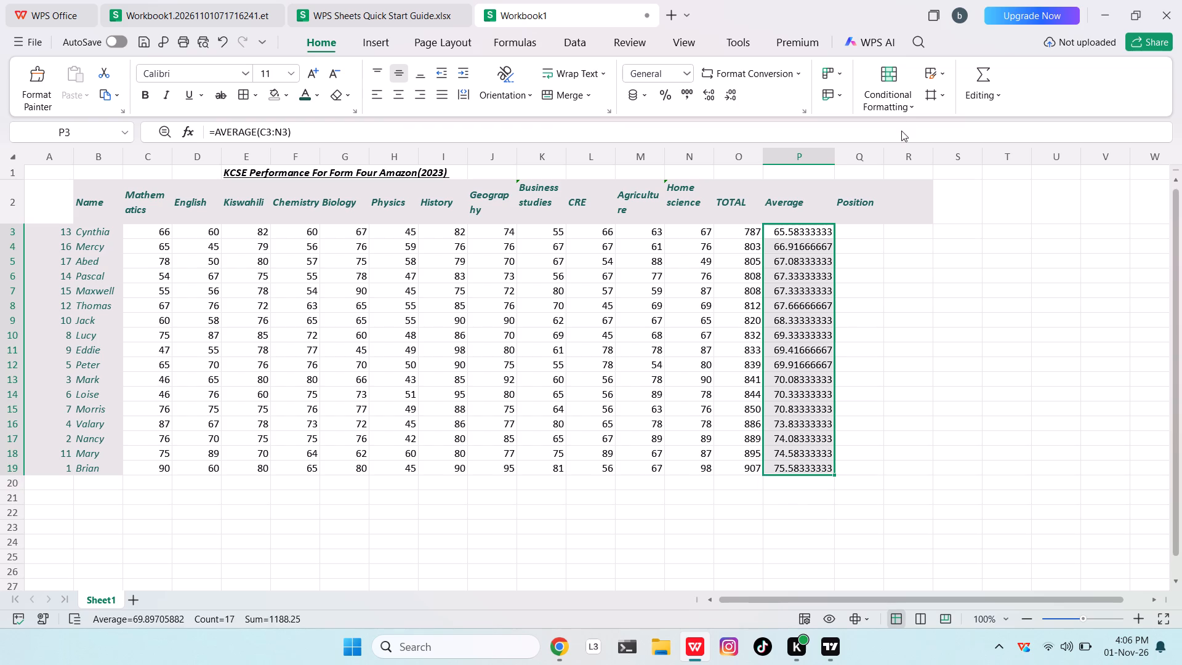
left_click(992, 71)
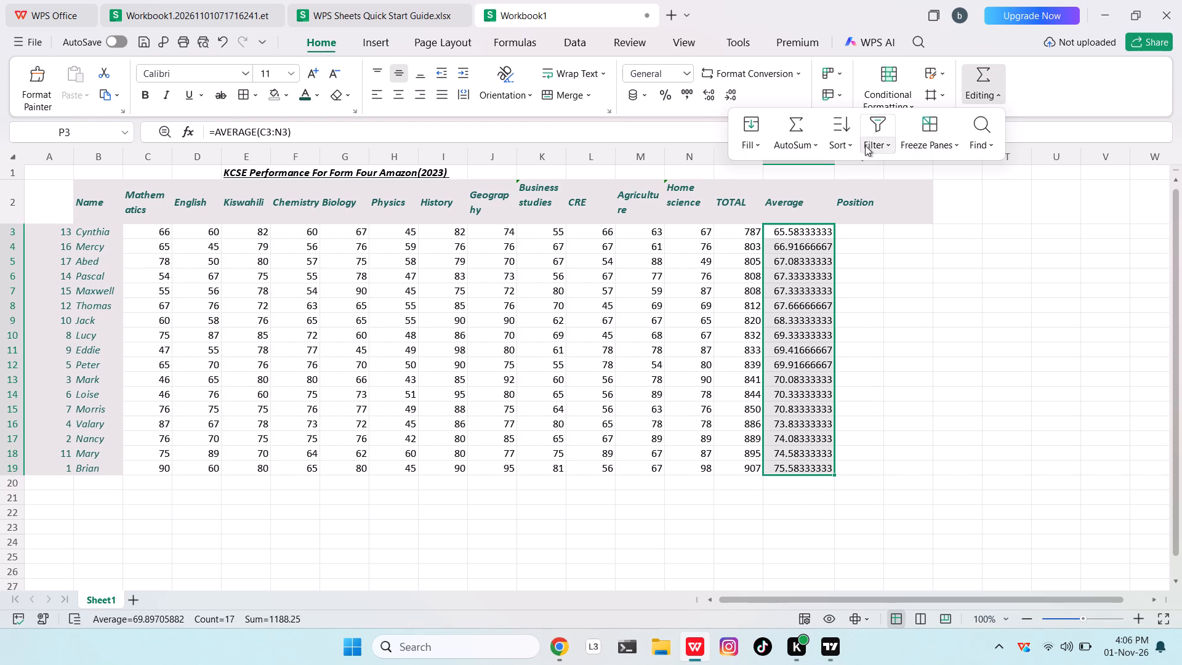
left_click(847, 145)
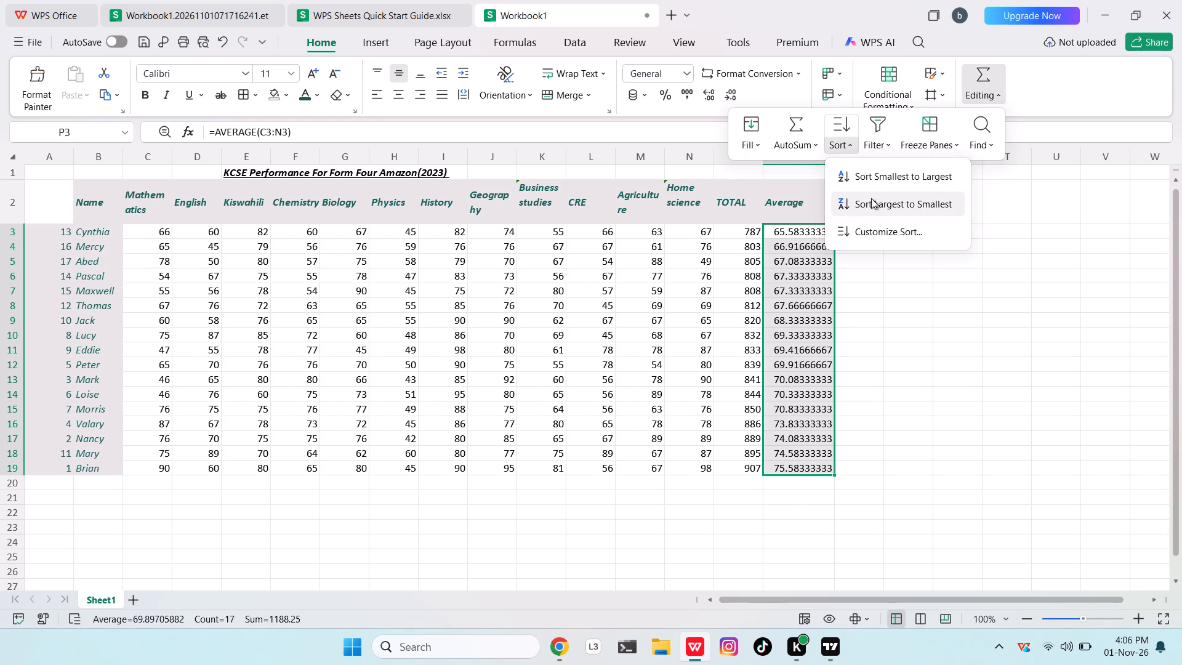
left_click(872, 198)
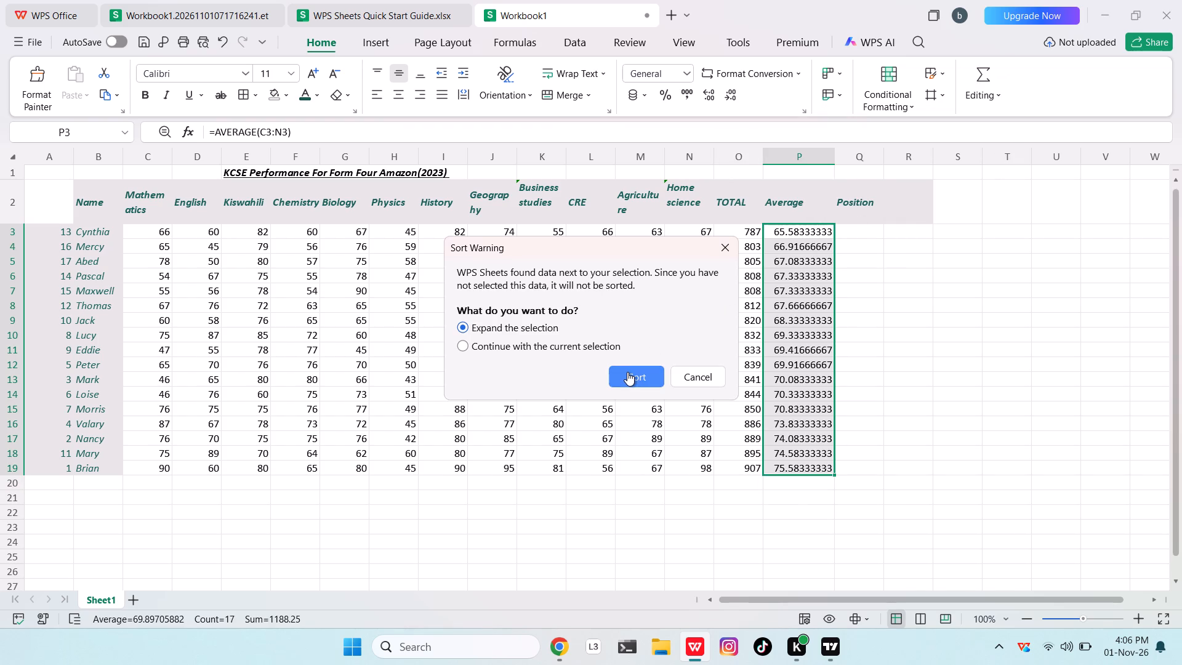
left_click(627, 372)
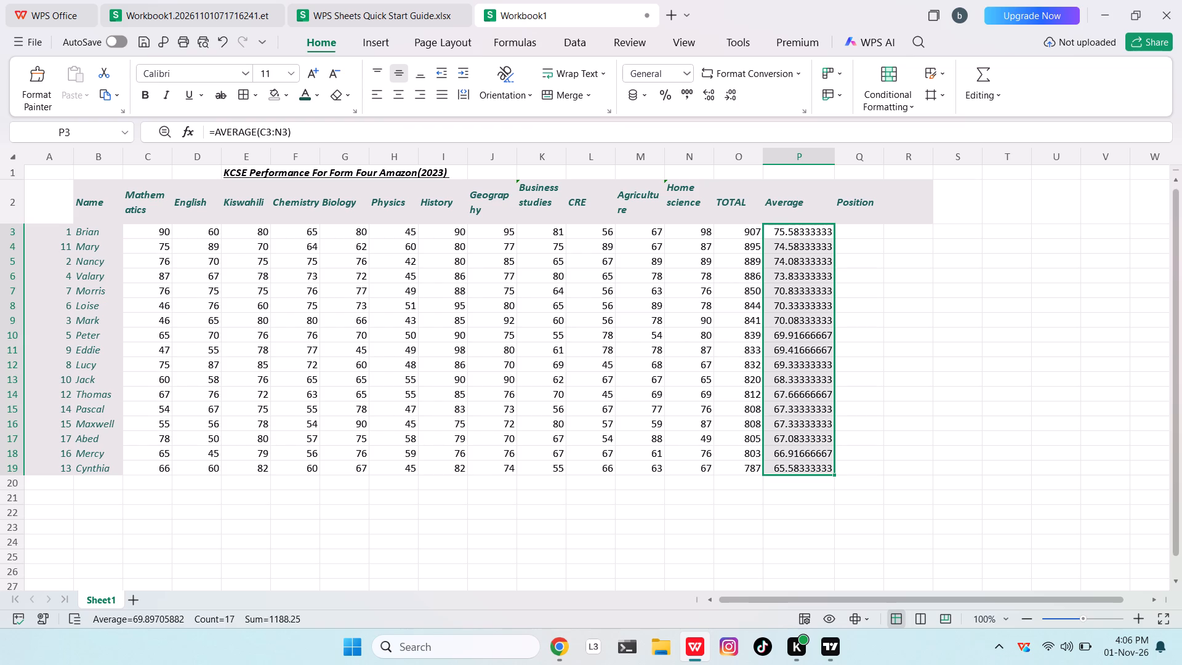
Undo all the TOTAL and Average sorts to restore the original student order, keeping Position as the heading in Q2.
left_click(220, 34)
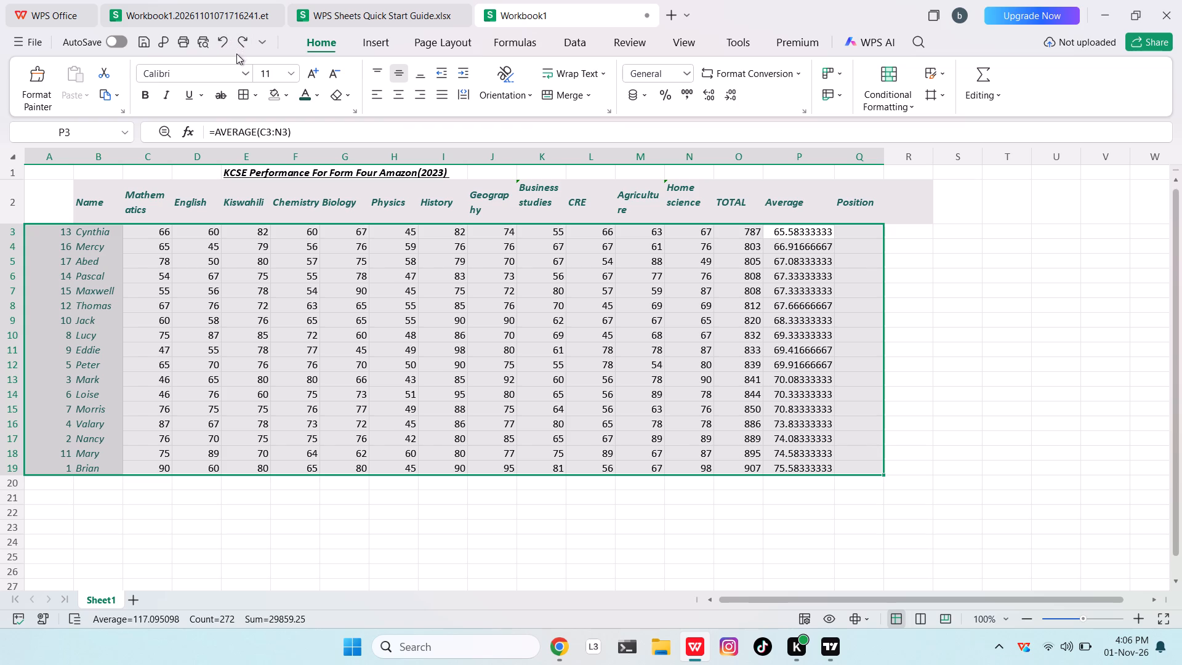
left_click(220, 46)
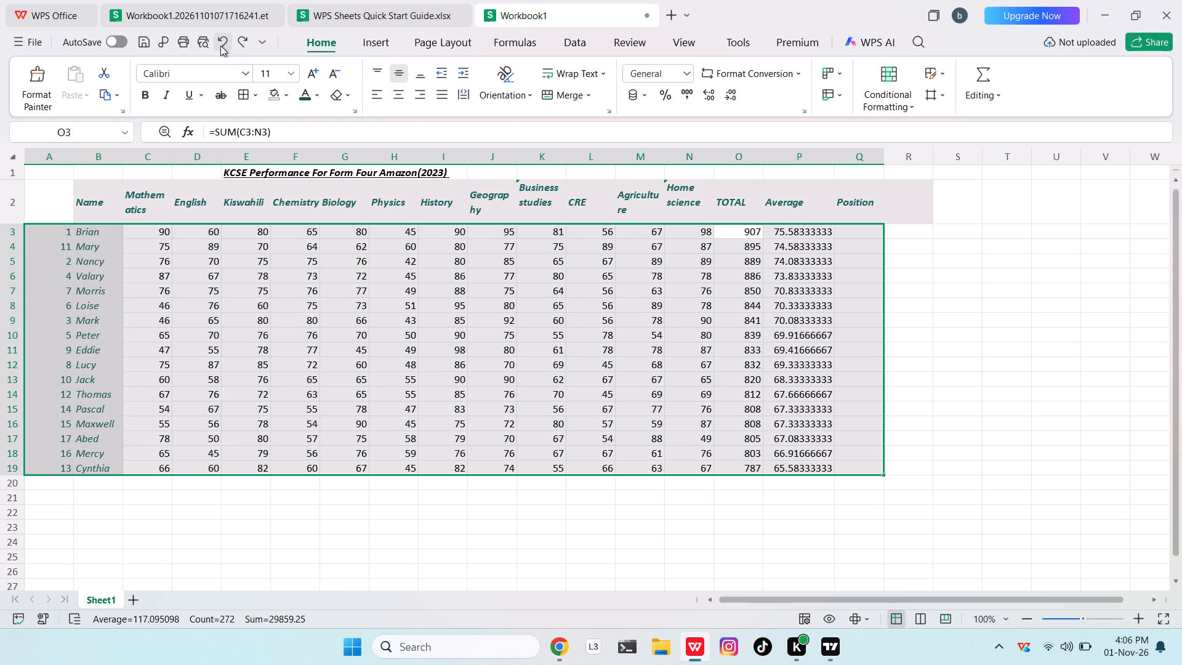
left_click(220, 46)
left_click(222, 46)
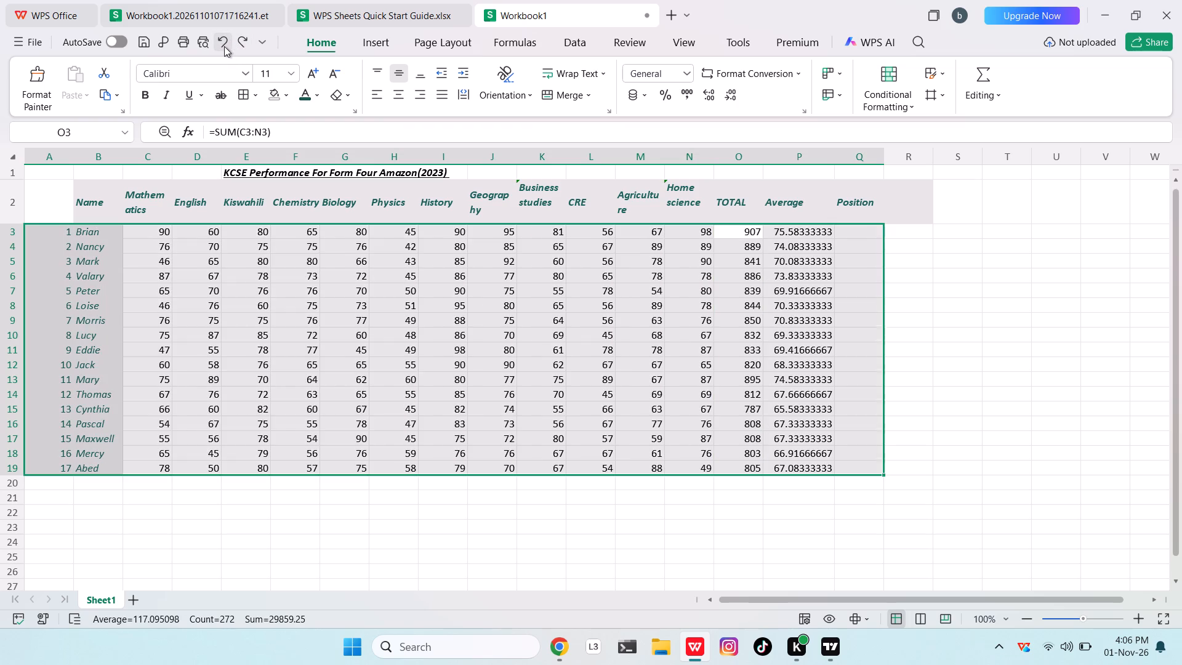
left_click(224, 46)
left_click(223, 46)
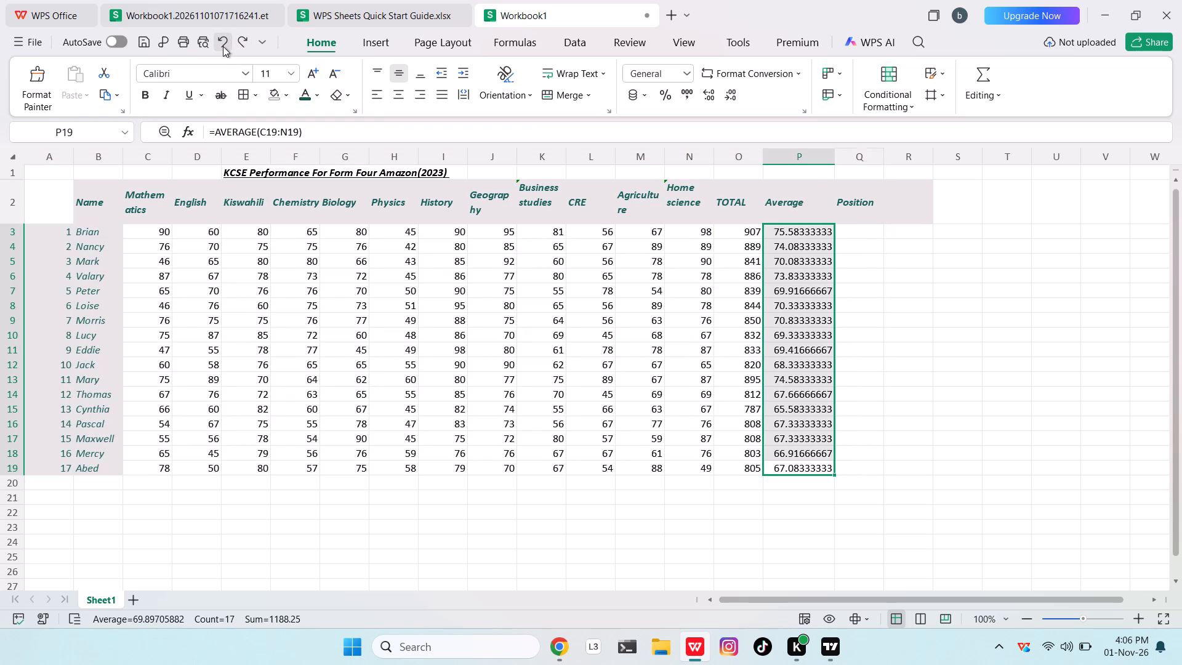
left_click(223, 46)
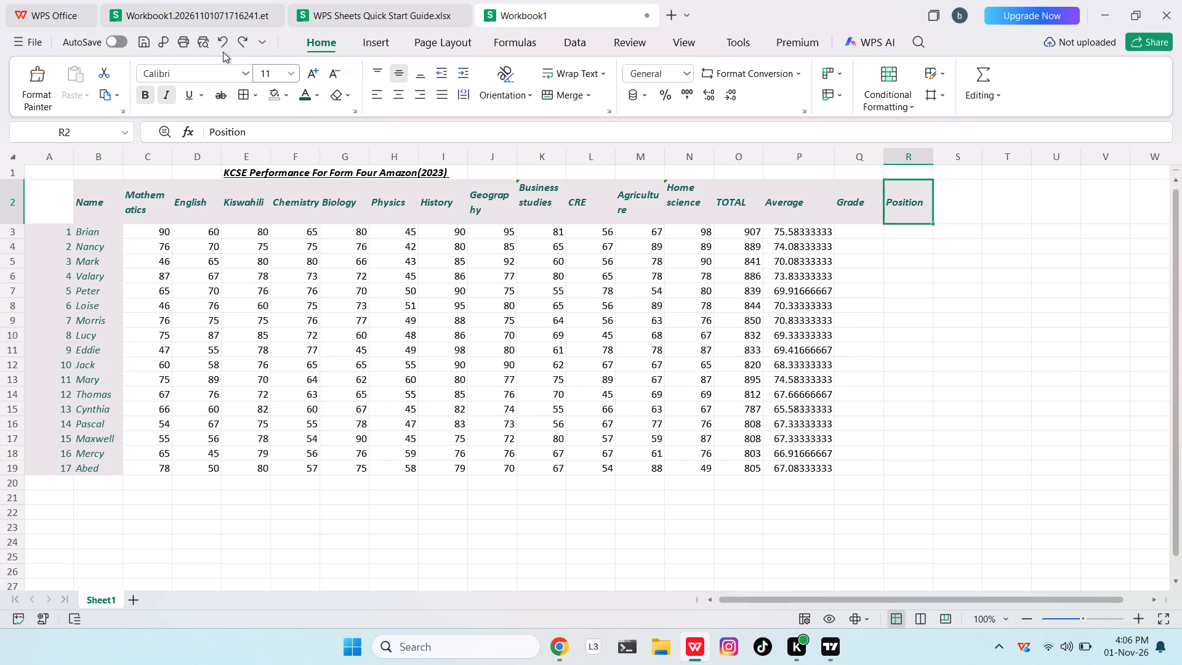
left_click(242, 45)
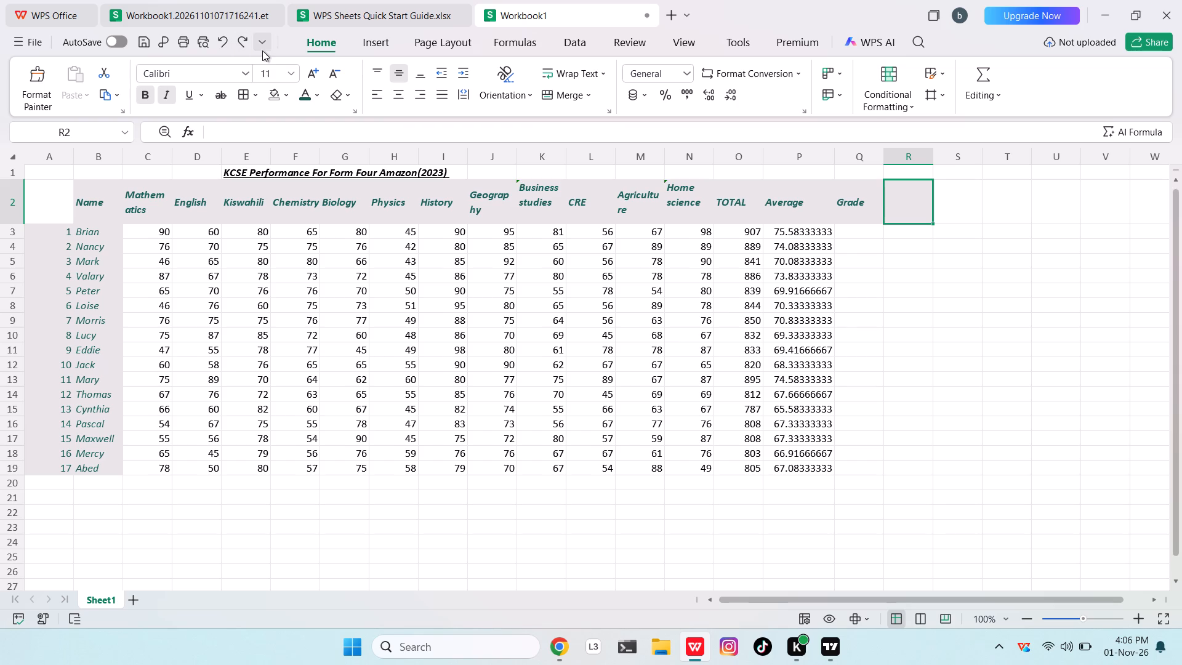
left_click(243, 44)
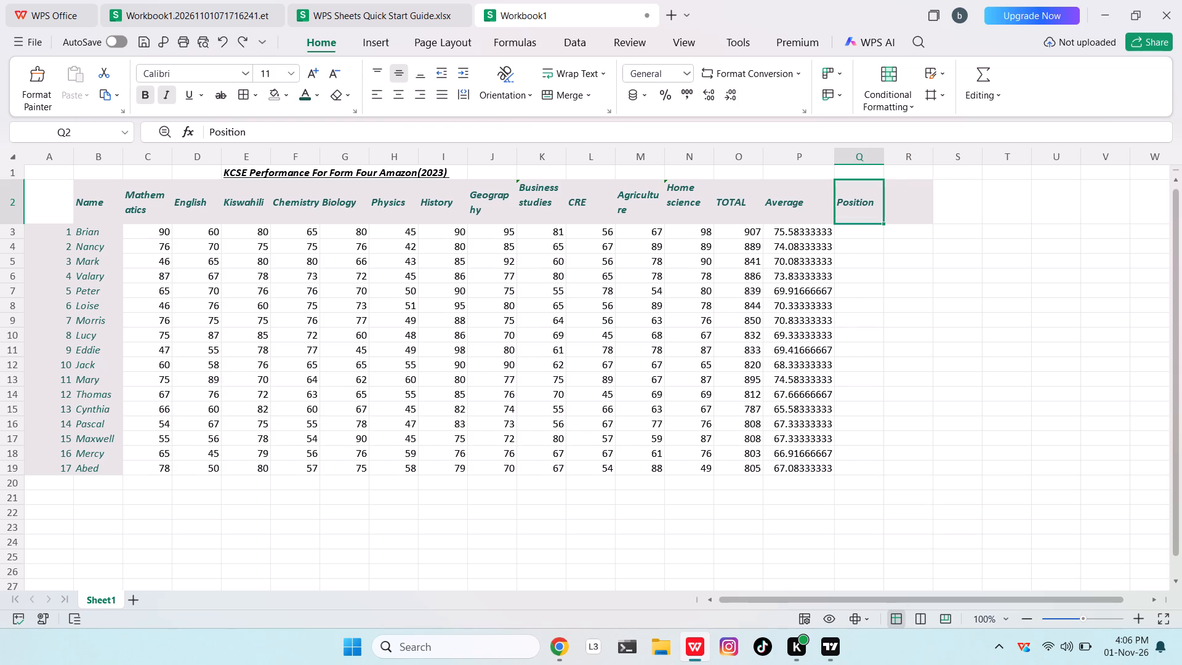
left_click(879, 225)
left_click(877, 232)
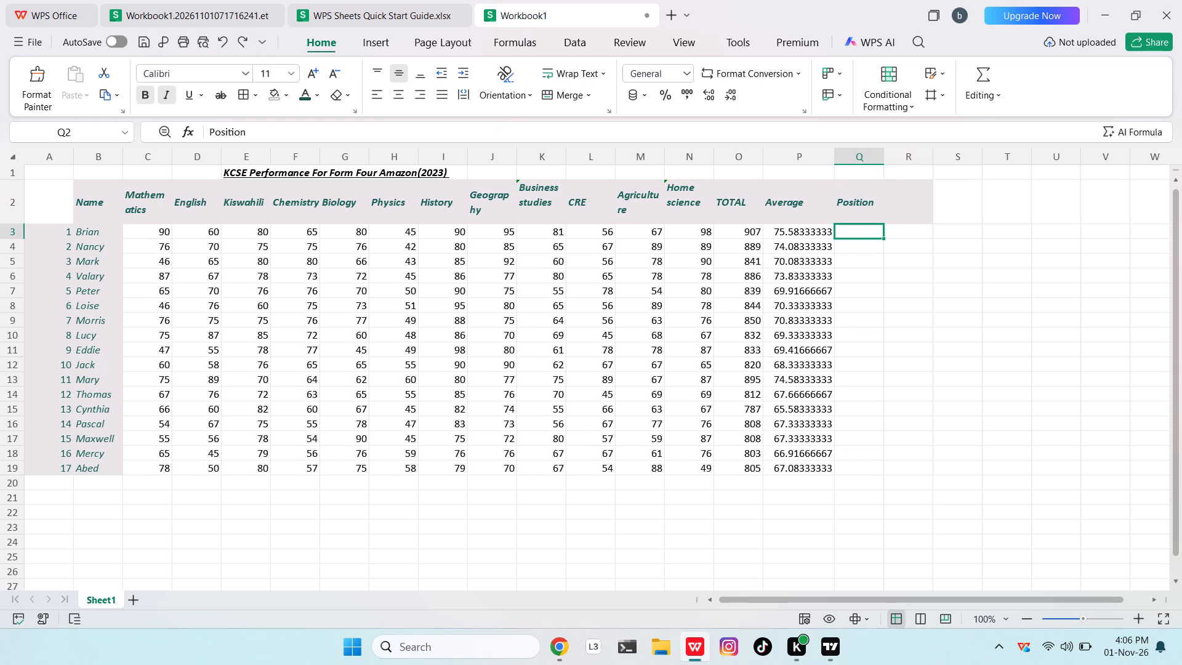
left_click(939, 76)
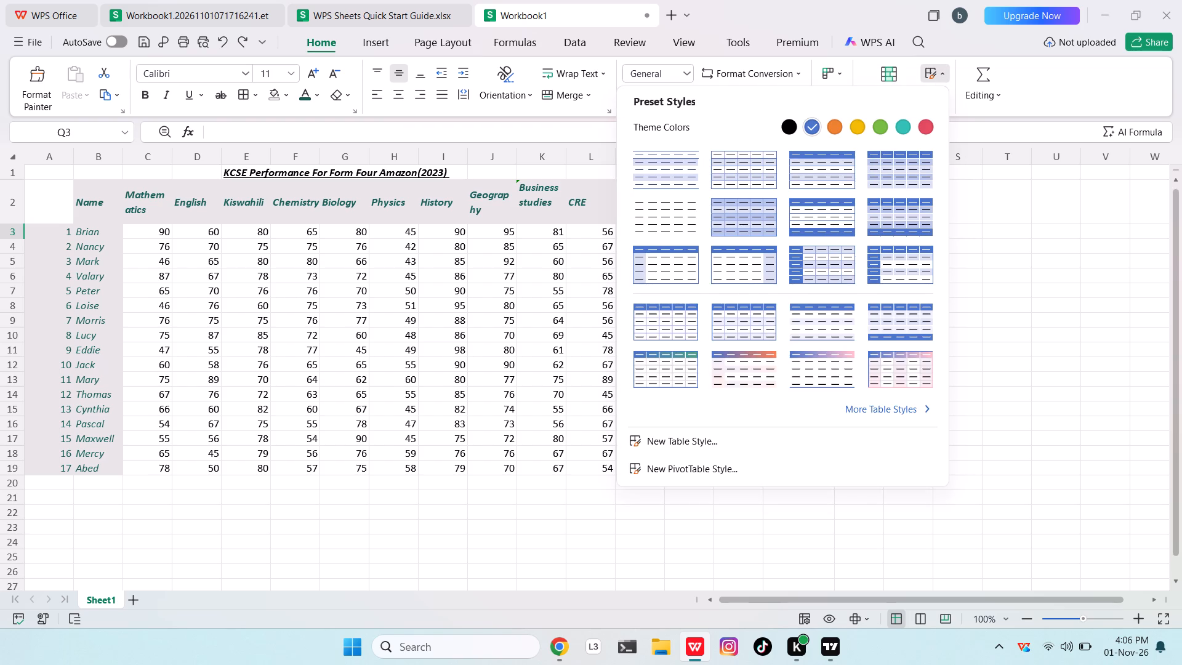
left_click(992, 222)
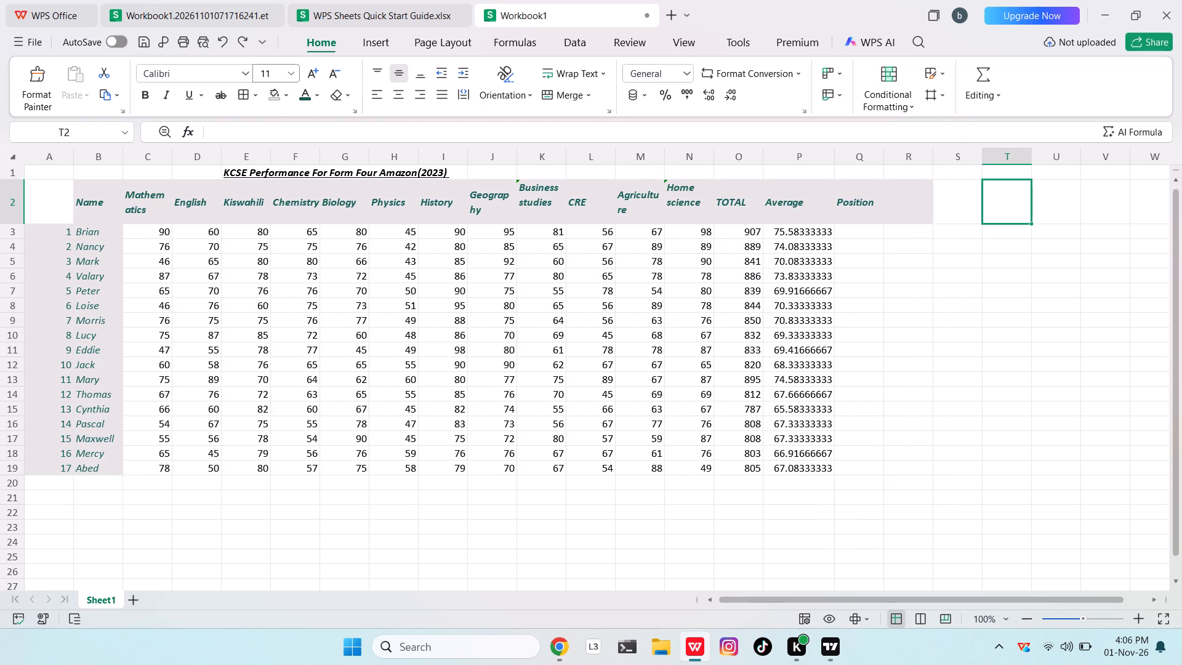
Apply all borders to the empty cell T2.
left_click(251, 95)
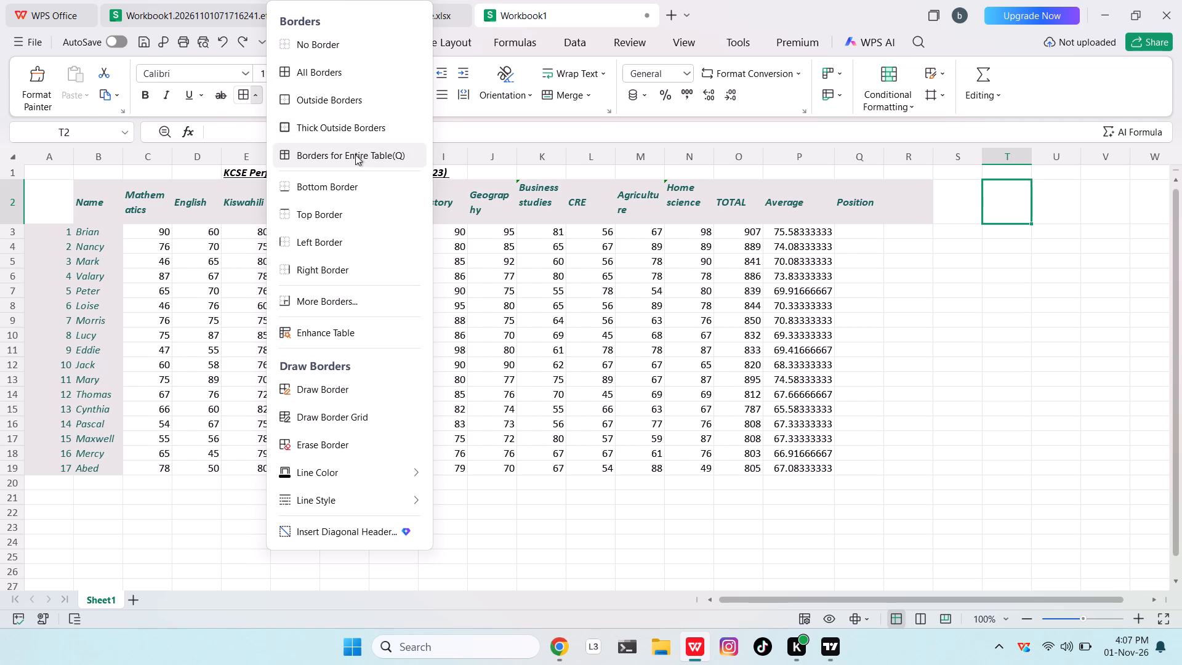
left_click(340, 72)
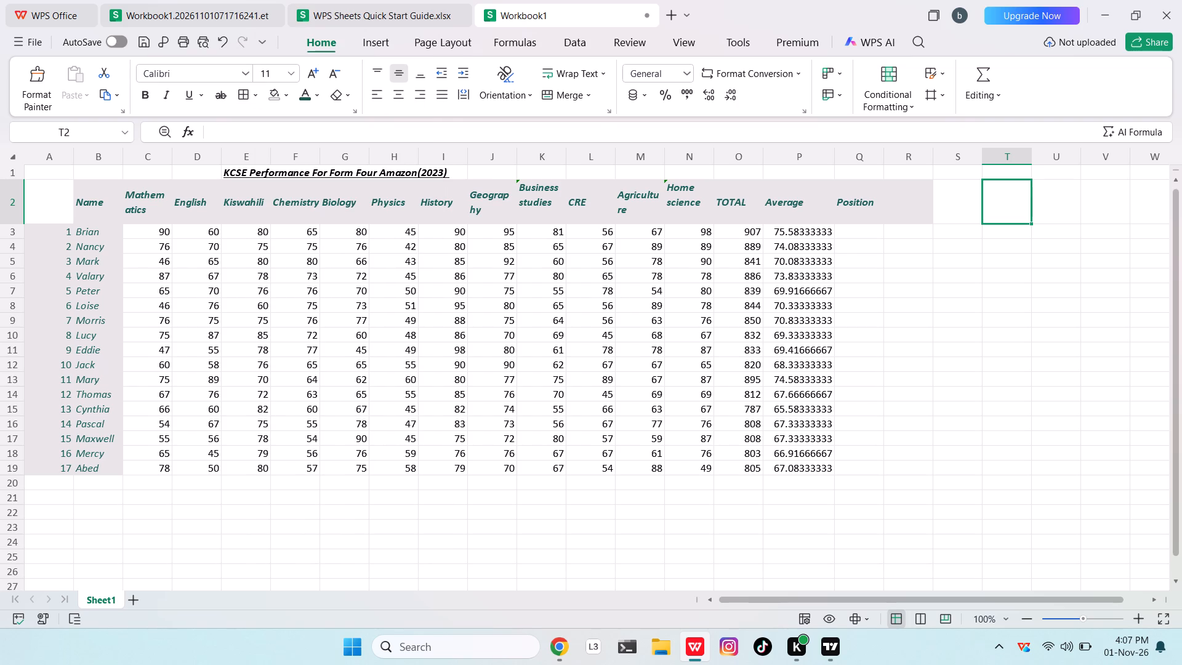
Apply all borders to the mark sheet range A2:Q20.
left_click_drag(66, 206, 746, 381)
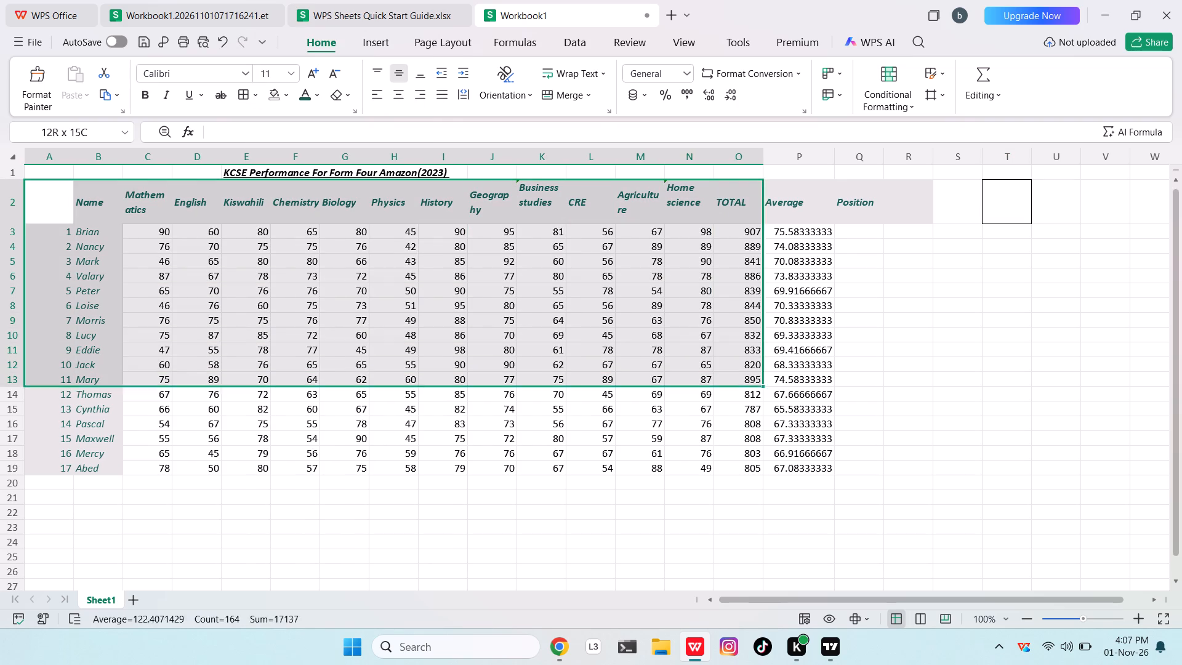
left_click_drag(746, 381, 845, 488)
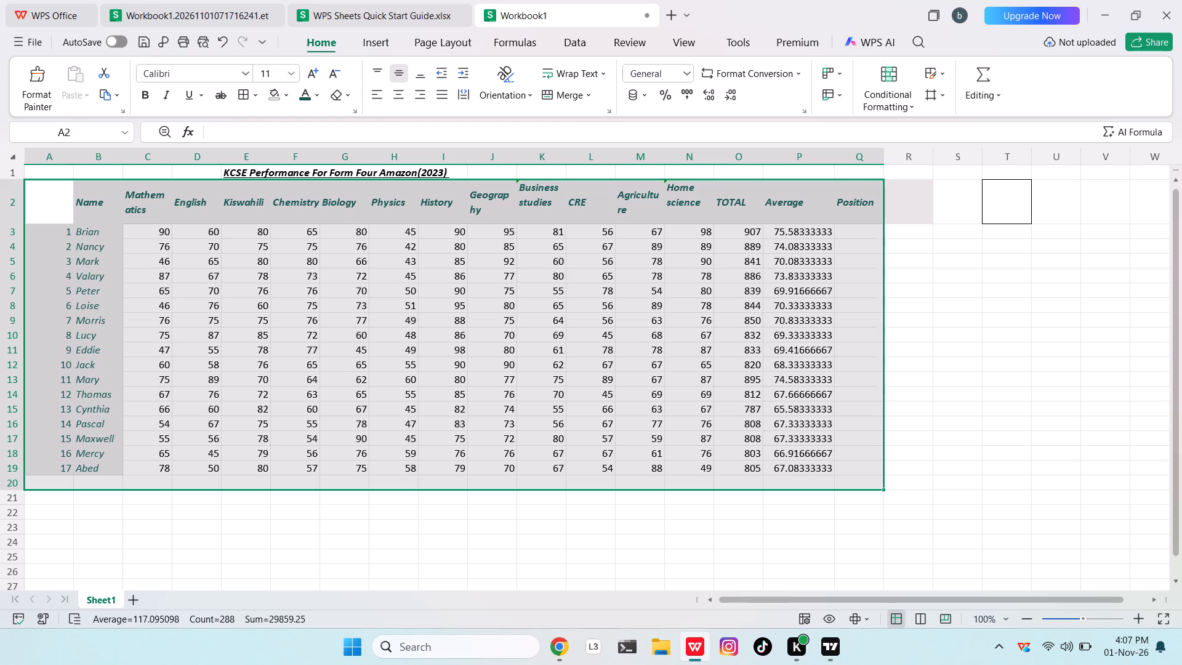
left_click(252, 99)
left_click(299, 80)
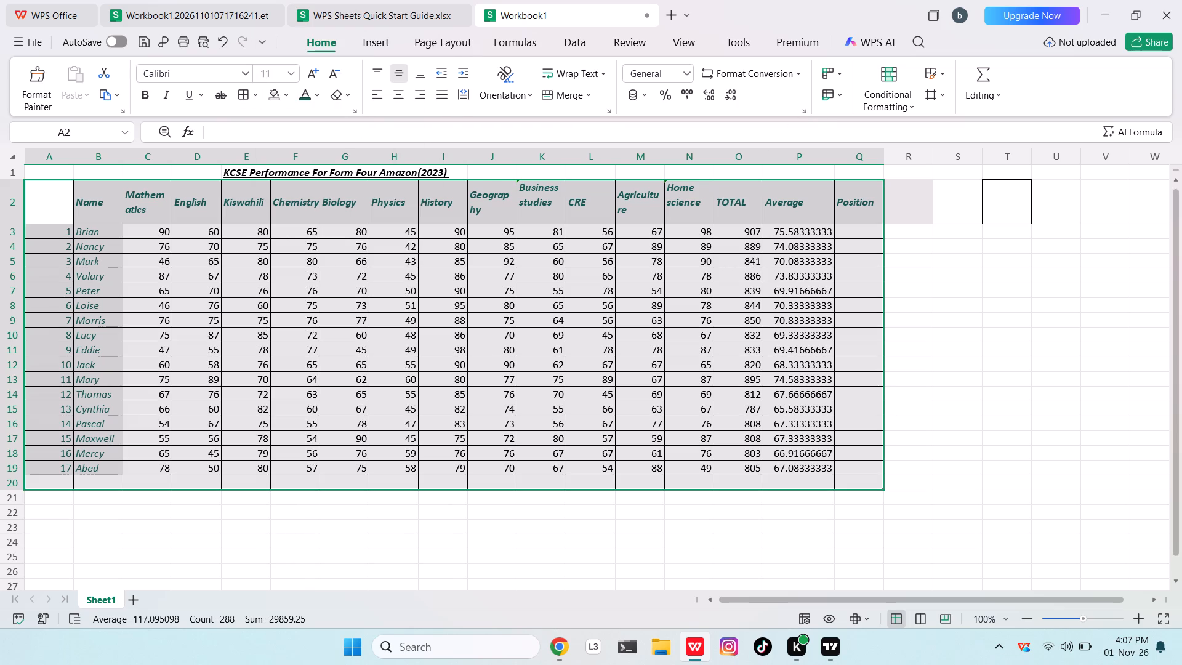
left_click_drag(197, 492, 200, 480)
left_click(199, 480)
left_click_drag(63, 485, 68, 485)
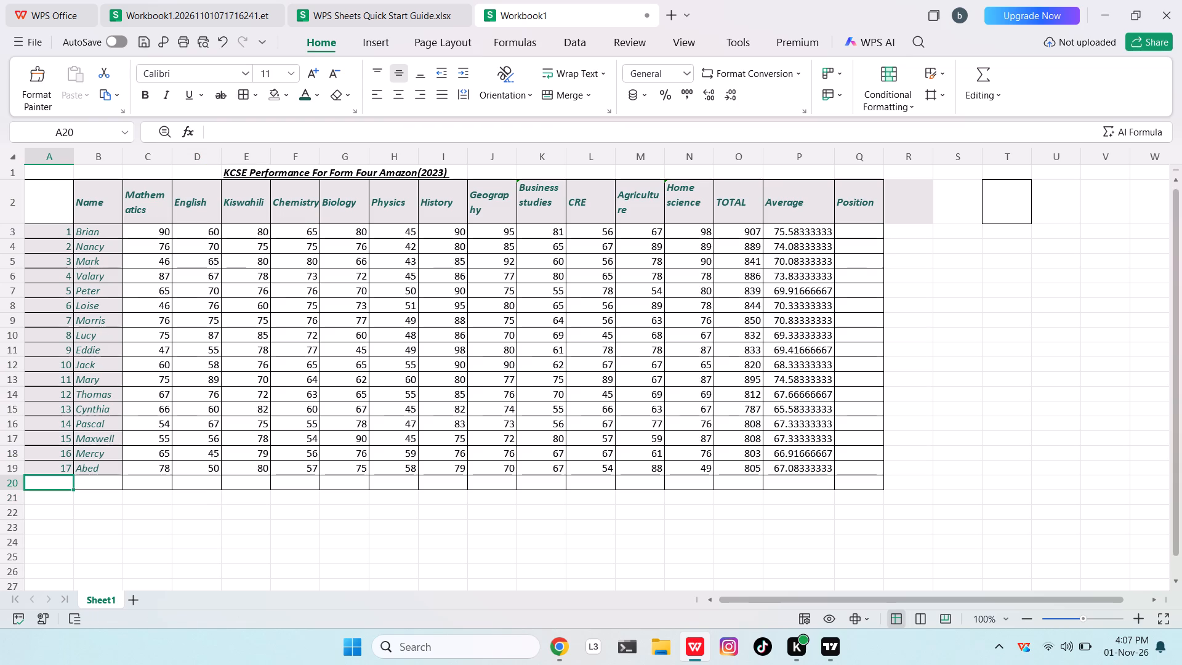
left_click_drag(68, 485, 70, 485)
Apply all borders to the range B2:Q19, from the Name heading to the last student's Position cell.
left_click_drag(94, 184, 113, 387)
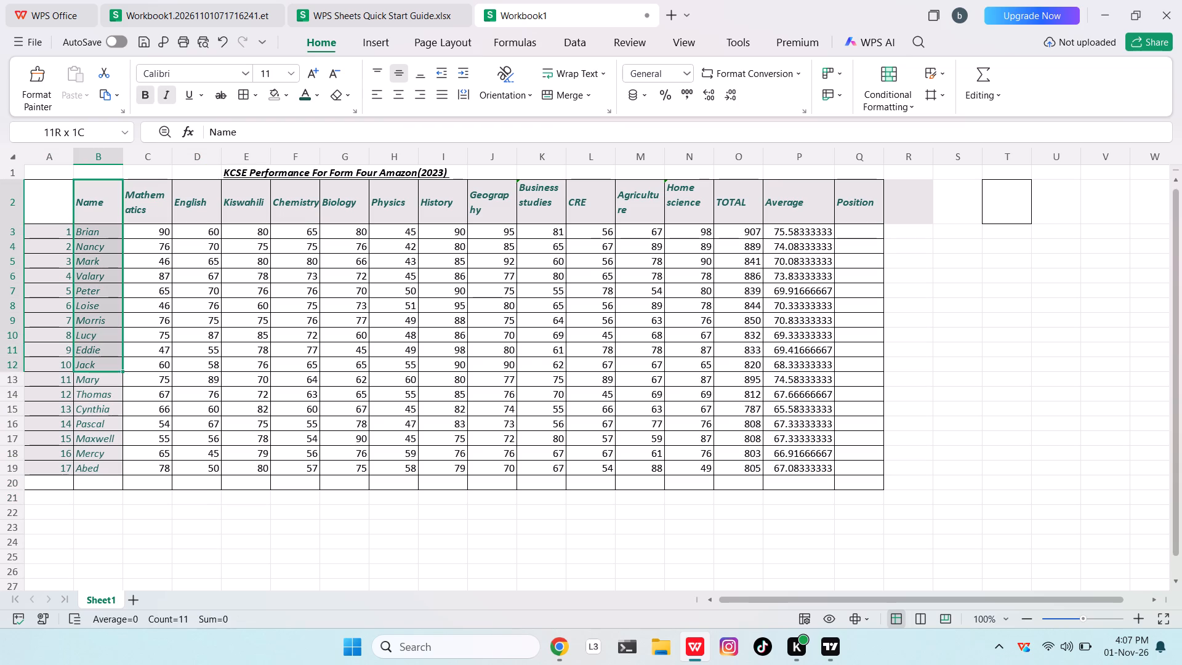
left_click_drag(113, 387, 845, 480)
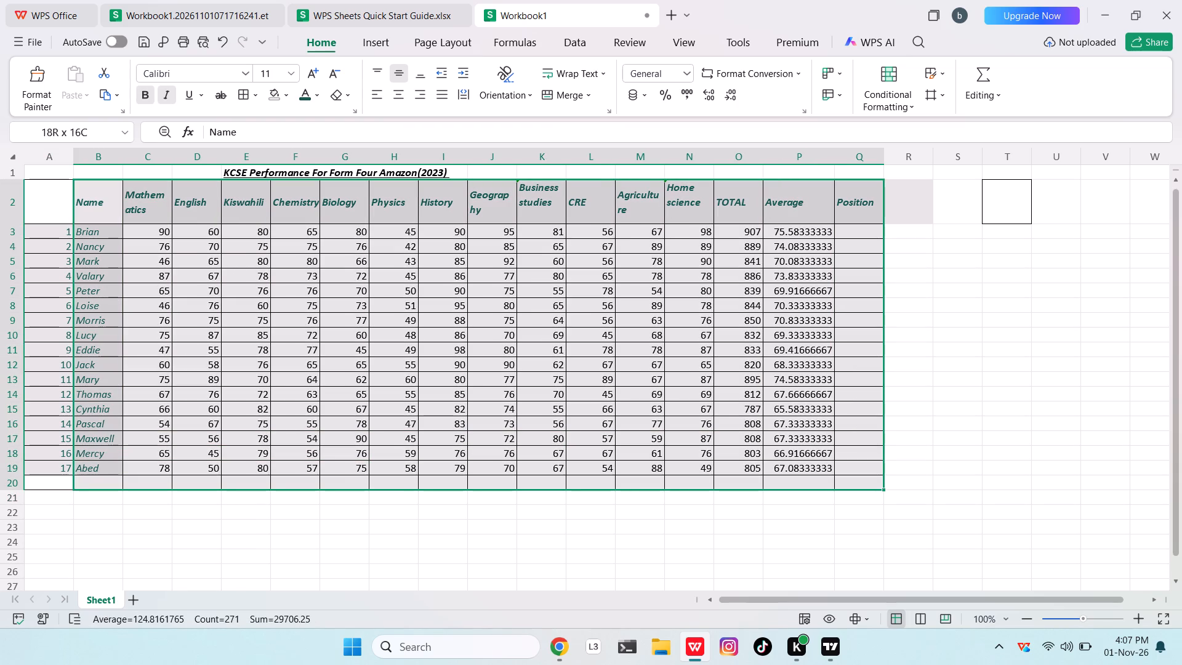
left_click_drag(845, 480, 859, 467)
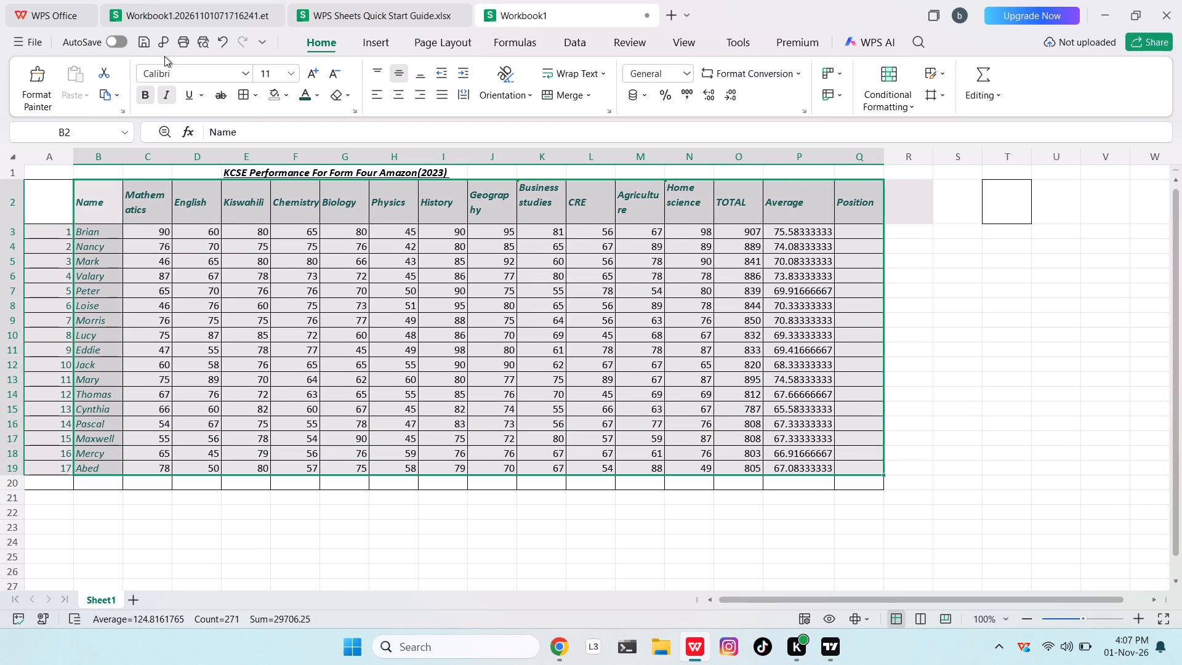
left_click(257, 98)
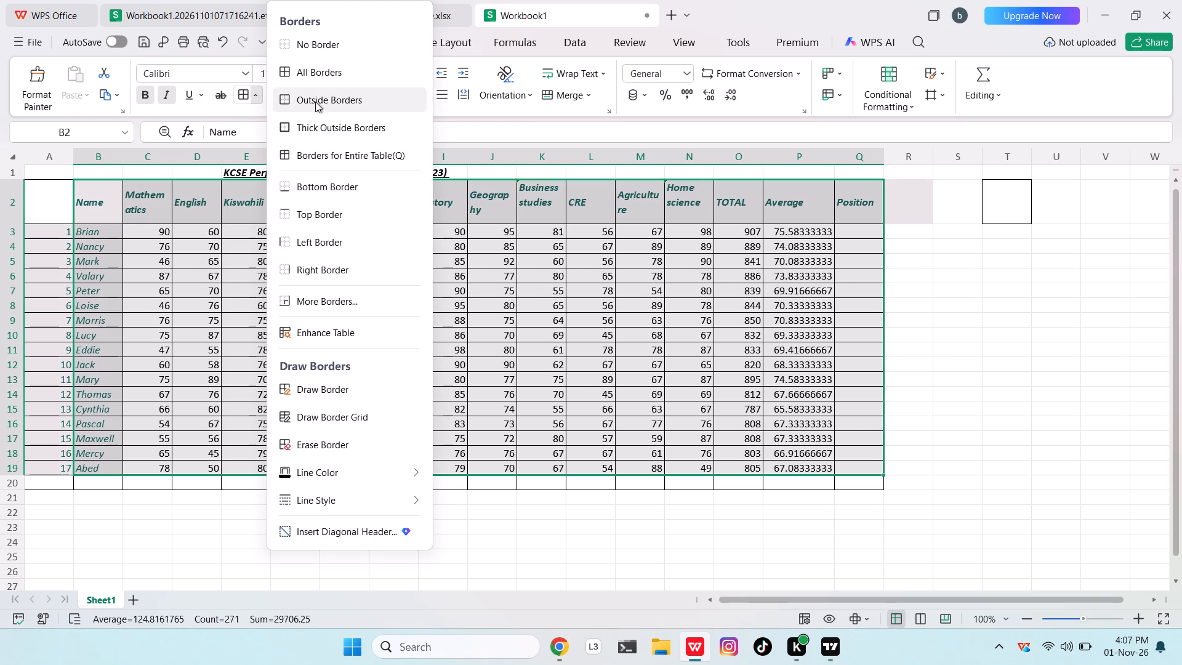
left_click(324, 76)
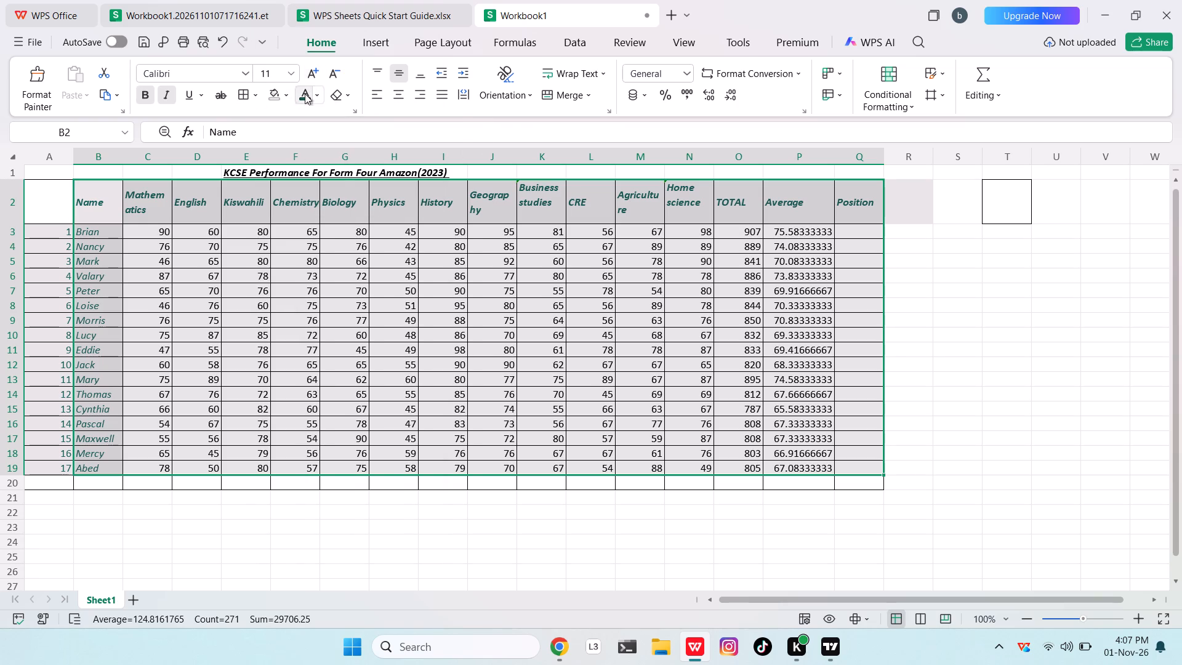
Remove all borders from the range B2:Q19.
left_click(259, 97)
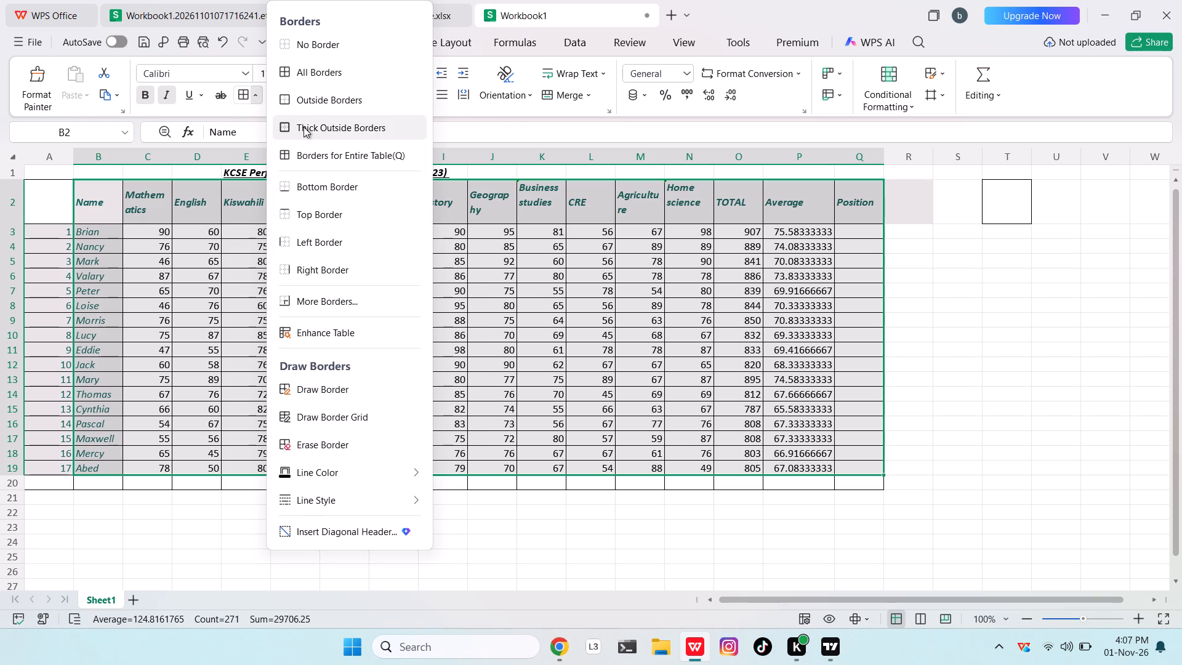
left_click(331, 53)
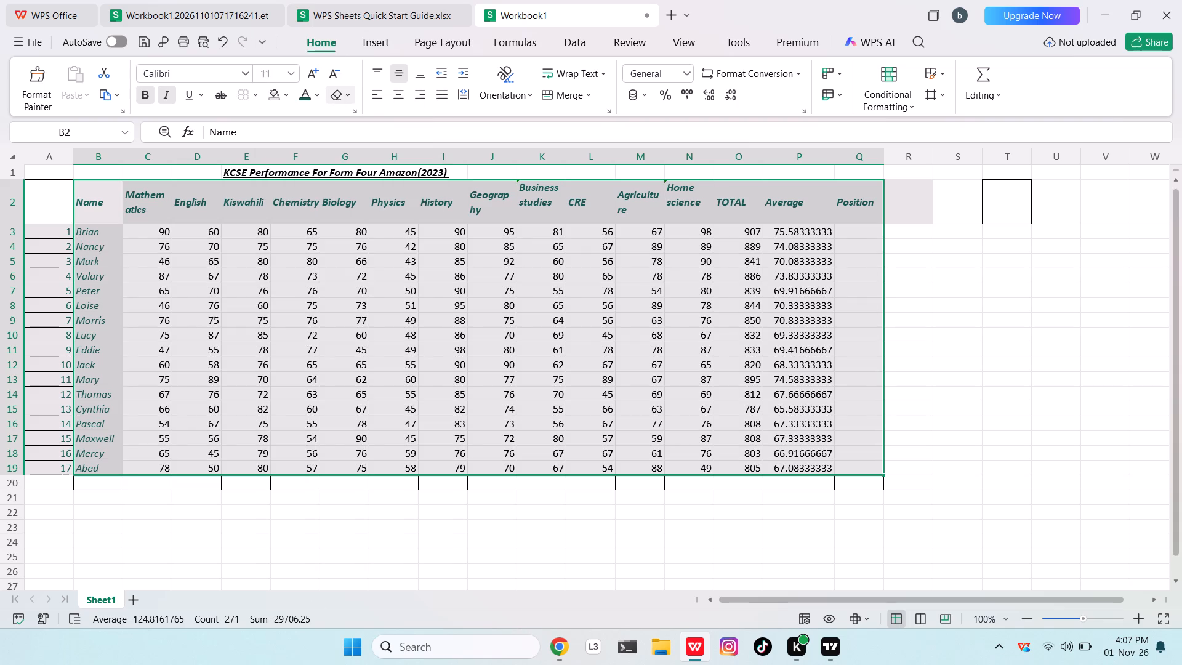
left_click(305, 541)
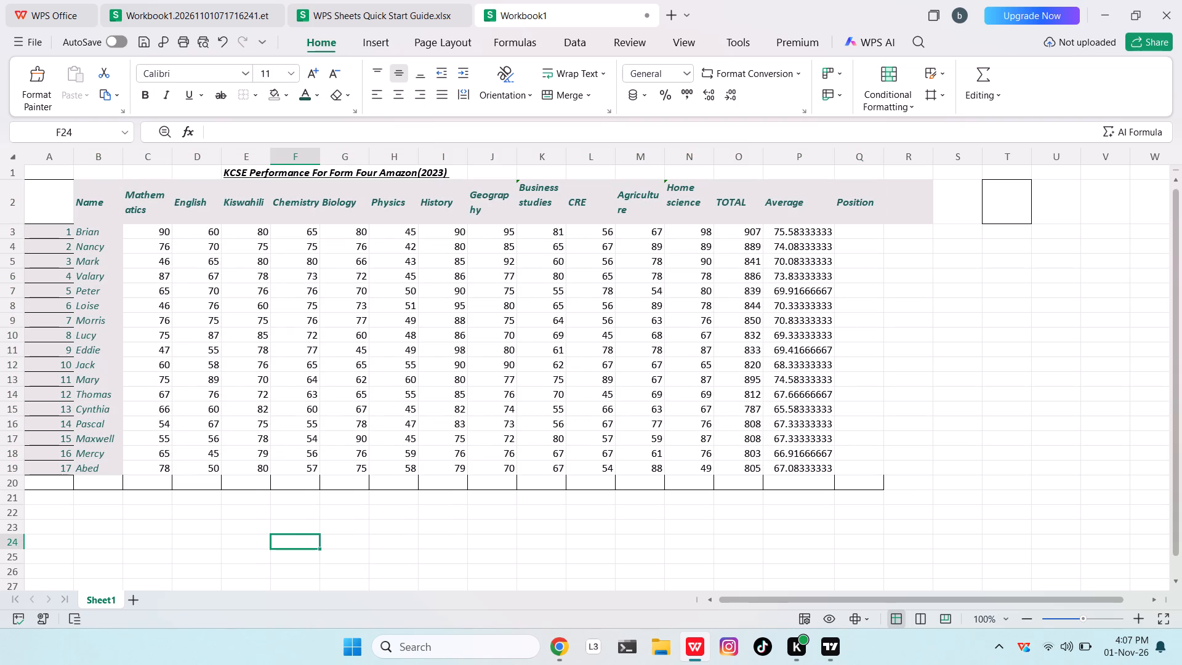
Remove all borders from the empty row range A20:Q20 below the last student.
left_click_drag(60, 483, 61, 483)
left_click_drag(61, 483, 864, 486)
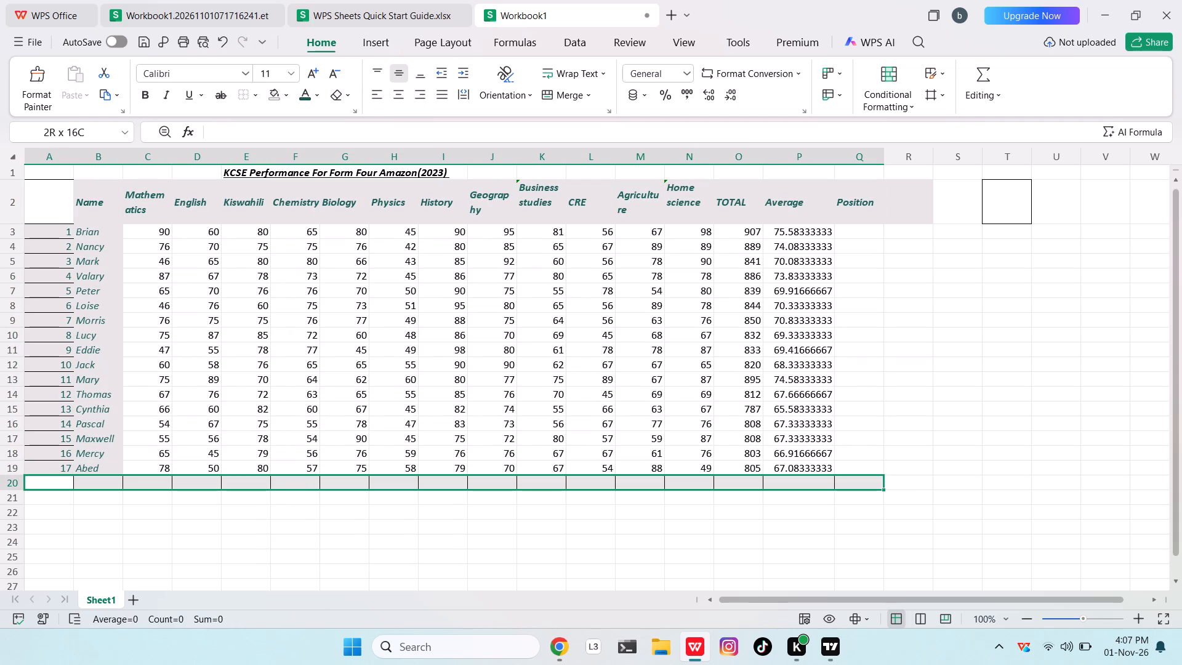
left_click_drag(864, 486, 865, 488)
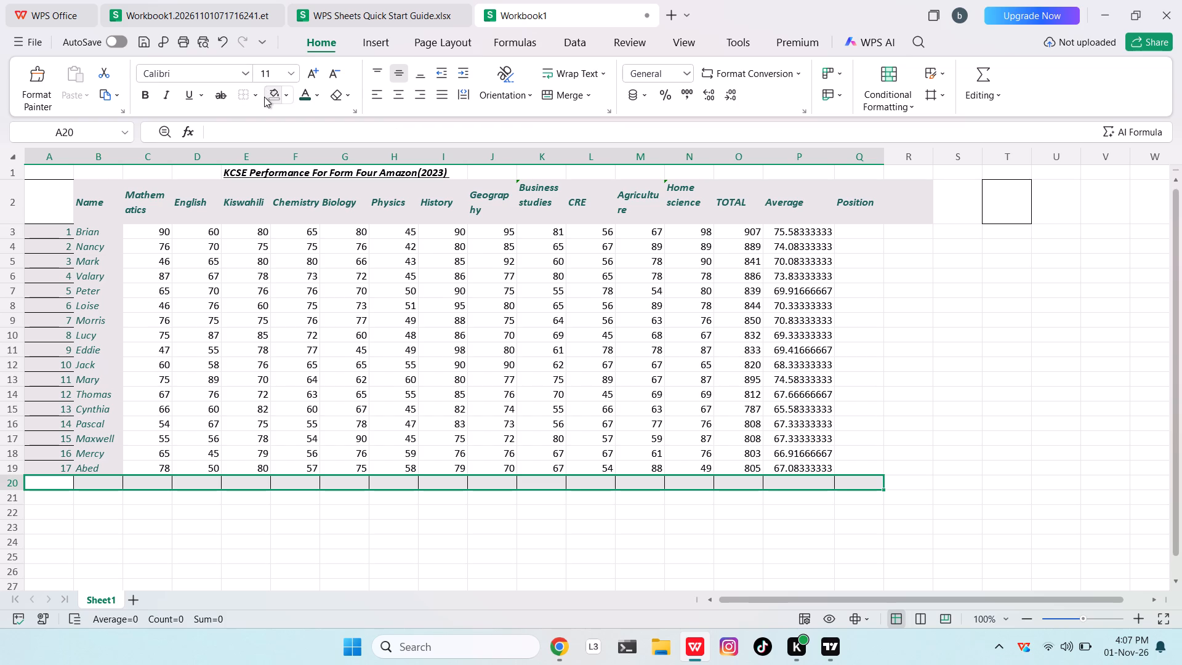
left_click(253, 98)
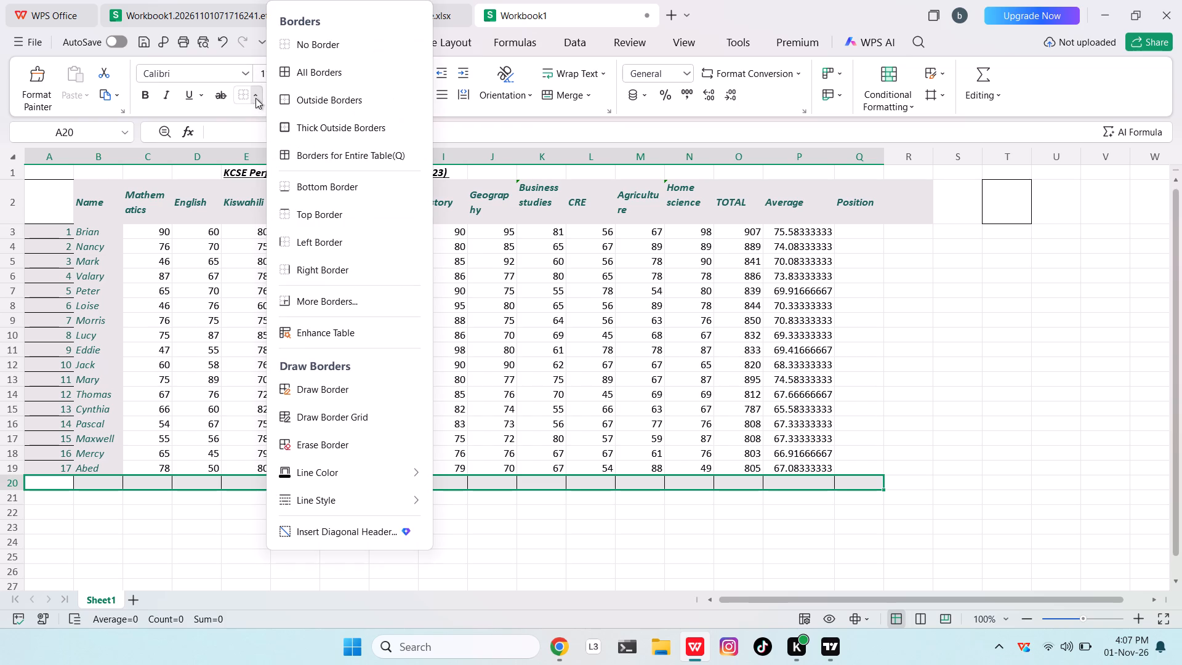
left_click(321, 39)
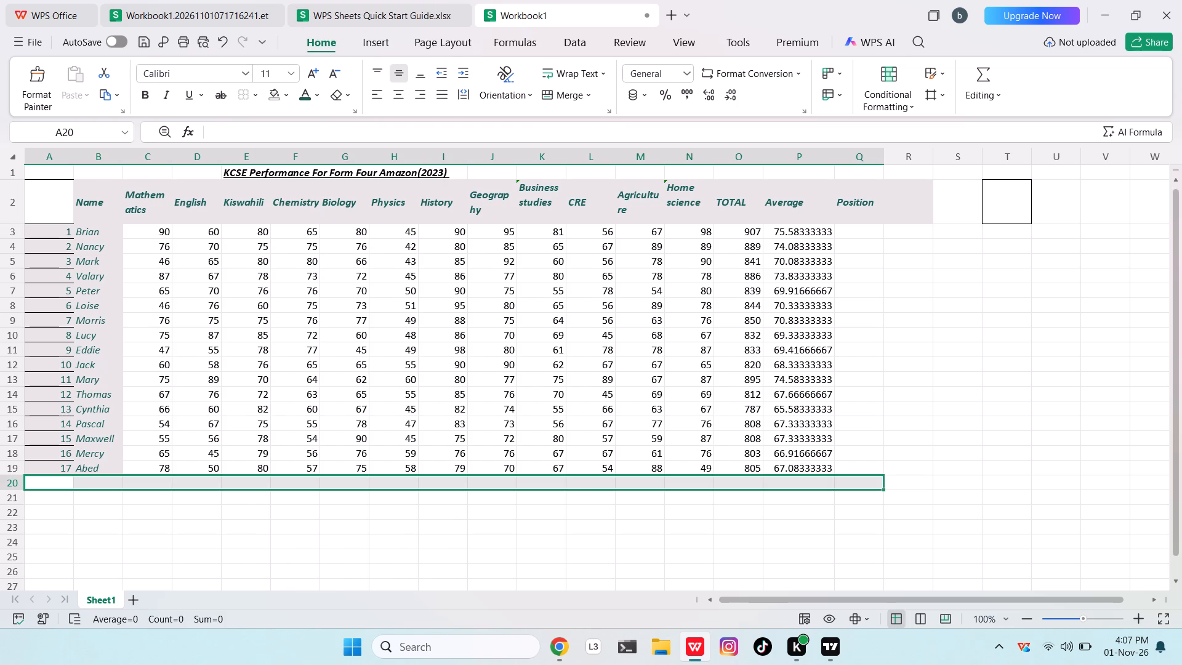
left_click(150, 345)
Apply all borders to the mark sheet range A2:Q19, from the heading row to the last student's row.
left_click_drag(73, 204, 863, 514)
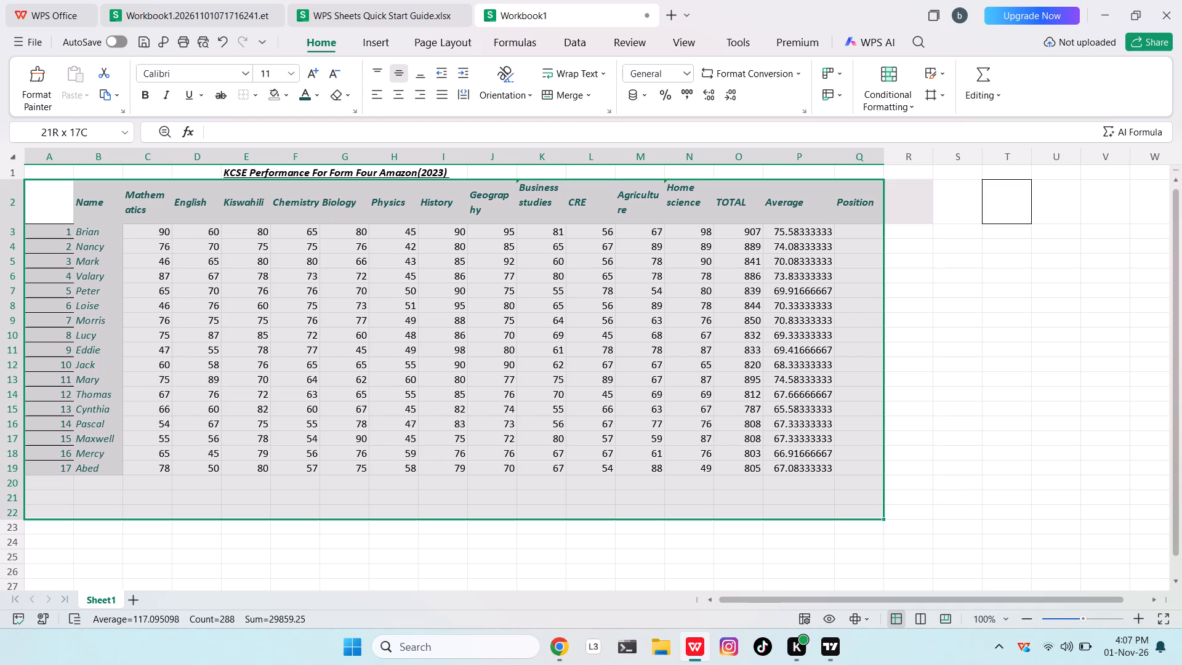
left_click_drag(863, 514, 873, 467)
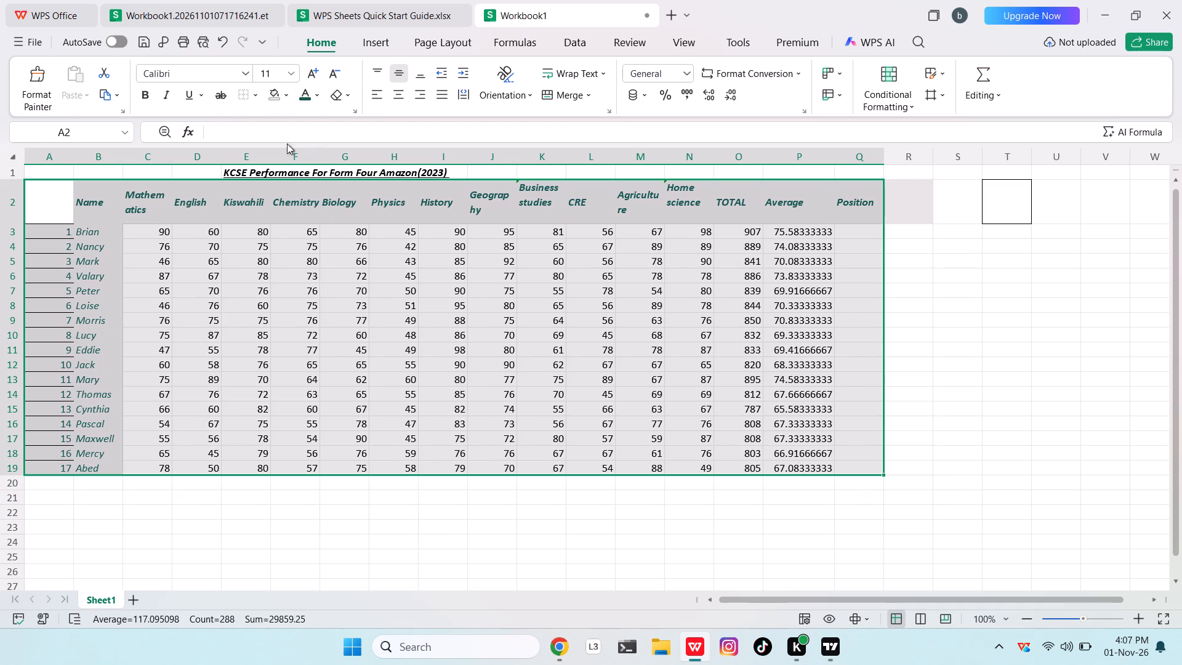
left_click(256, 100)
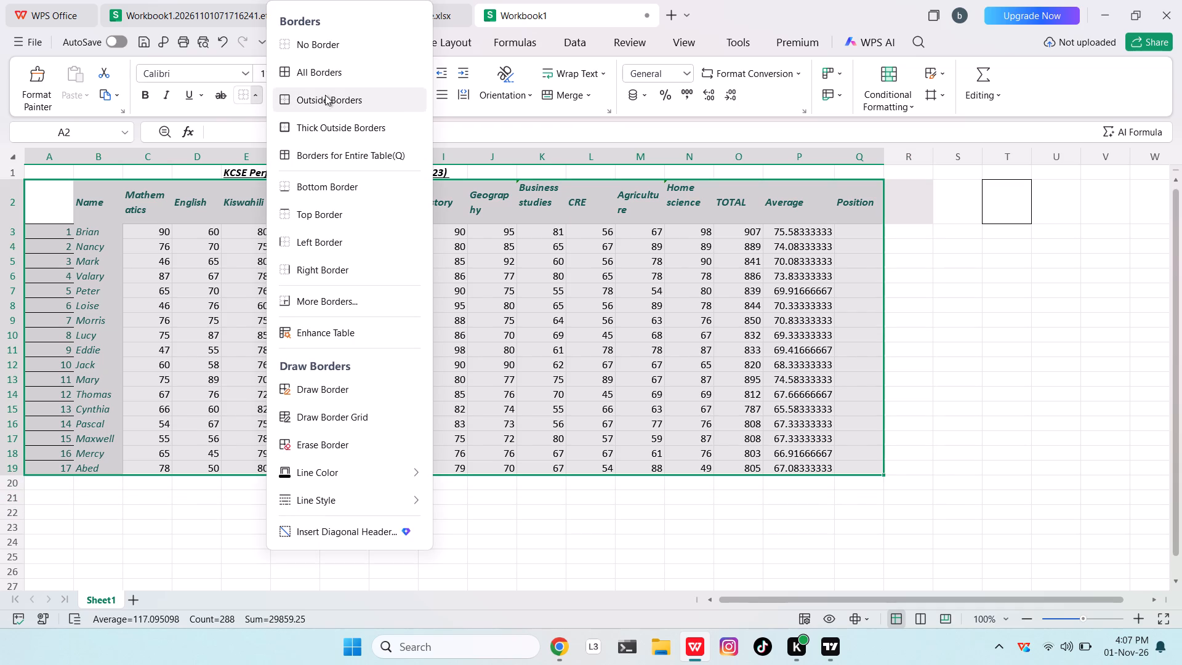
left_click(328, 79)
left_click(533, 363)
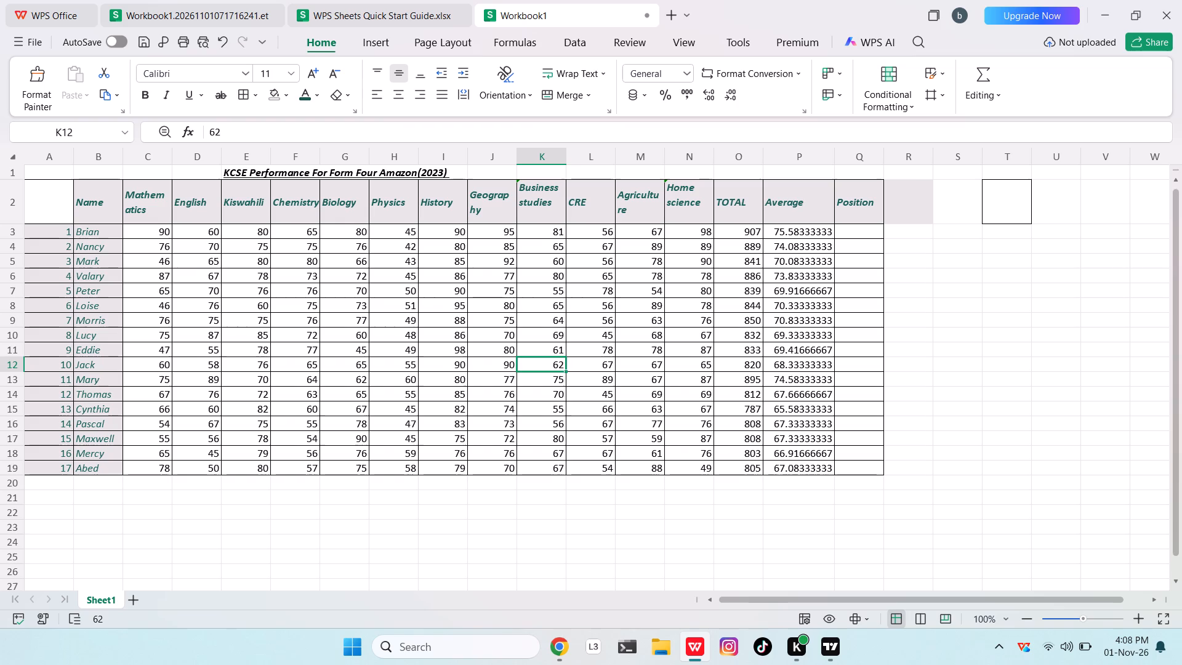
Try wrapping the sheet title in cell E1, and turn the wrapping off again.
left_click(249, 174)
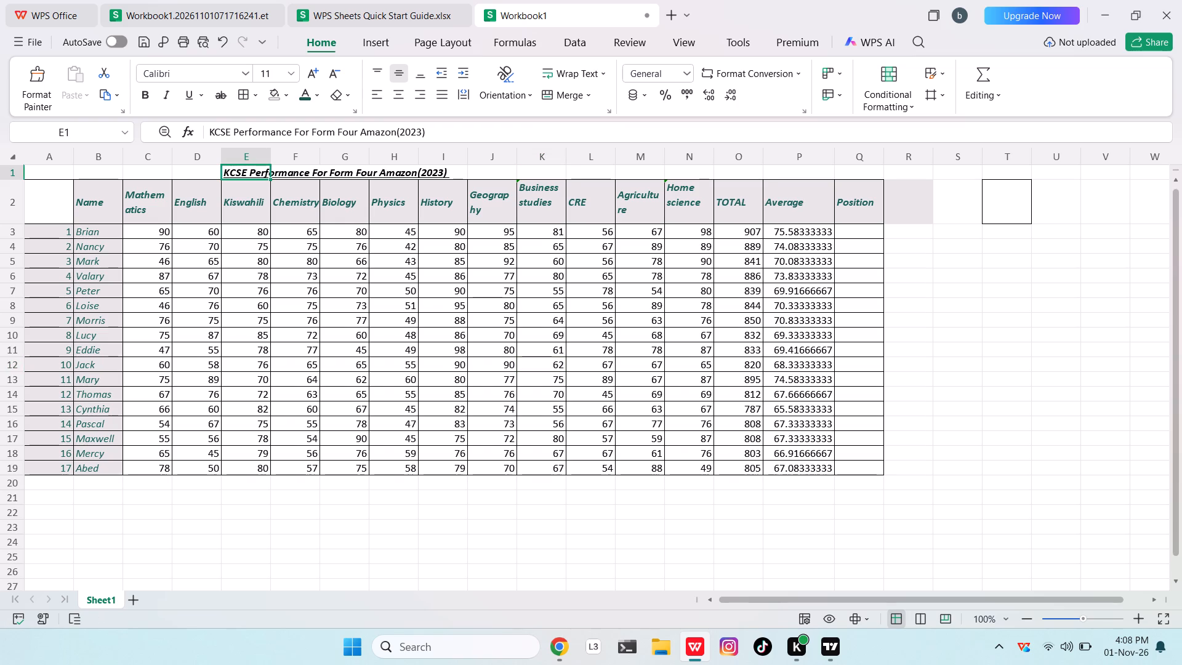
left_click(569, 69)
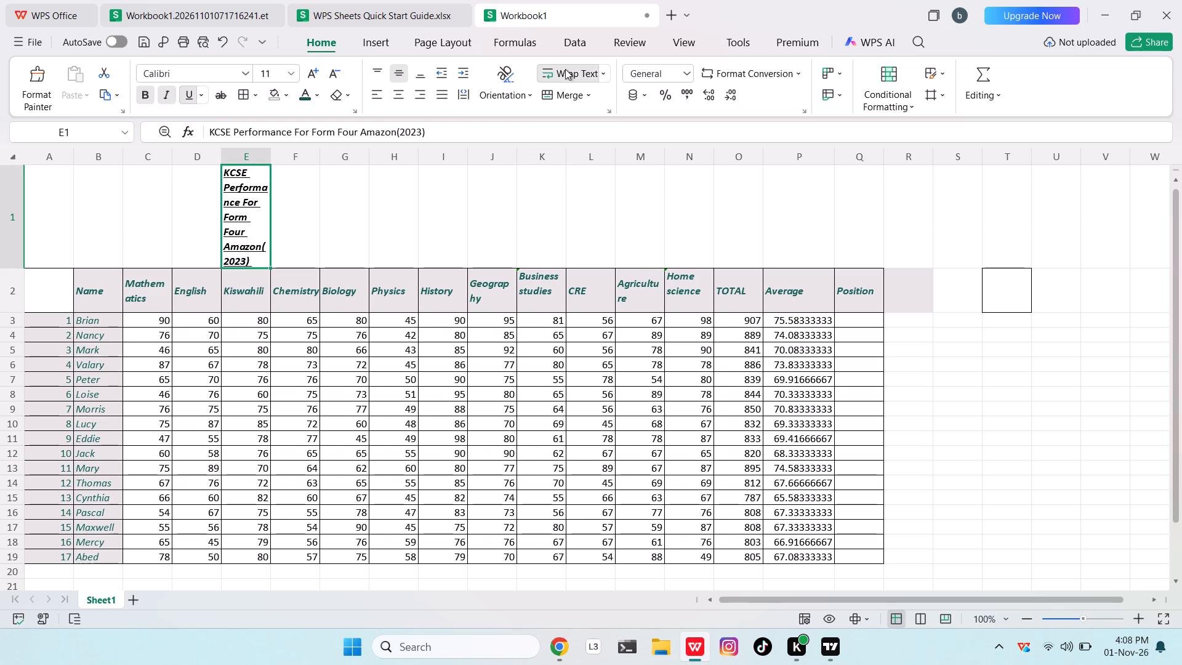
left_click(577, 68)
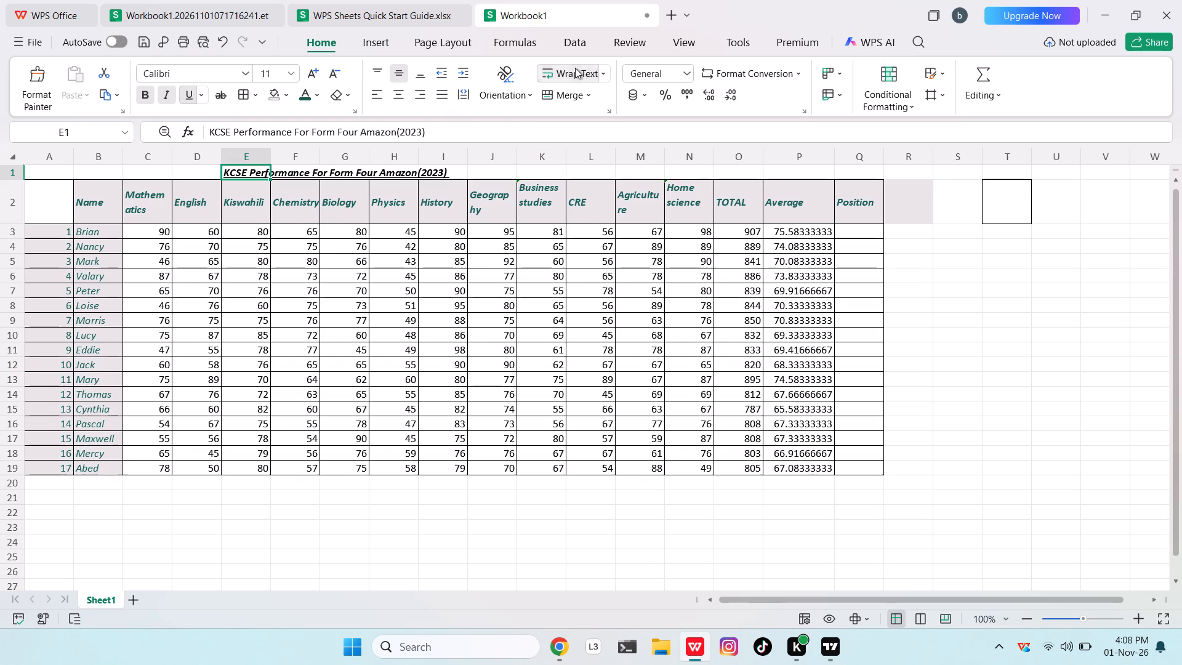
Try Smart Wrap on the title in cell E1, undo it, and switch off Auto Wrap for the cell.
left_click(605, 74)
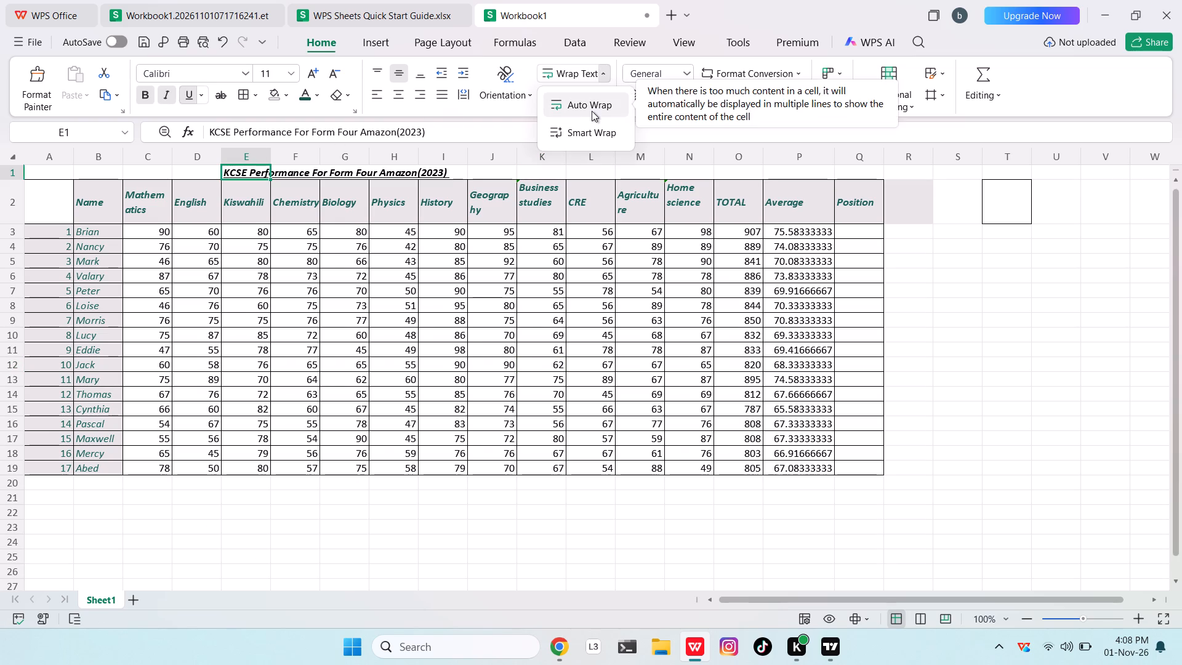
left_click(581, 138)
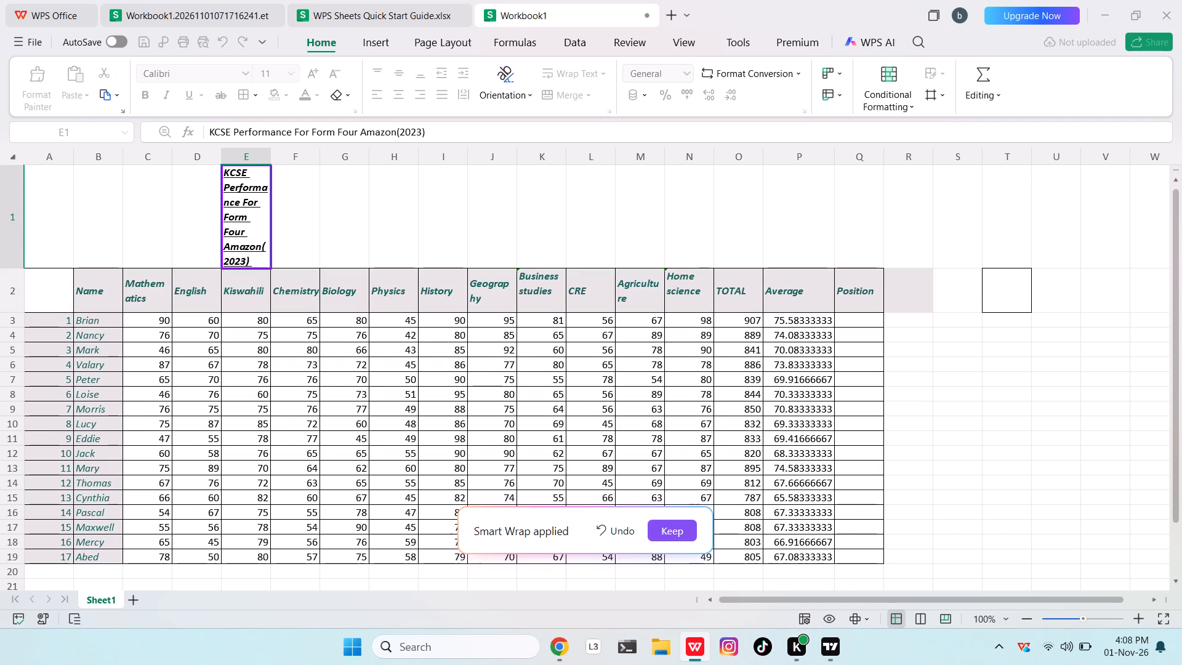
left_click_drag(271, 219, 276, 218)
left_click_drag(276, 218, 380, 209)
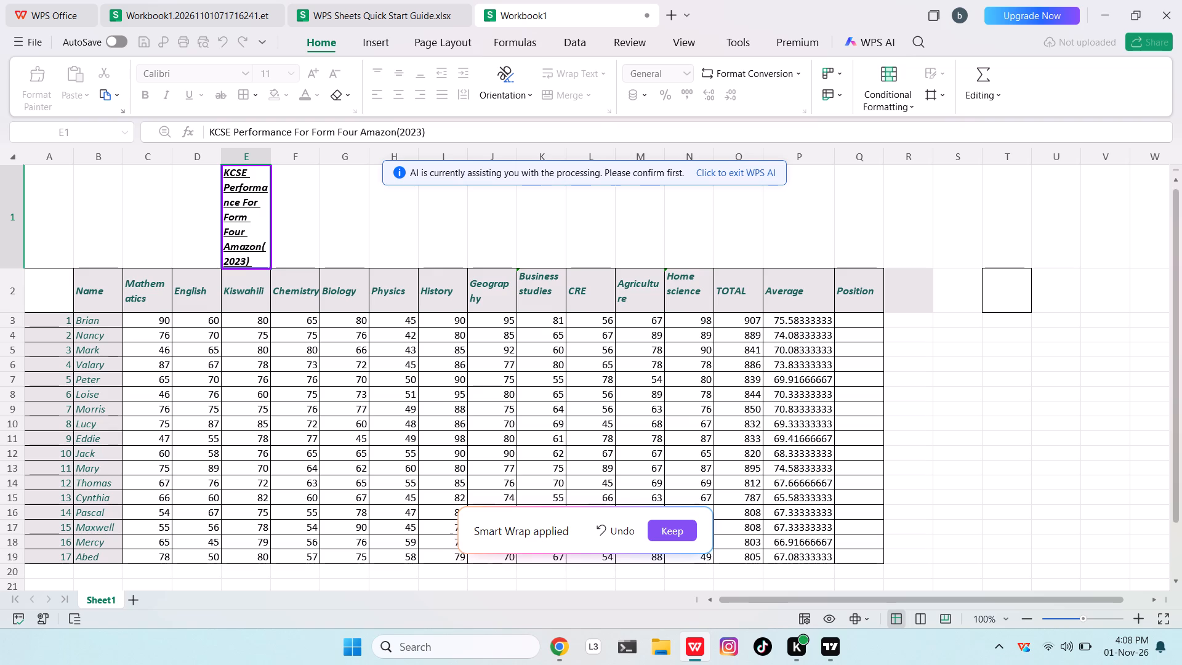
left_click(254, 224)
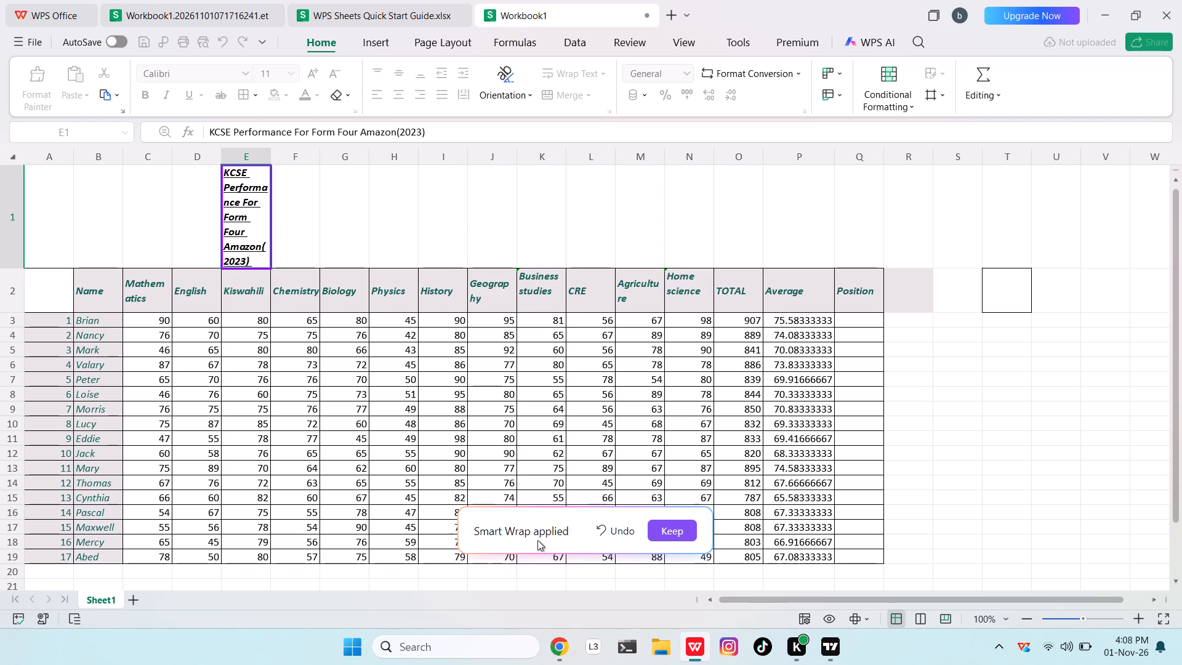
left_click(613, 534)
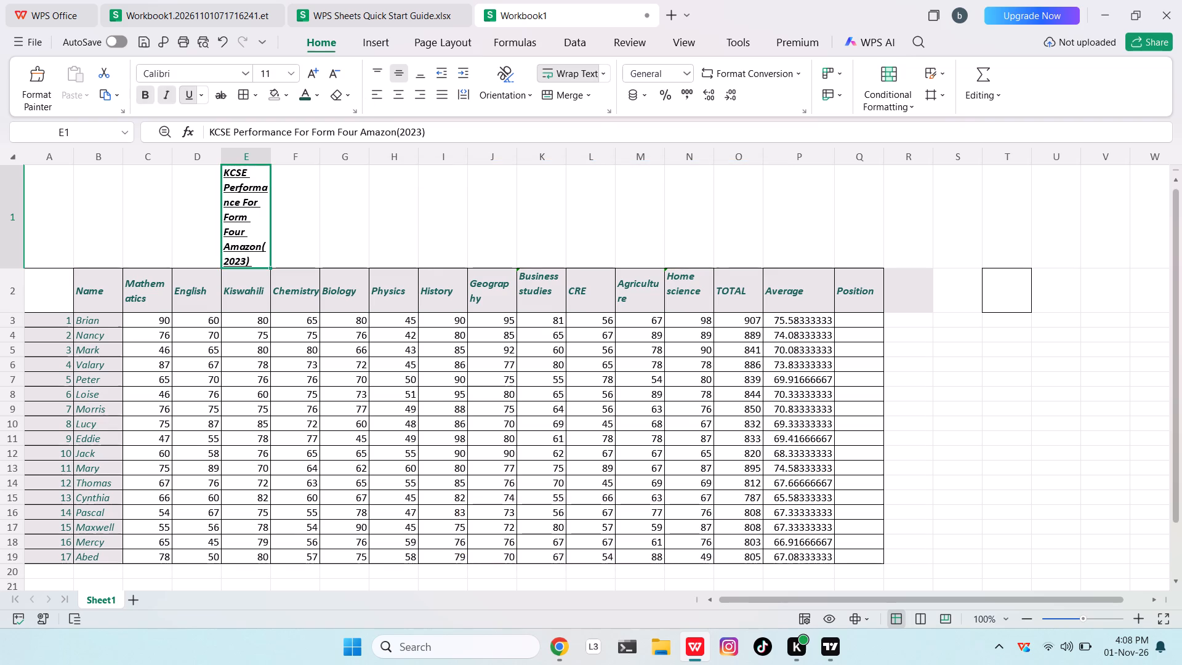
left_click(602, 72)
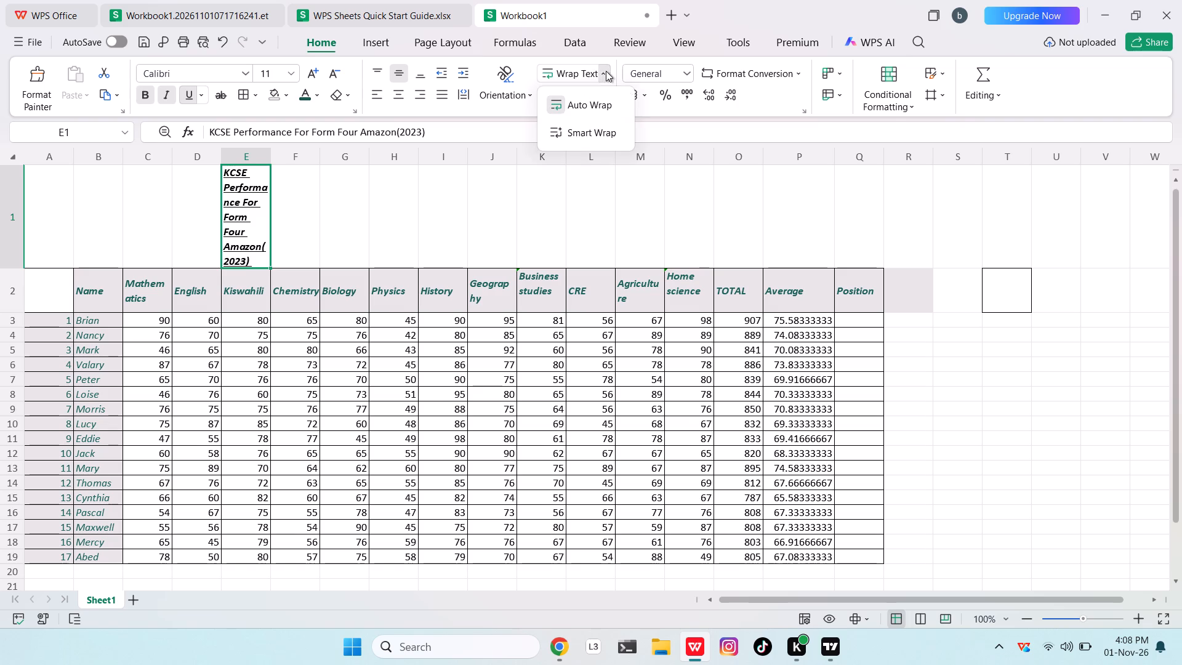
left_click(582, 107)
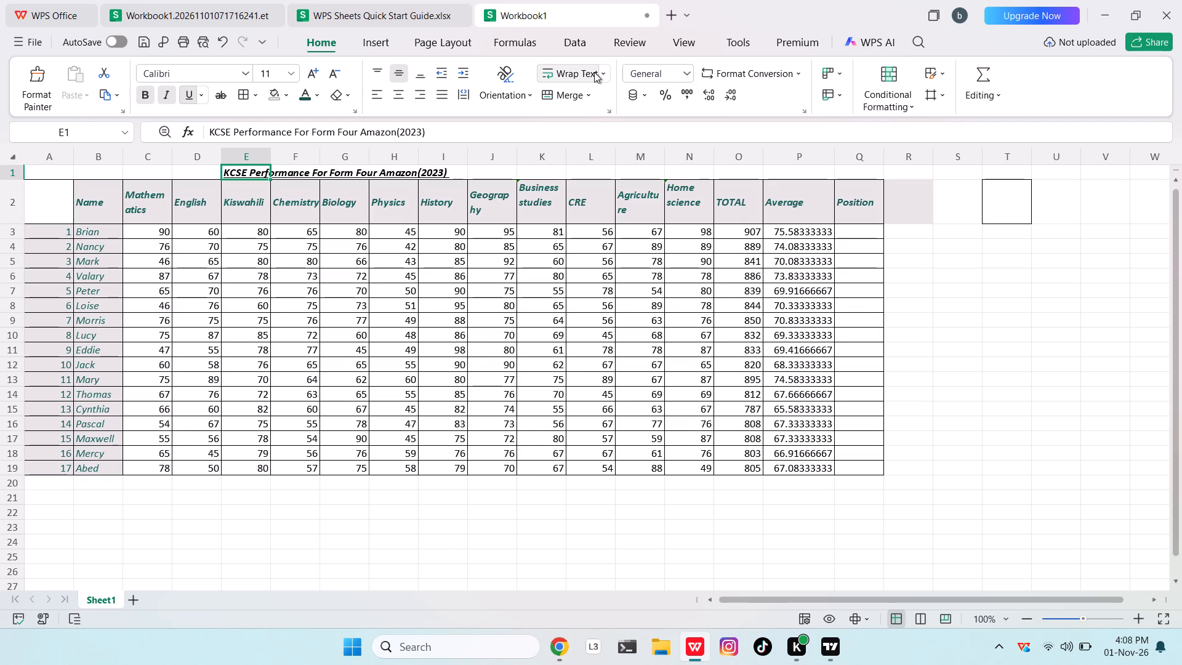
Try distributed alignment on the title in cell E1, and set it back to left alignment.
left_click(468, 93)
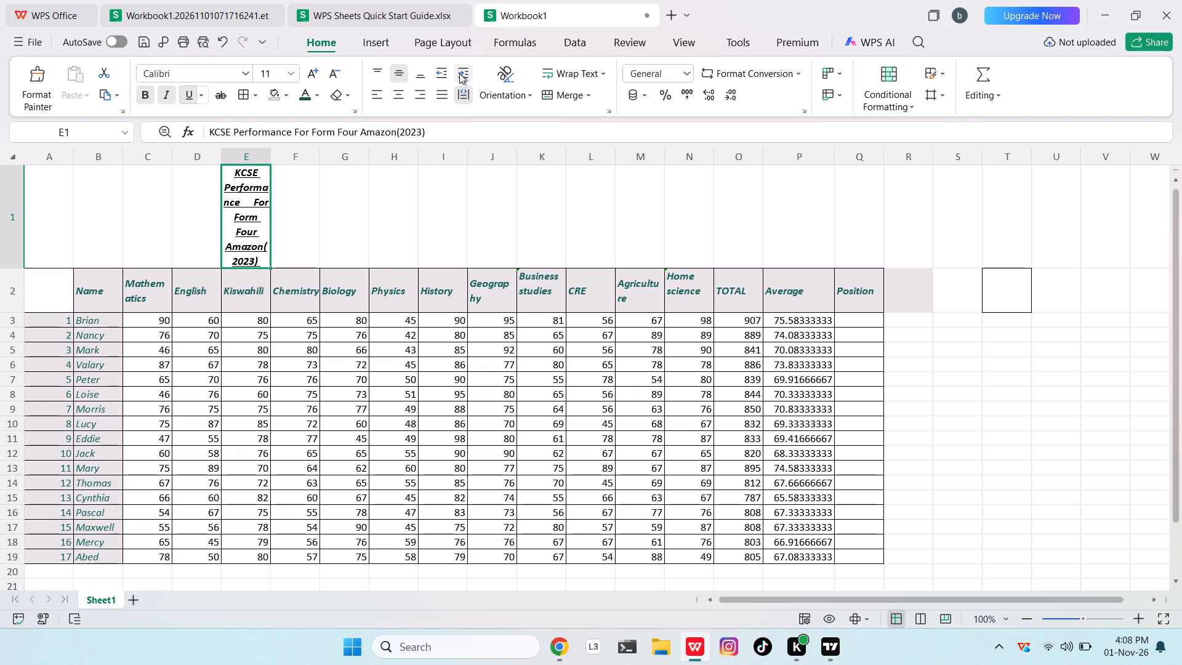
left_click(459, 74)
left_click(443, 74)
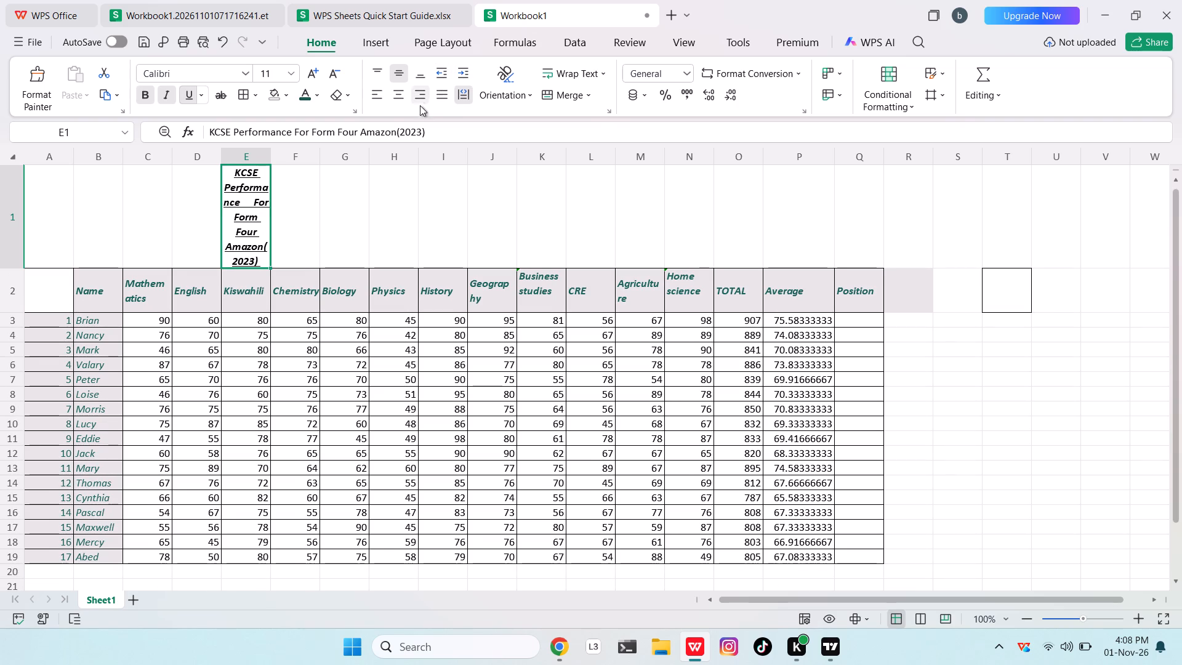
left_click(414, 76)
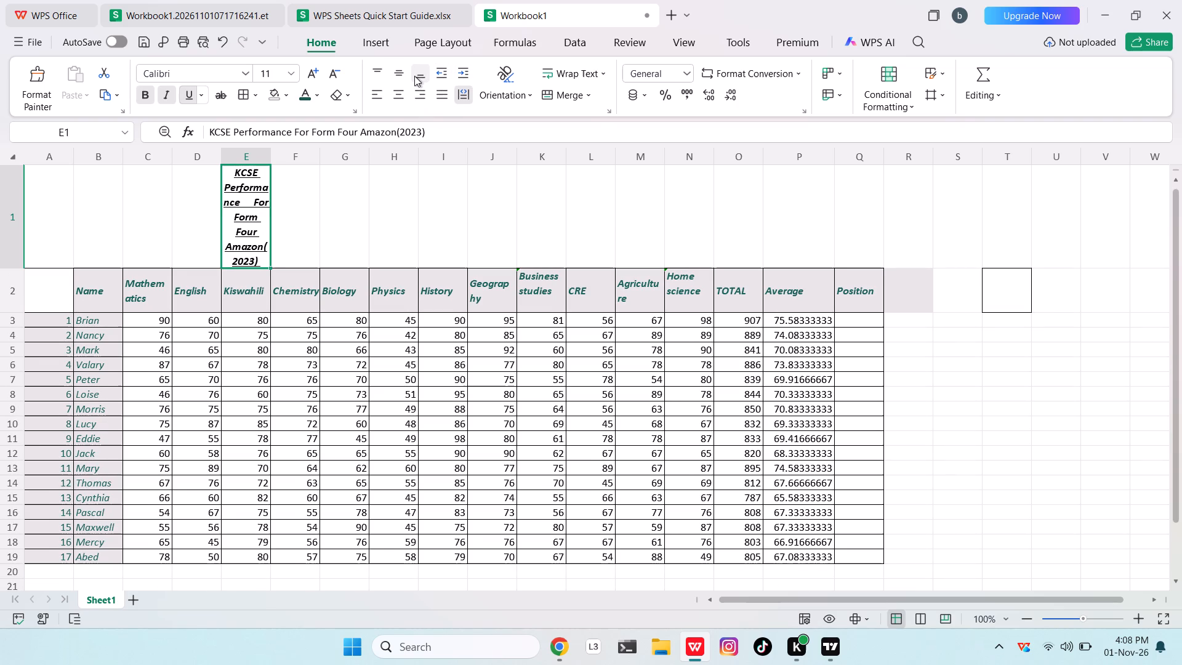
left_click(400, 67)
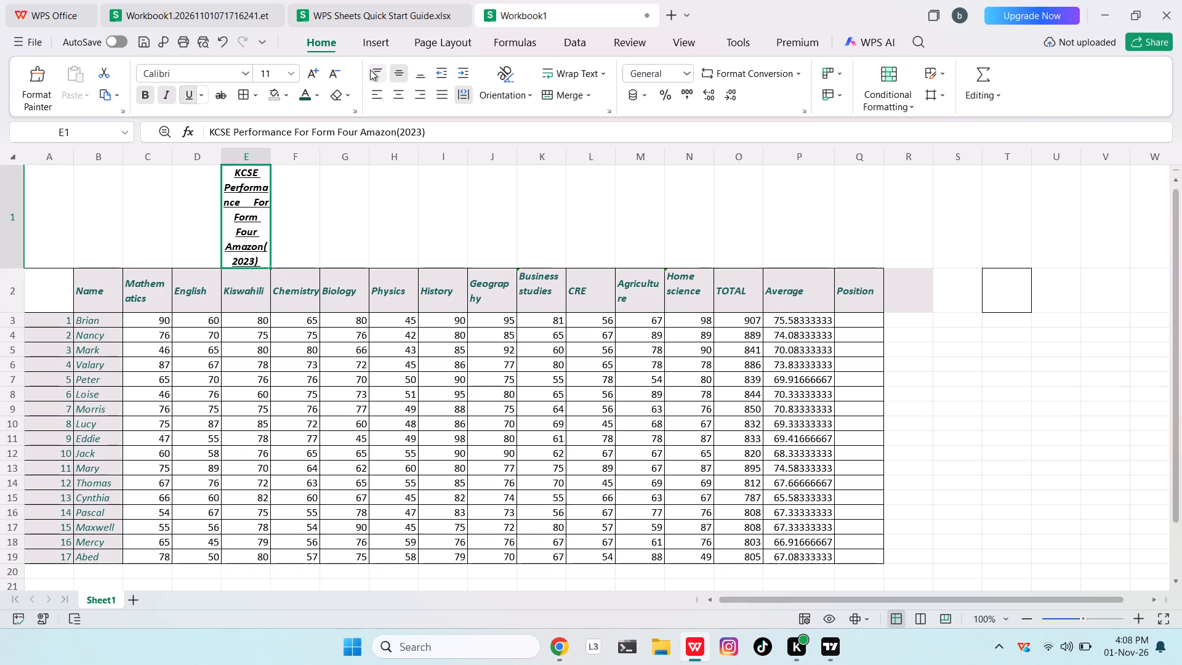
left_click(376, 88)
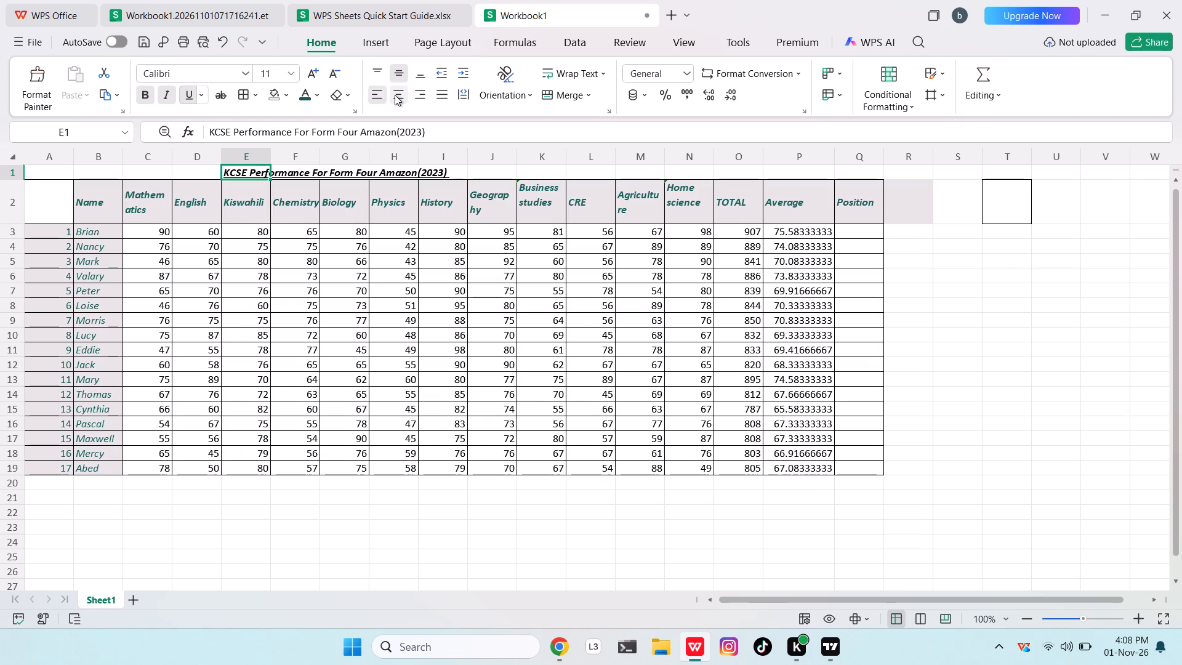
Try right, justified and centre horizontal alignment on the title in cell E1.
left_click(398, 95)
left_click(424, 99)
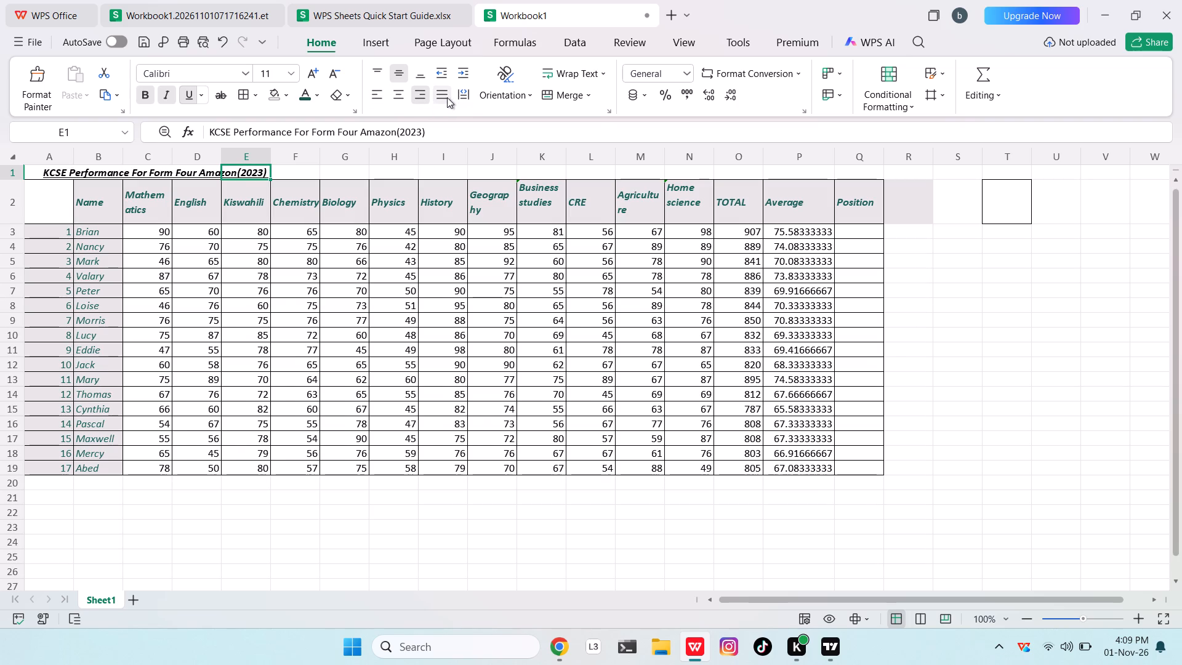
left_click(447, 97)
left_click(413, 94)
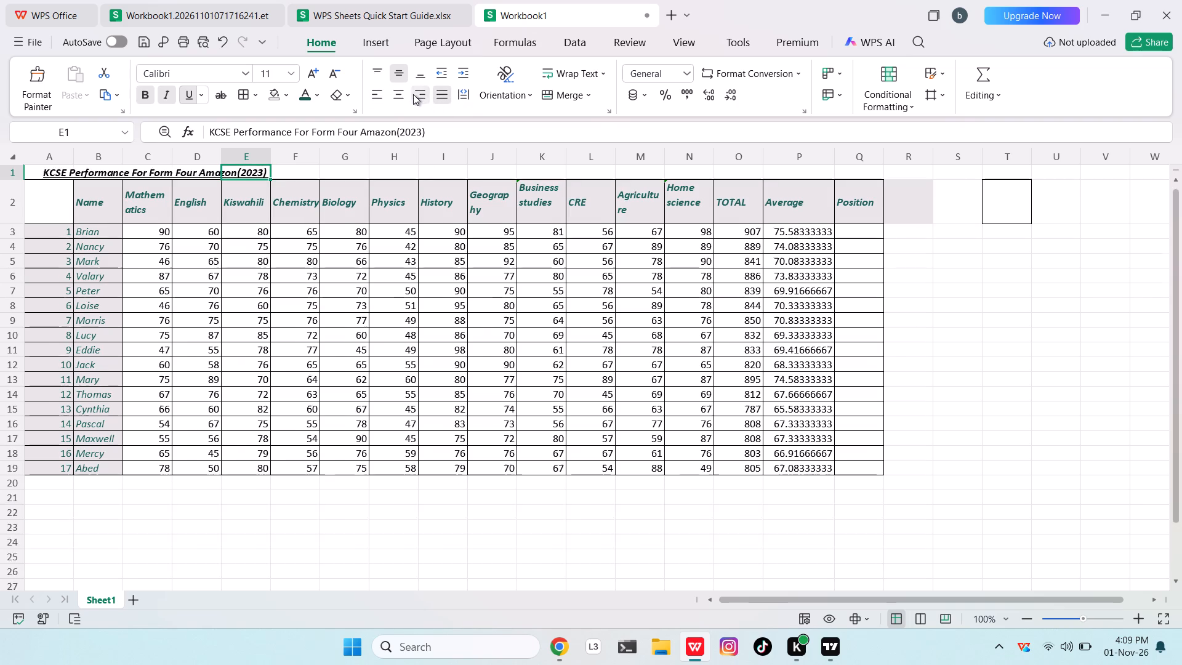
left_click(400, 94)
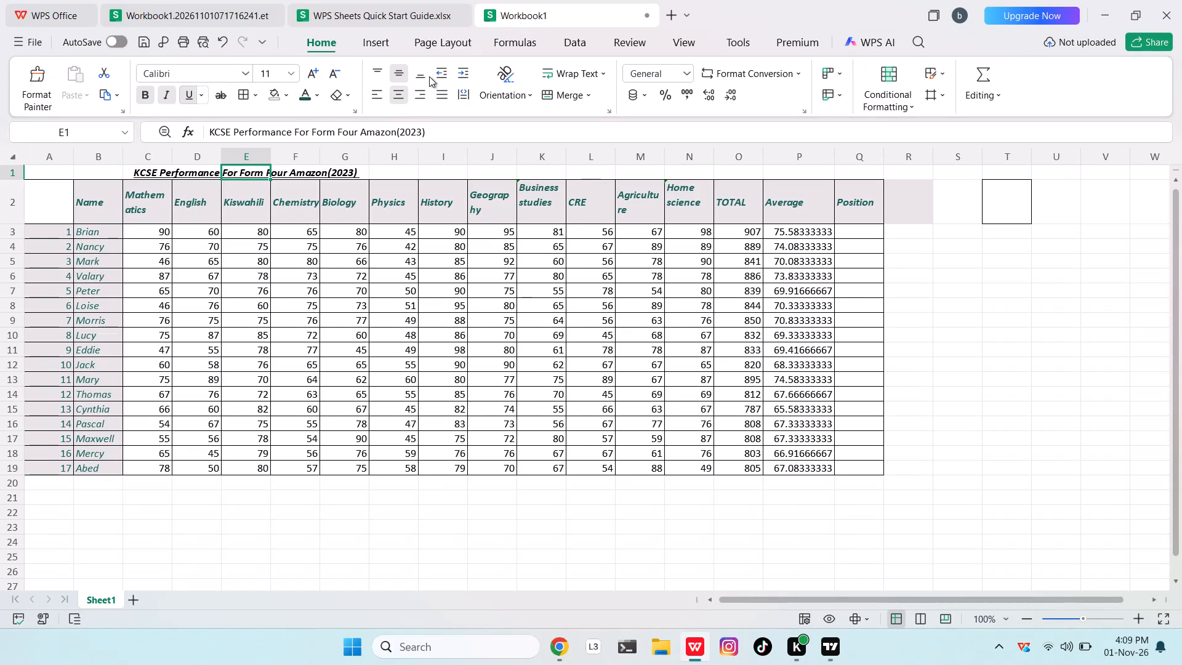
Increase the indent of the title in cell E1 by one level.
left_click(464, 71)
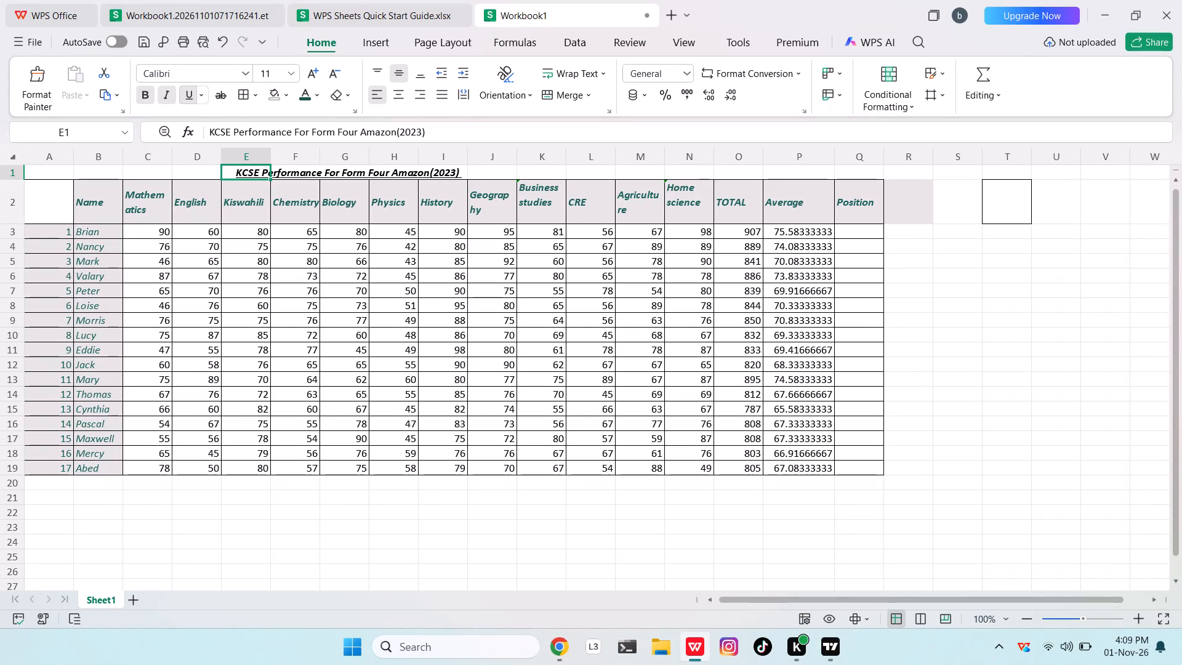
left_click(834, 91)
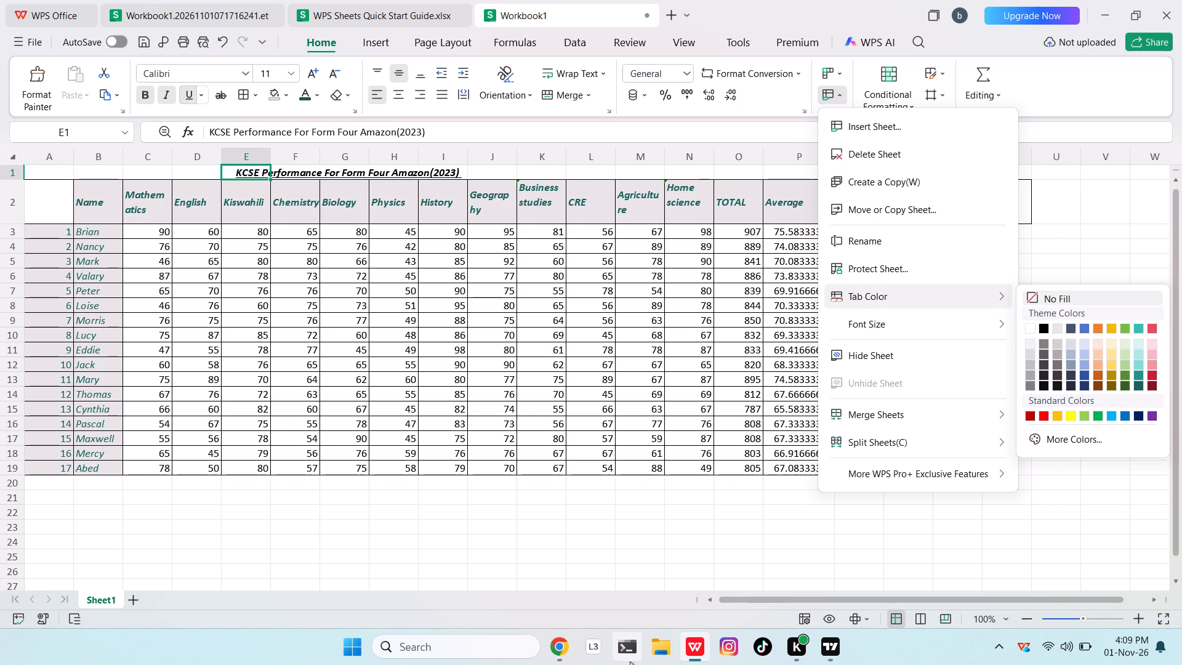
Switch to Chrome and play the recommended YouTube video "Round Carpet Volume Two - 1 Hour Mugithi Mash Up".
left_click(565, 646)
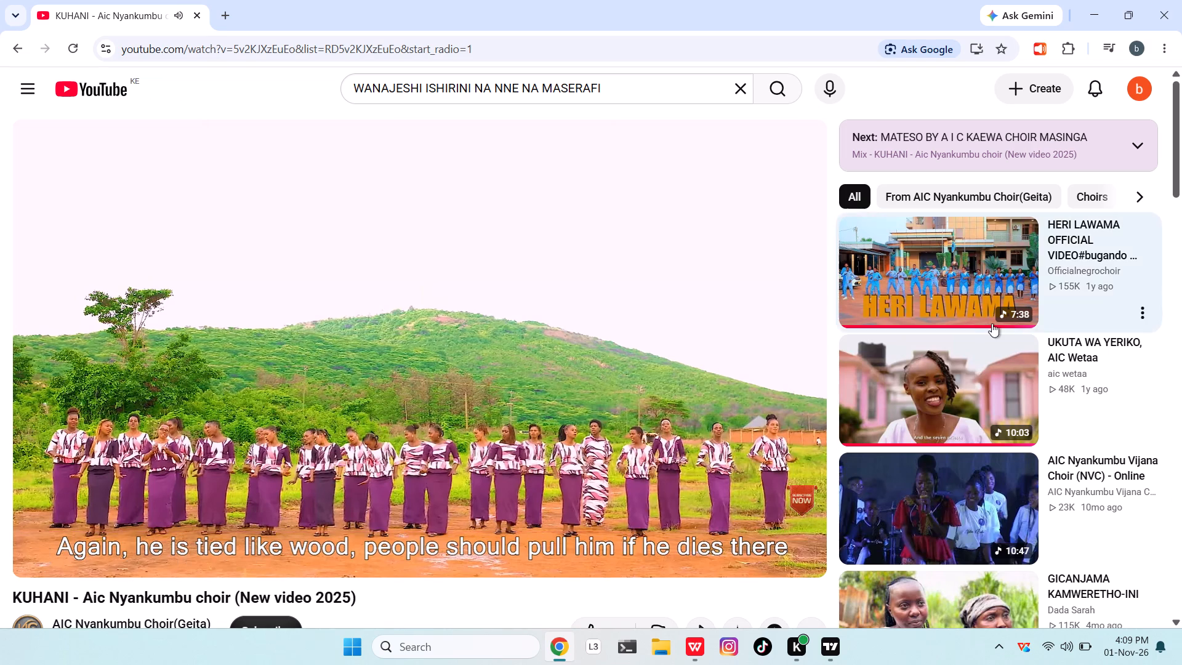
scroll(992, 323, "down", 2)
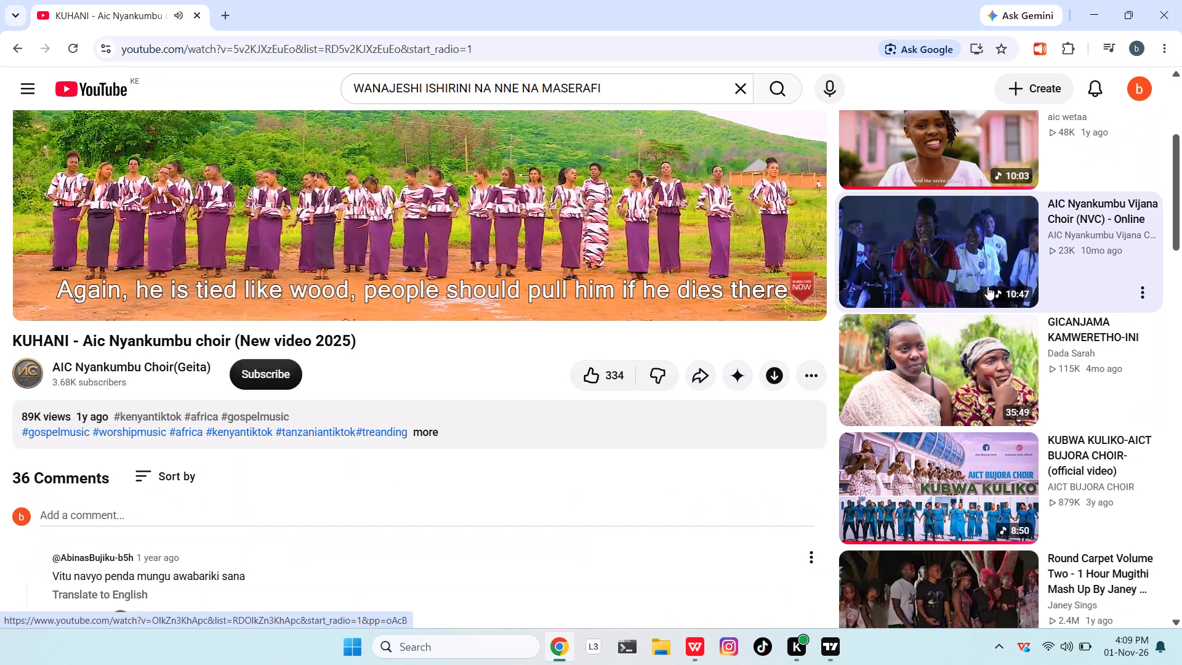
scroll(989, 300, "down", 1)
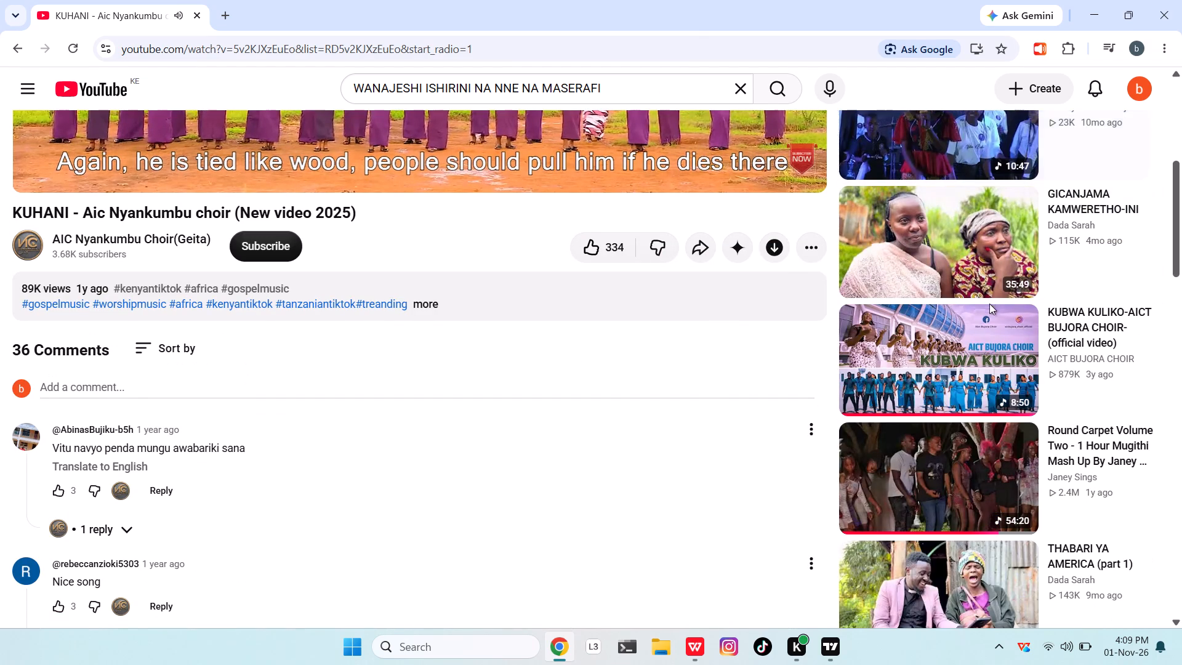
scroll(989, 304, "down", 2)
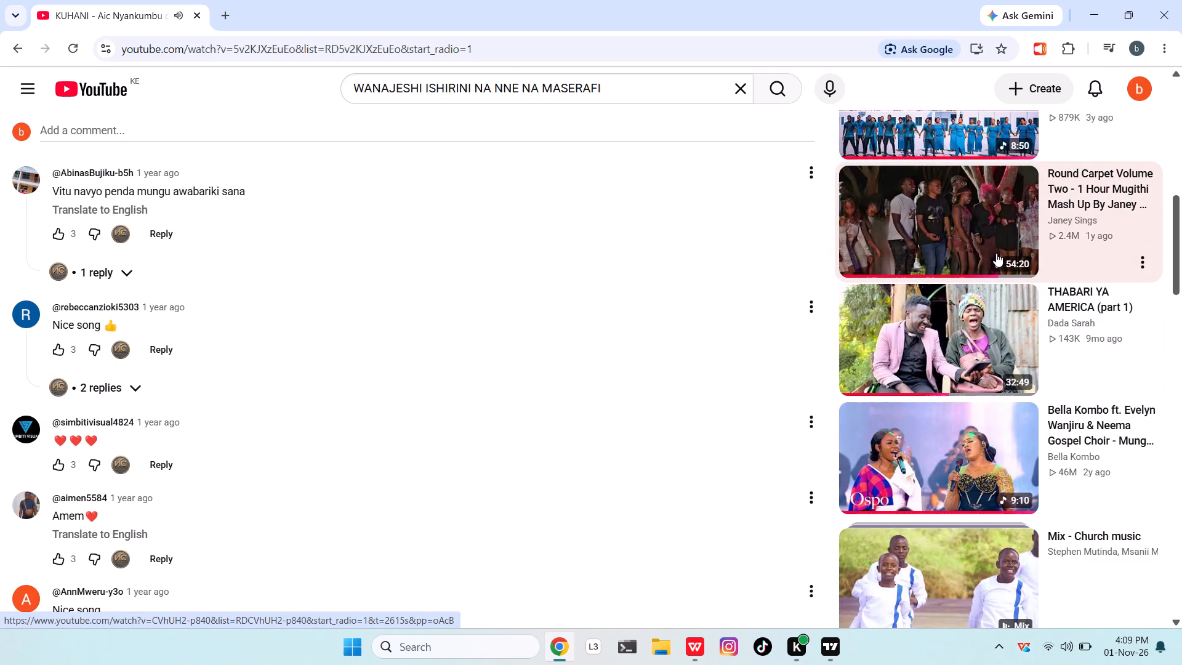
left_click(974, 236)
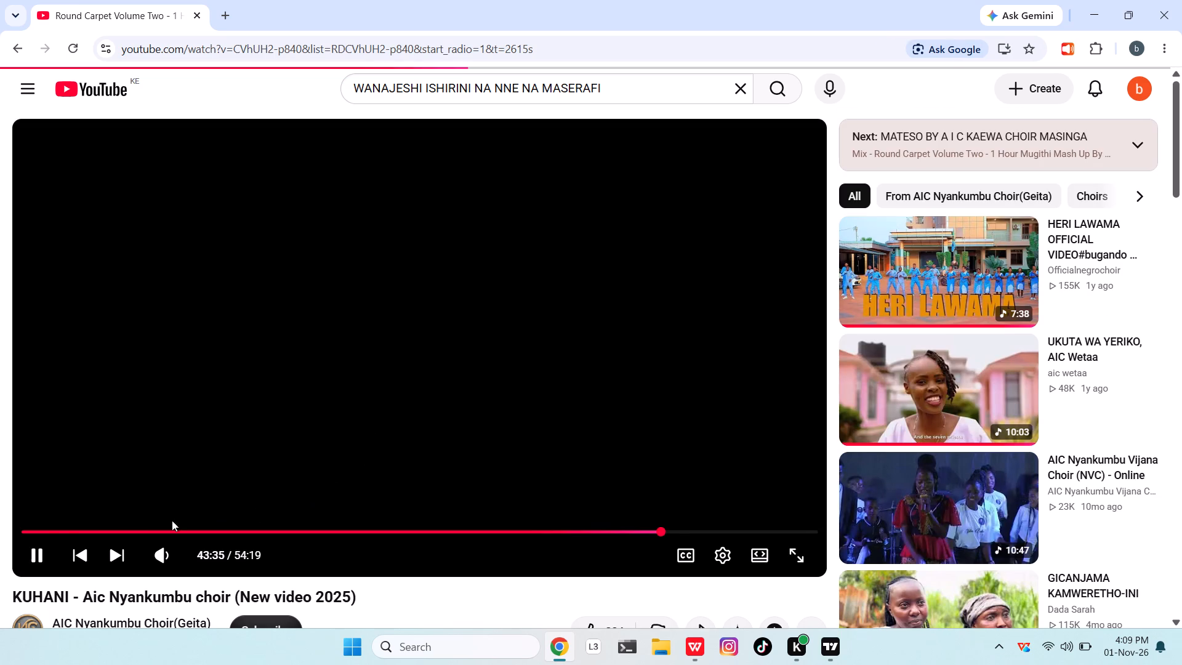
Rewind the mugithi mash-up video to its beginning at 0:00.
left_click(38, 529)
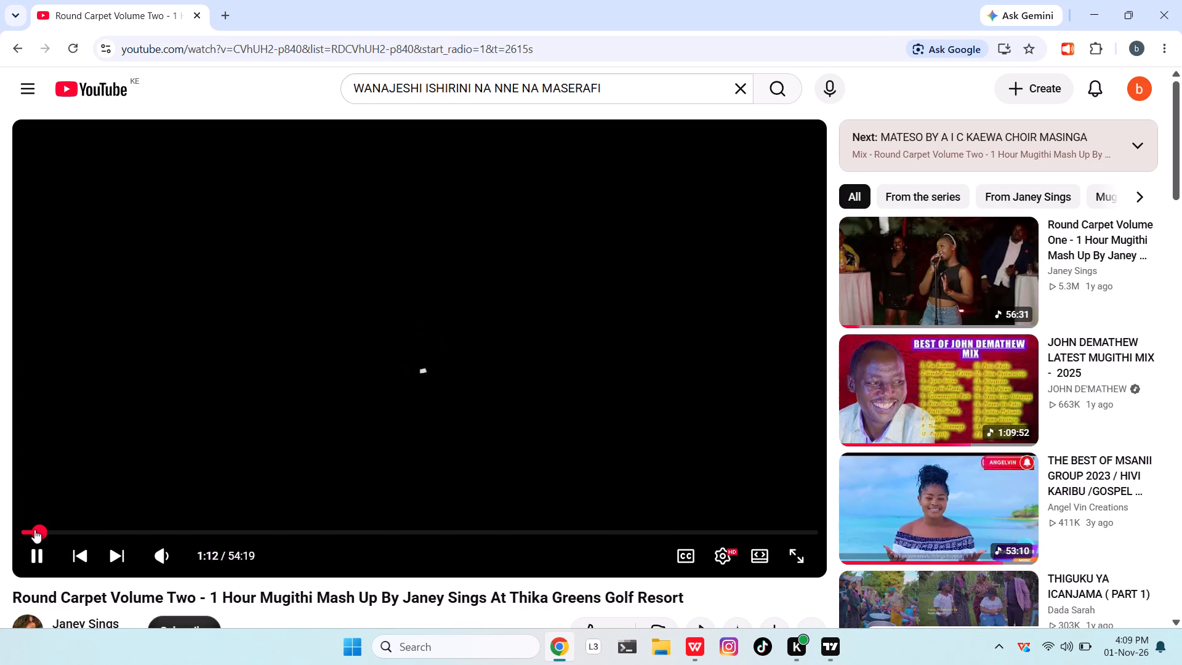
left_click(31, 529)
left_click_drag(32, 531, 15, 534)
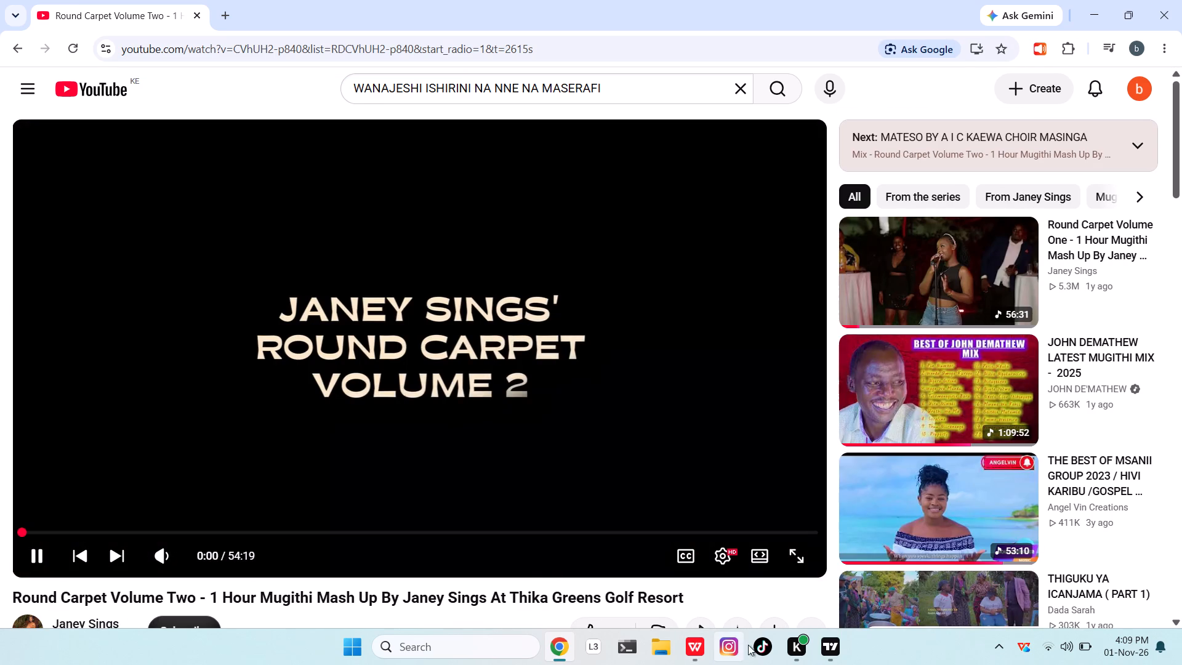